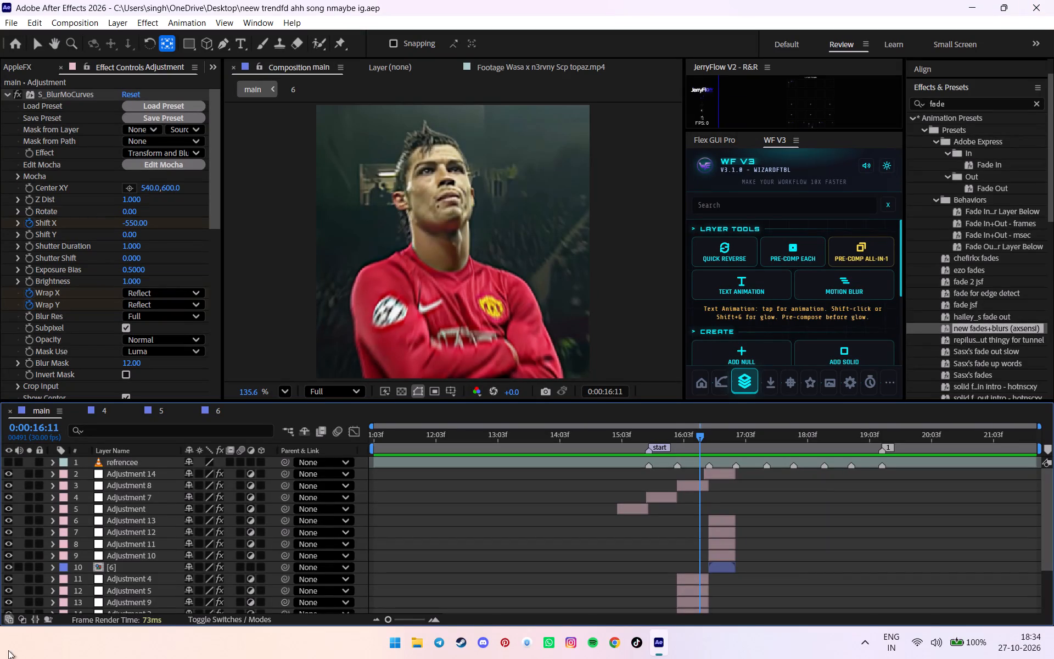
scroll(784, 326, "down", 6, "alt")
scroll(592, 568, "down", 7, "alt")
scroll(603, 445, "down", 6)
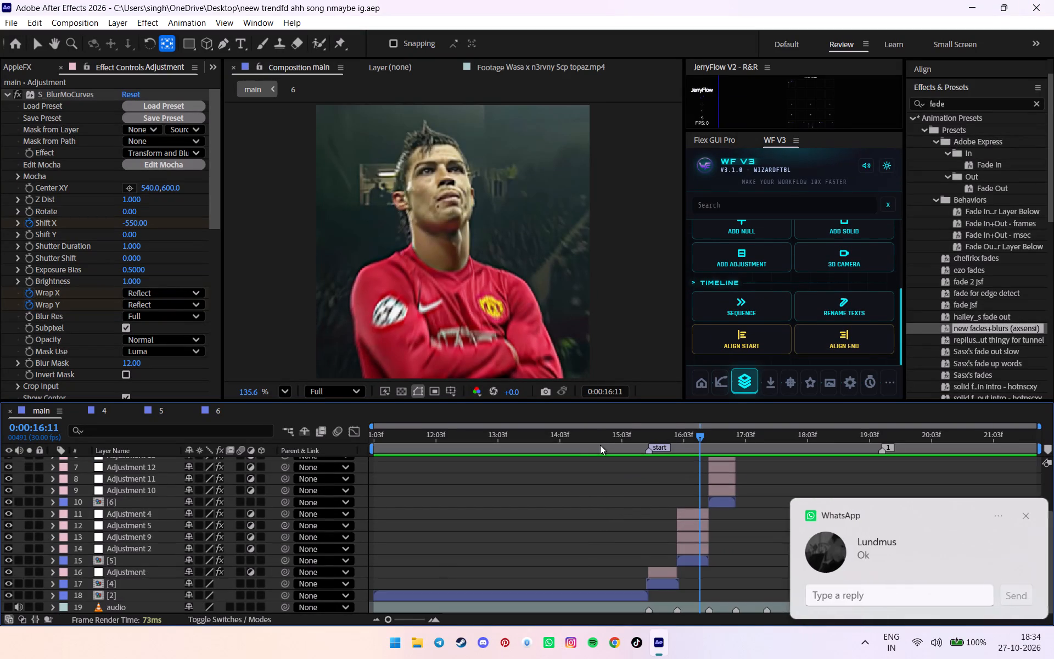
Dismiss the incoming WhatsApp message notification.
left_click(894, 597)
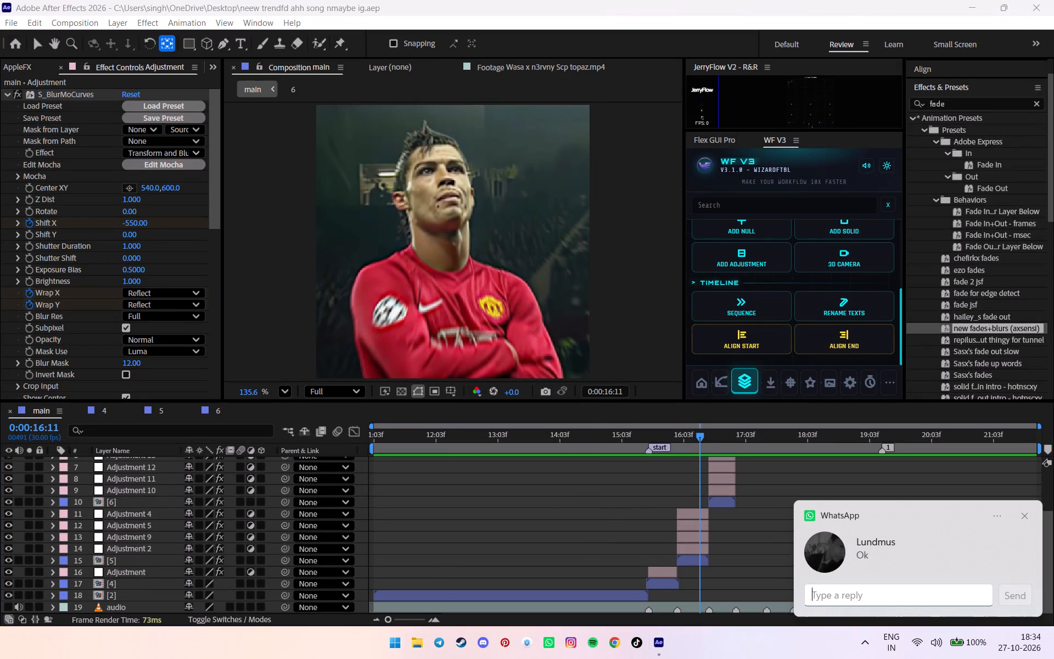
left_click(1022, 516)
Place the main composition's playhead at 0:00:16:28, on the audio marker where layer [6] ends.
scroll(624, 489, "down", 12)
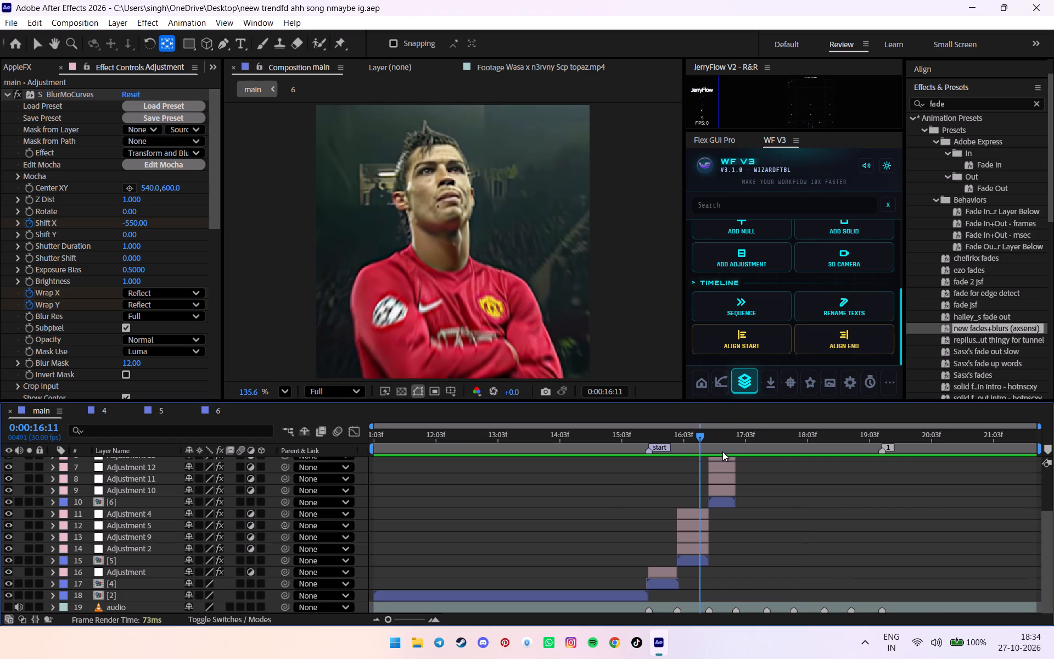
scroll(738, 448, "up", 4, "alt")
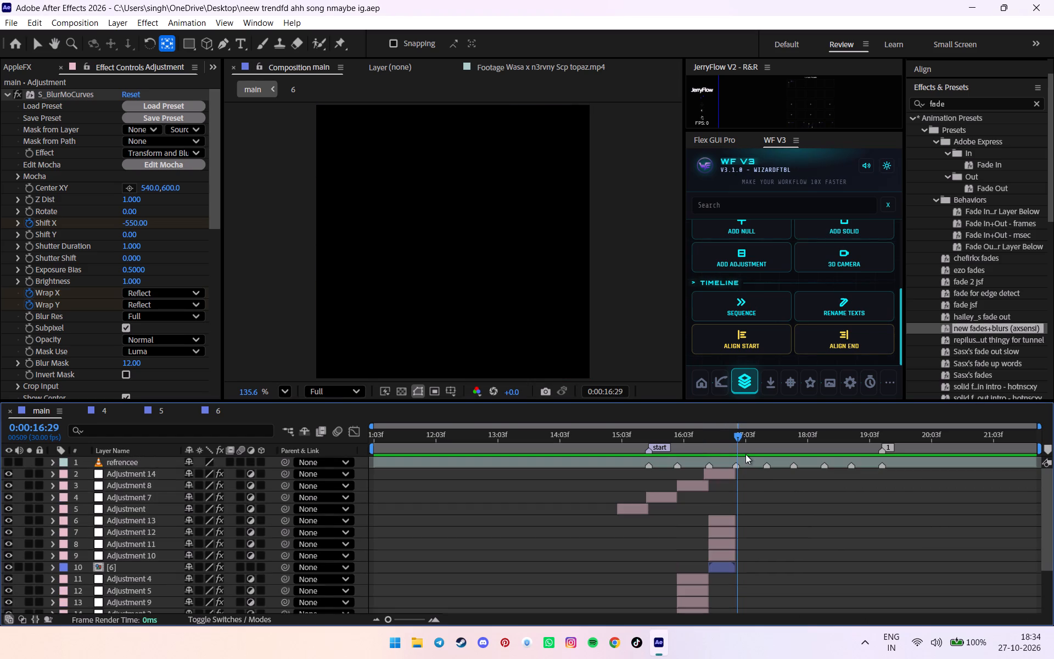
scroll(745, 454, "up", 4, "alt")
scroll(691, 446, "down", 5)
left_click_drag(613, 437, 590, 439)
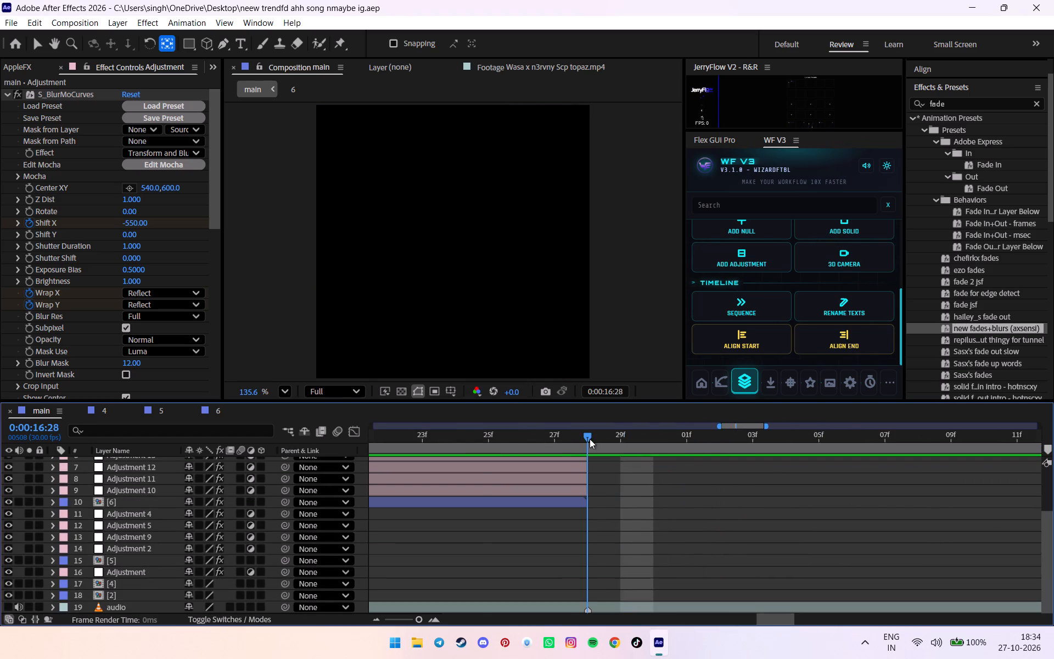
left_click_drag(590, 439, 589, 439)
scroll(591, 440, "down", 6, "alt")
Open the Wasa x n3rvny Scp topaz.mp4 footage from the project in the Footage viewer.
left_click(11, 69)
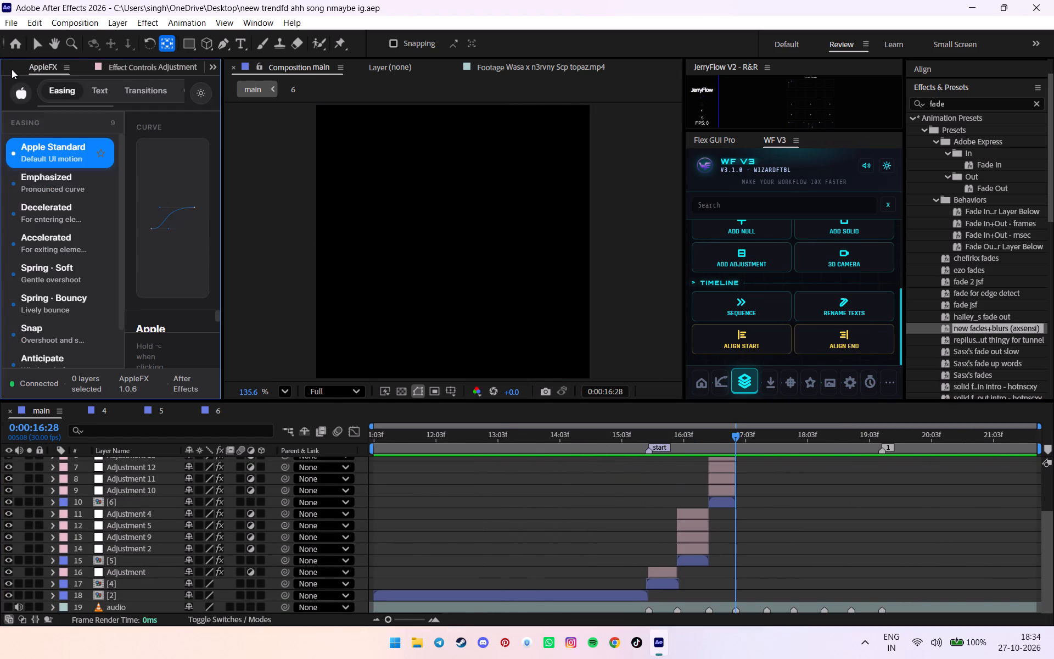
left_click(5, 69)
left_click(76, 298)
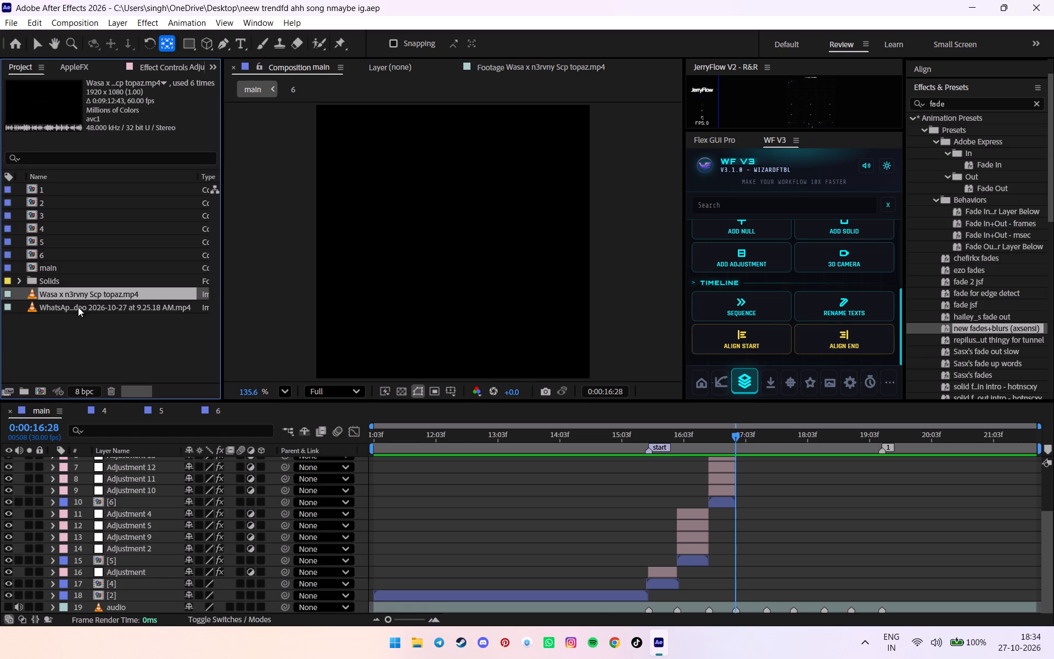
double_click(80, 307)
double_click(74, 298)
double_click(68, 293)
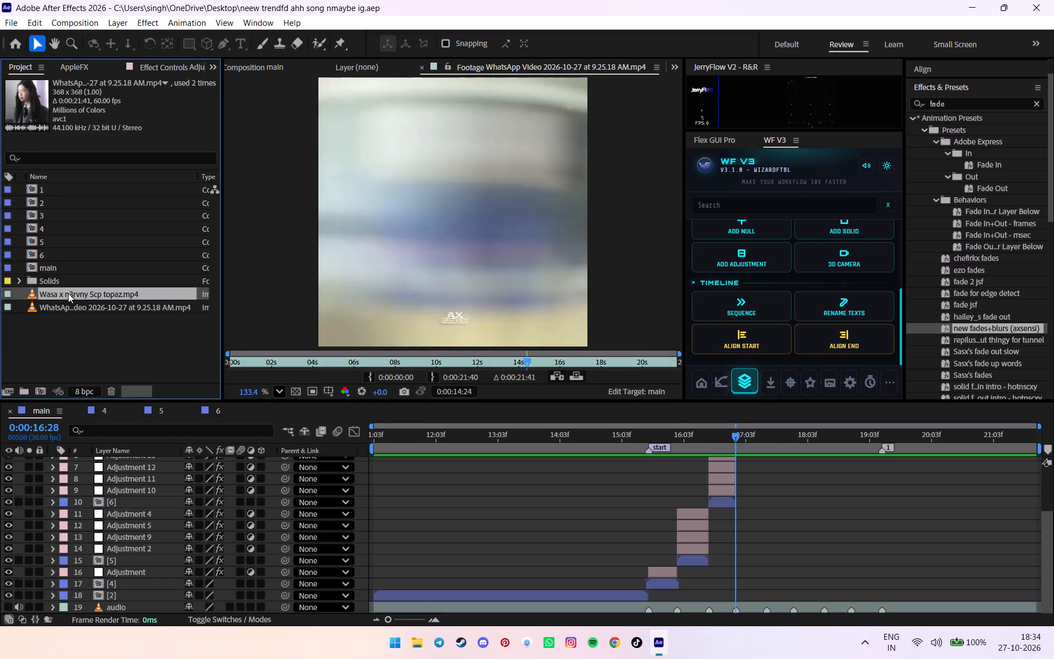
Scrub through the earlier parts of the Wasa x n3rvny Scp topaz.mp4 footage to examine the Ronaldo clips.
left_click_drag(383, 359, 344, 362)
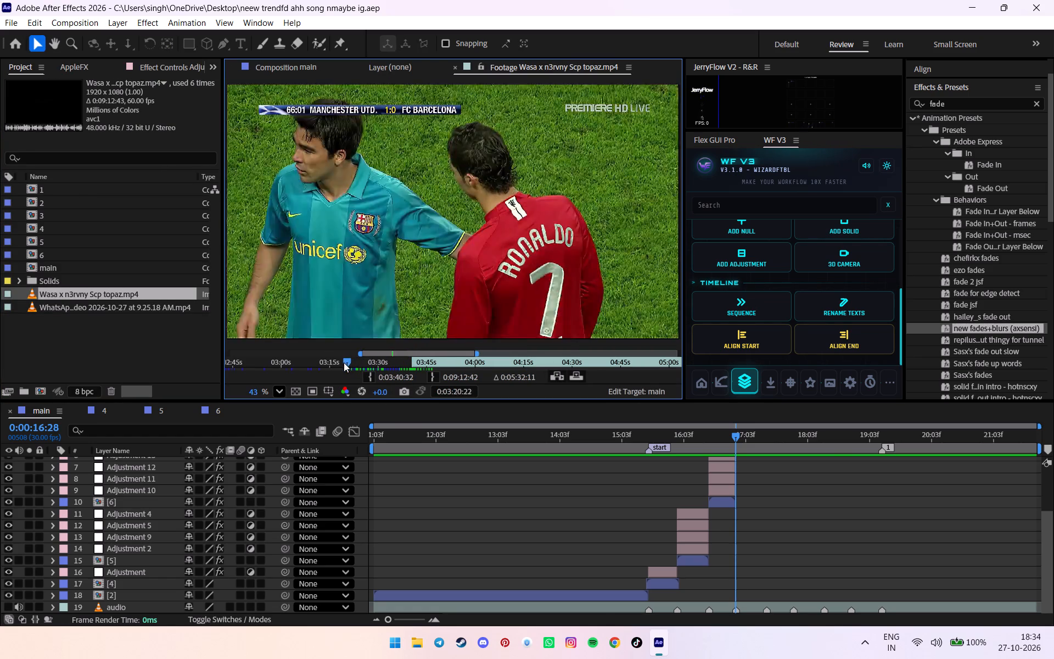
left_click_drag(344, 362, 243, 379)
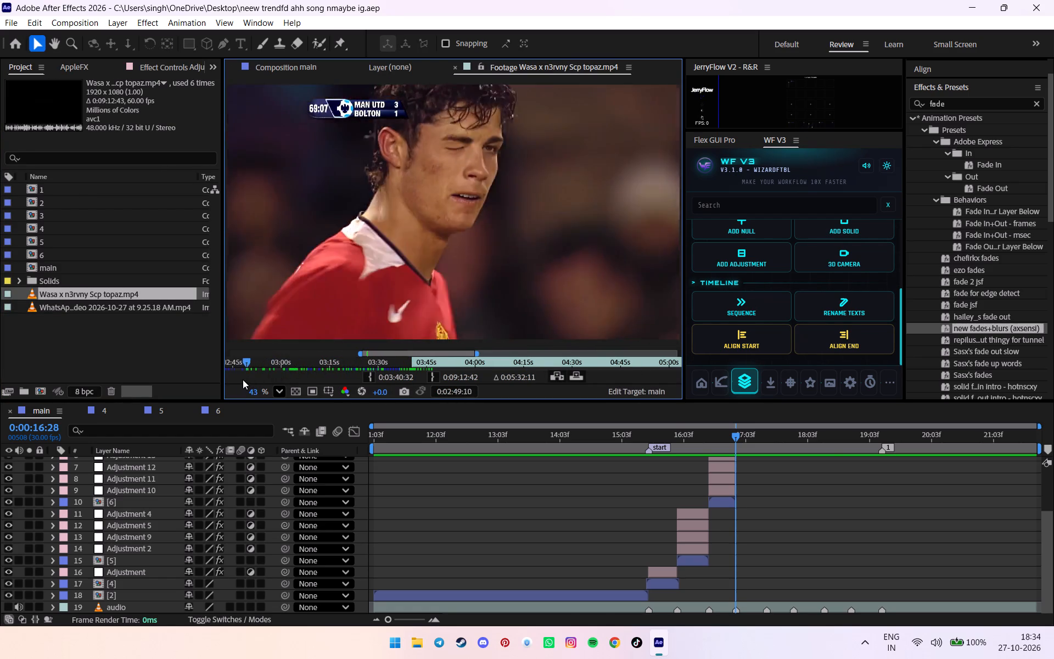
left_click_drag(243, 379, 246, 381)
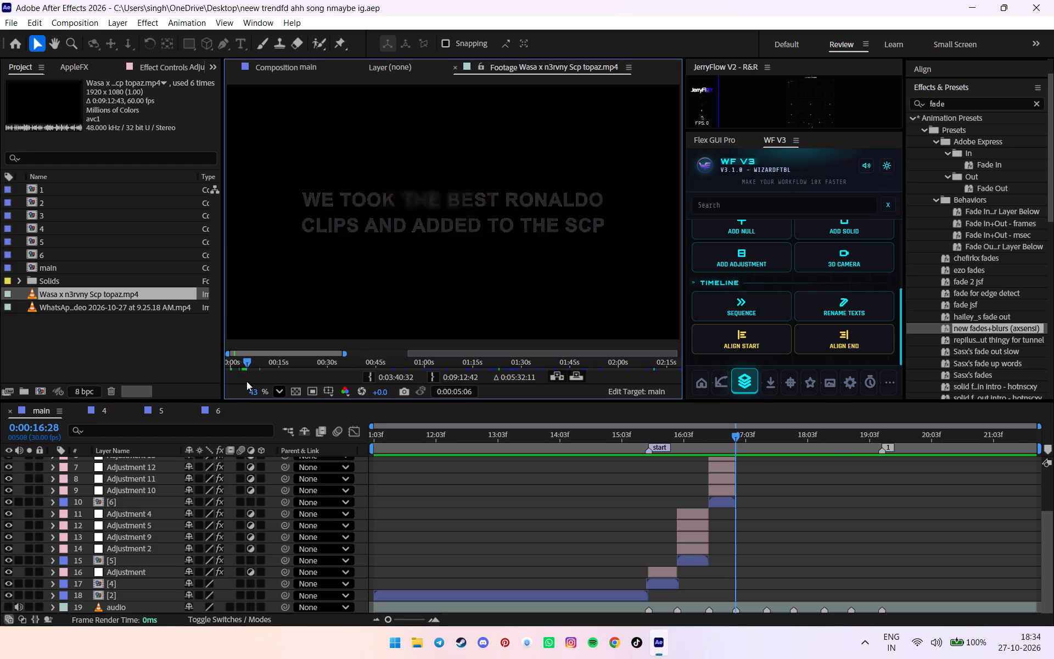
left_click_drag(246, 381, 247, 378)
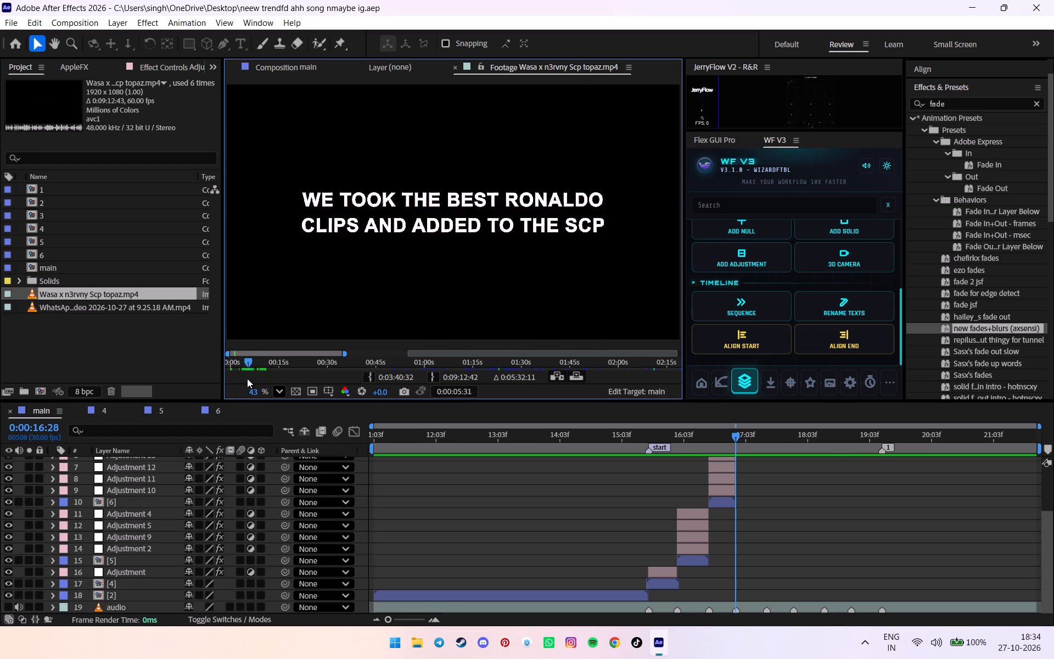
left_click_drag(247, 378, 243, 378)
scroll(274, 369, "down", 6, "alt")
left_click_drag(296, 363, 332, 364)
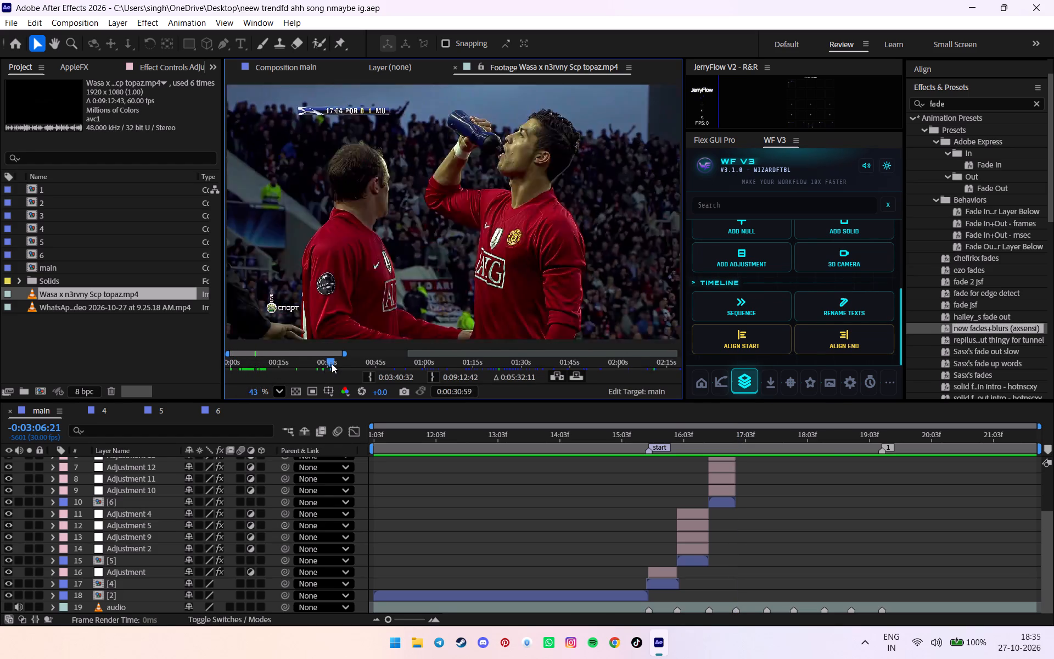
Find the shirtless full-time shot in the Wasa x n3rvny source footage and set the in point at 0:00:53:42.
left_click_drag(332, 364, 378, 358)
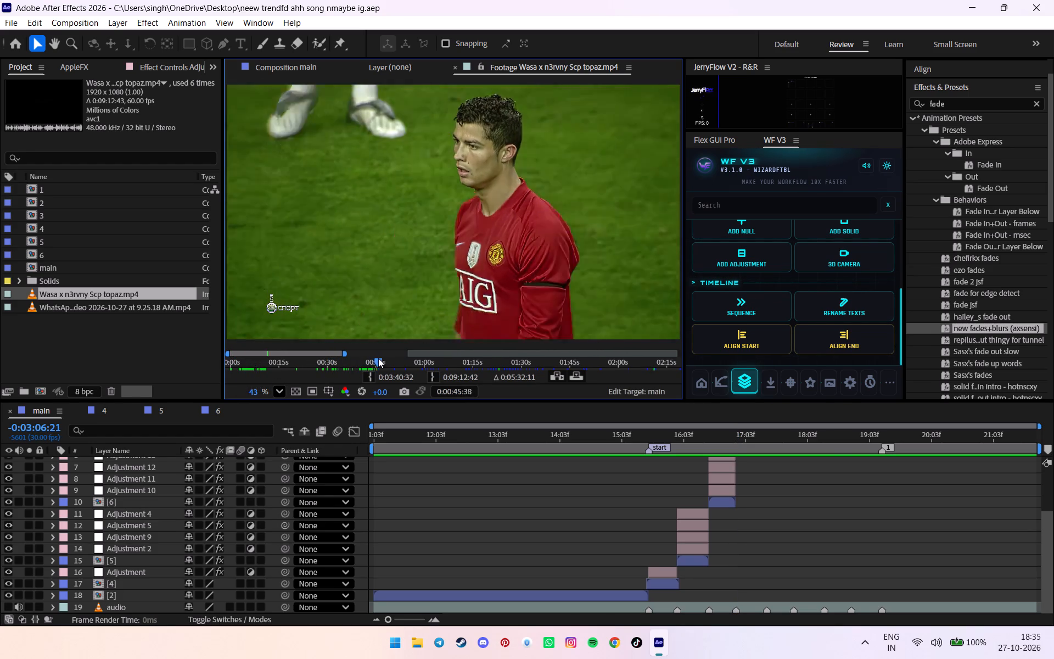
left_click_drag(378, 358, 400, 353)
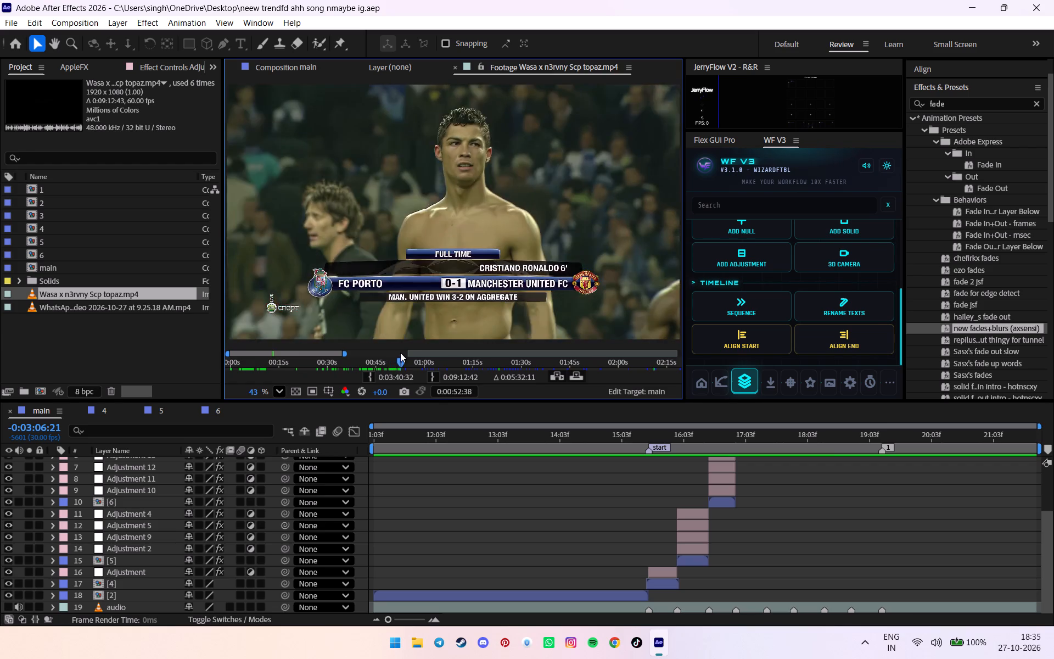
left_click_drag(400, 353, 403, 351)
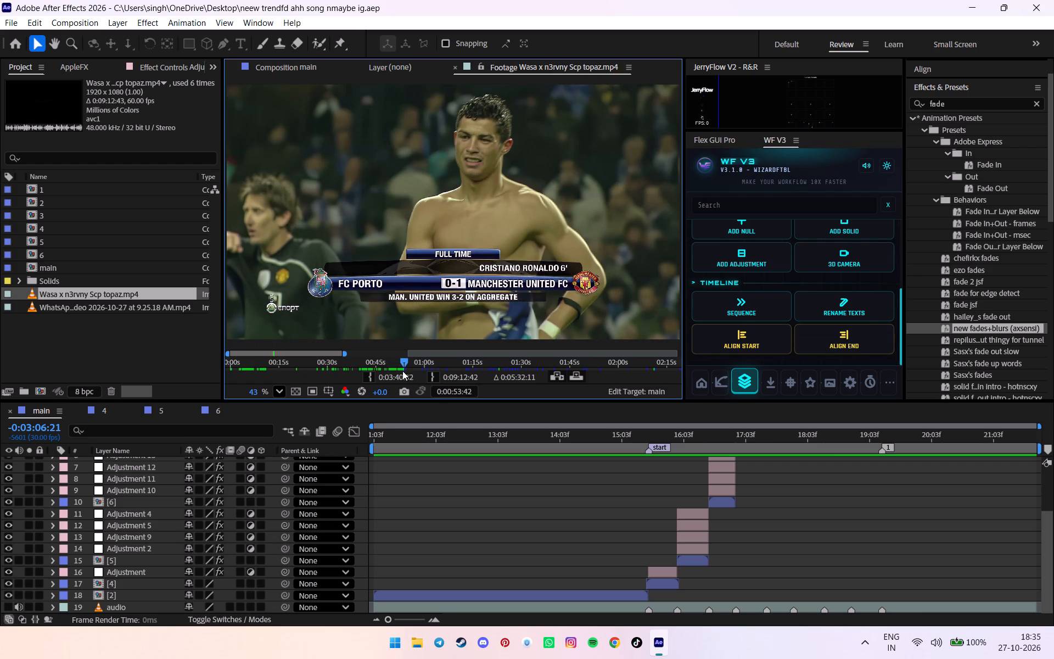
left_click(367, 373)
Add the Wasa x n3rvny clip to the main composition above Adjustment 13, starting at 0:00:16:28 where clip 6 ends.
left_click_drag(78, 294, 700, 477)
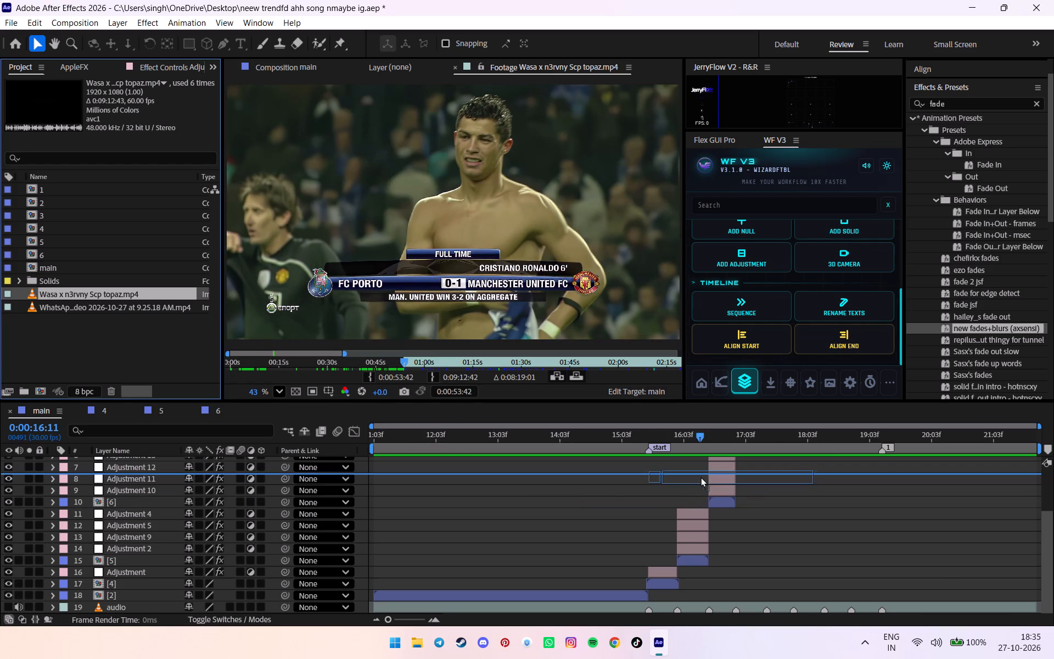
left_click_drag(700, 477, 741, 509)
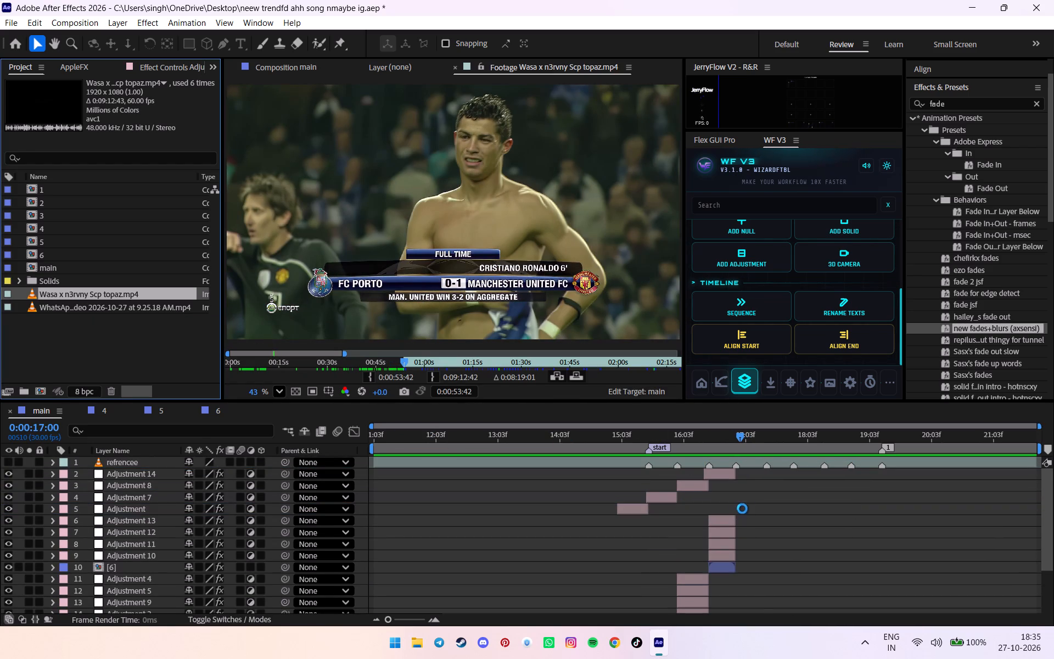
scroll(743, 503, "up", 6, "alt")
left_click_drag(707, 451, 691, 451)
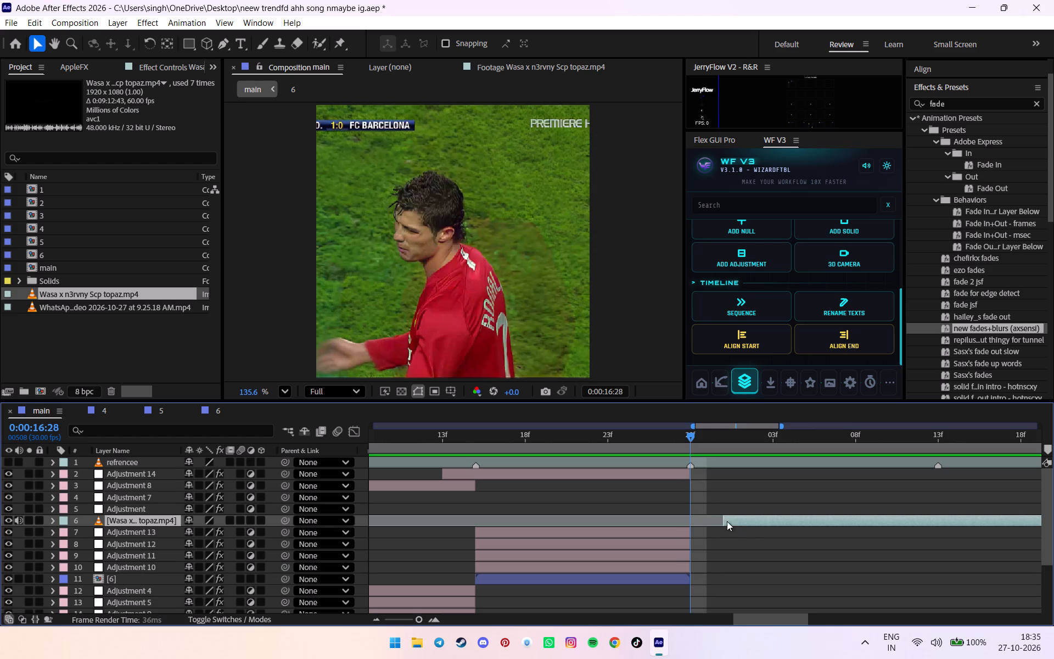
left_click_drag(726, 521, 699, 522)
Scale the new clip to 36% and shift its horizontal position to 138 to reframe the player.
scroll(709, 520, "down", 6, "alt")
key("s")
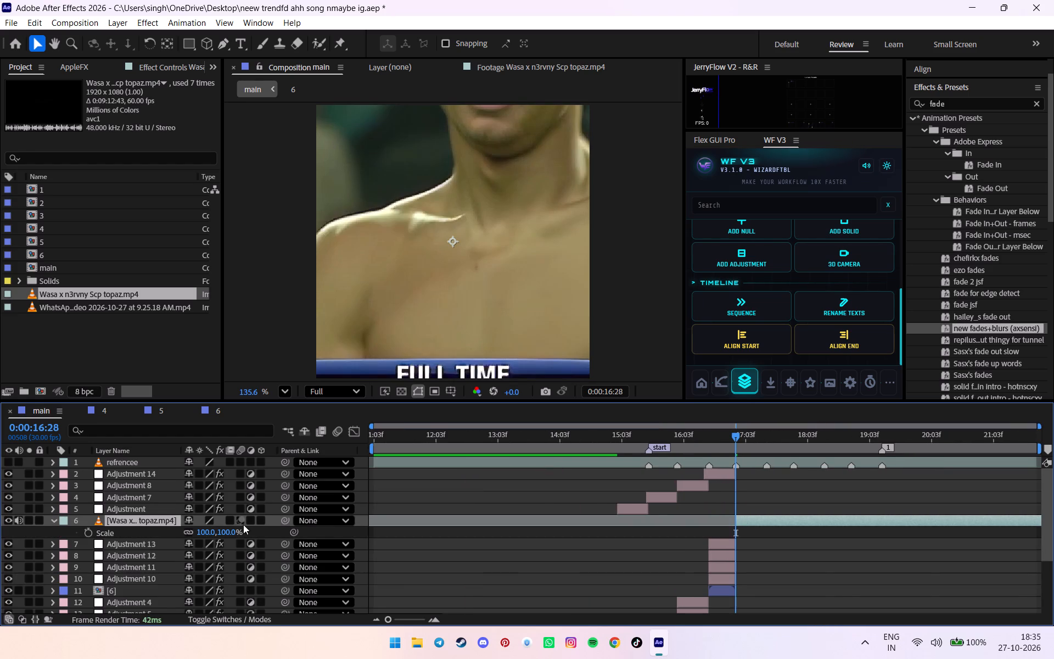
left_click_drag(205, 536, 159, 538)
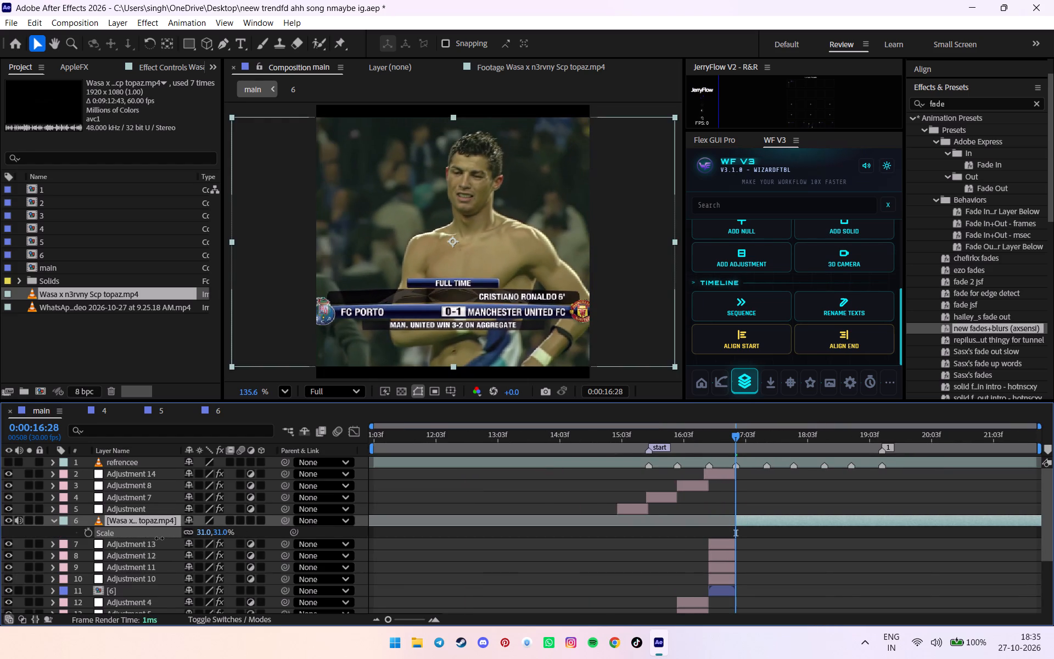
left_click_drag(159, 538, 162, 538)
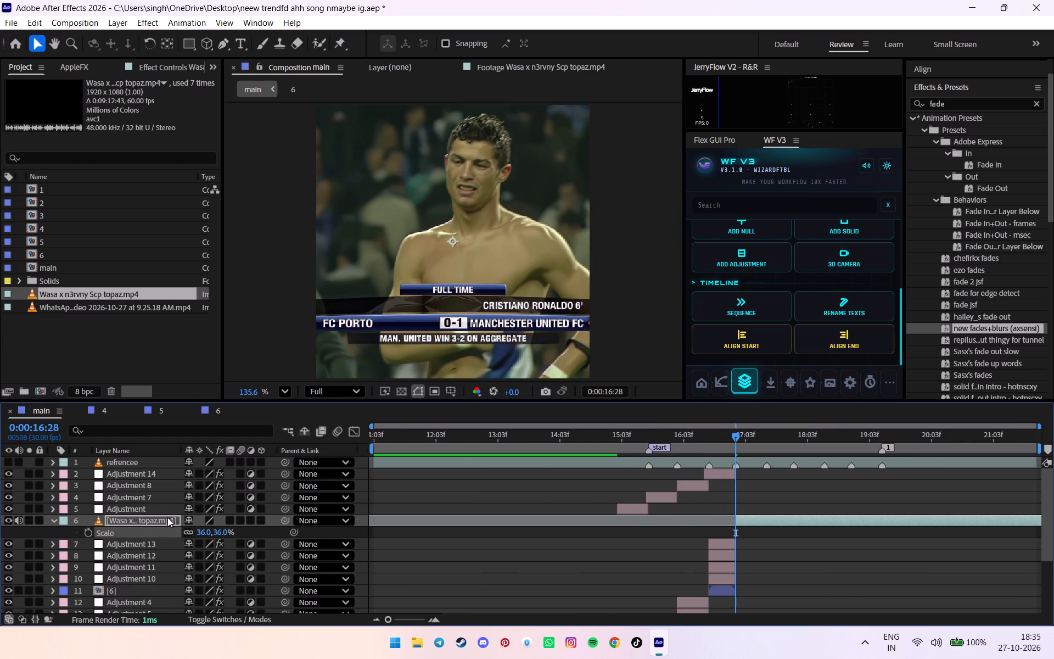
key("p")
left_click_drag(189, 536, 162, 536)
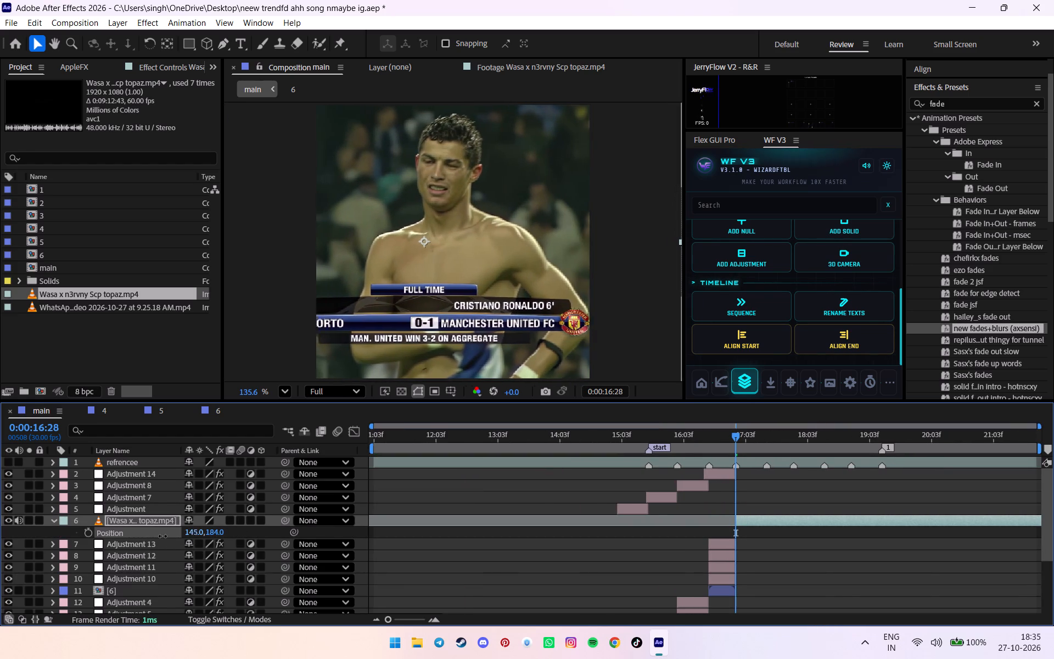
left_click_drag(162, 536, 159, 538)
Split the new clip at the 0:00:17:13 beat marker and delete the part after it.
scroll(737, 530, "down", 6)
scroll(766, 472, "up", 2, "alt")
left_click_drag(735, 431, 769, 436)
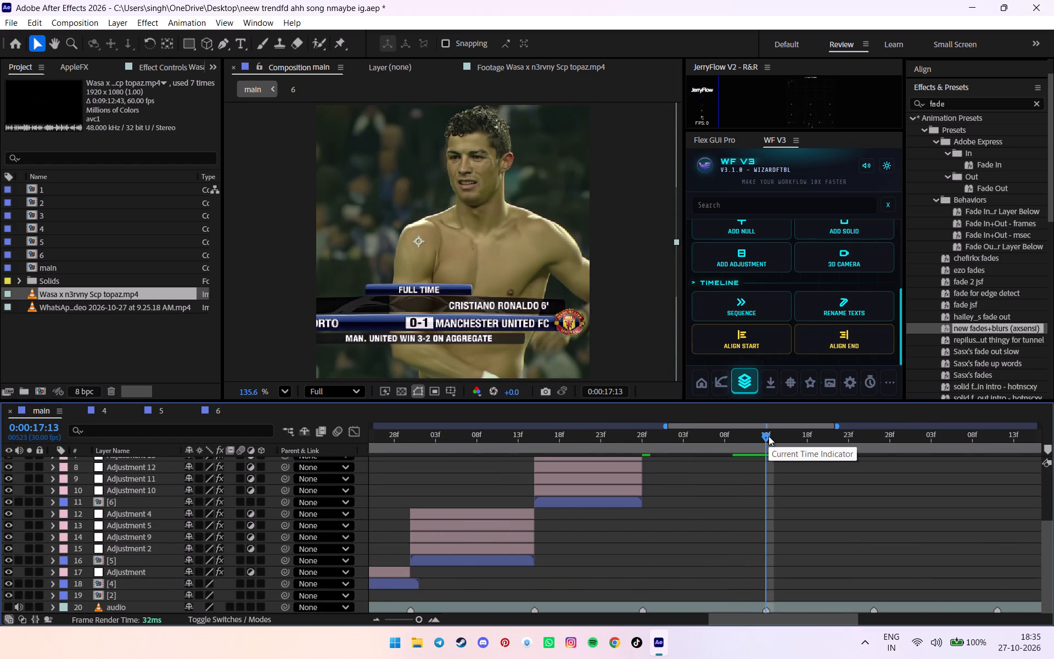
key("ctrl+shift+d")
key("Delete")
scroll(744, 449, "up", 3)
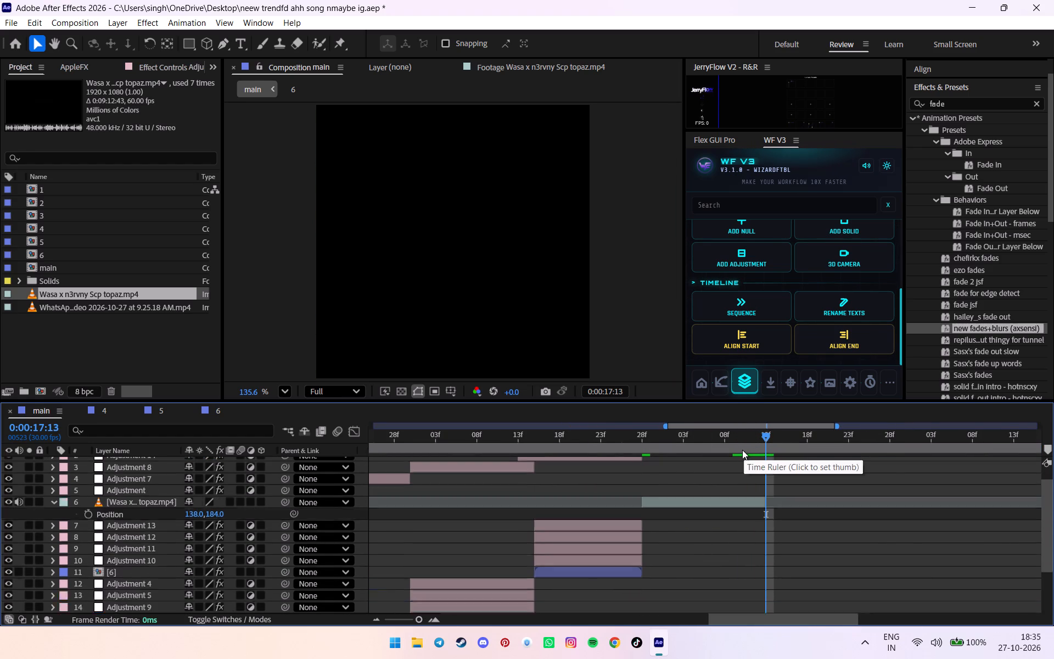
Set up Stabilize Motion tracking on the trimmed clip from its first frame at 0:00:16:28.
left_click_drag(698, 443, 644, 455)
left_click(656, 519)
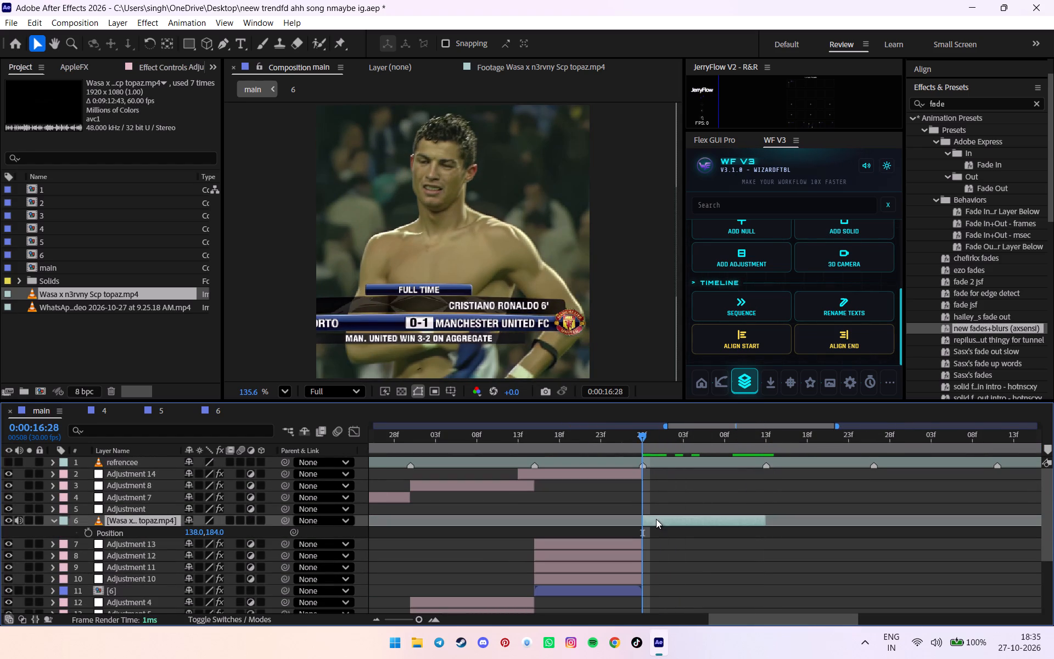
scroll(976, 225, "down", 7)
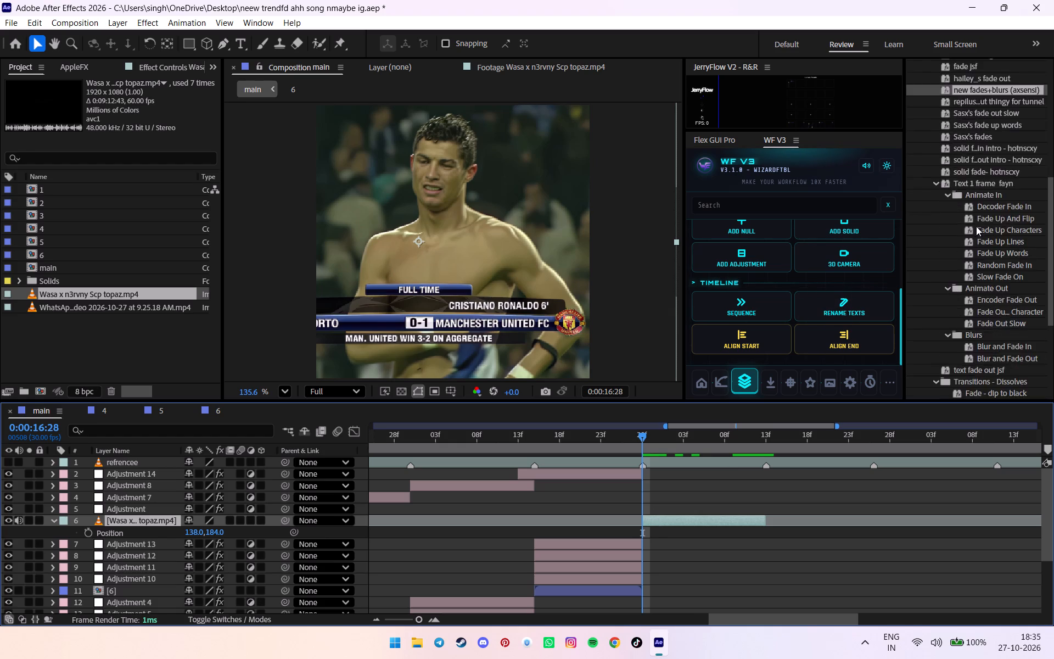
scroll(976, 231, "down", 9)
left_click(934, 354)
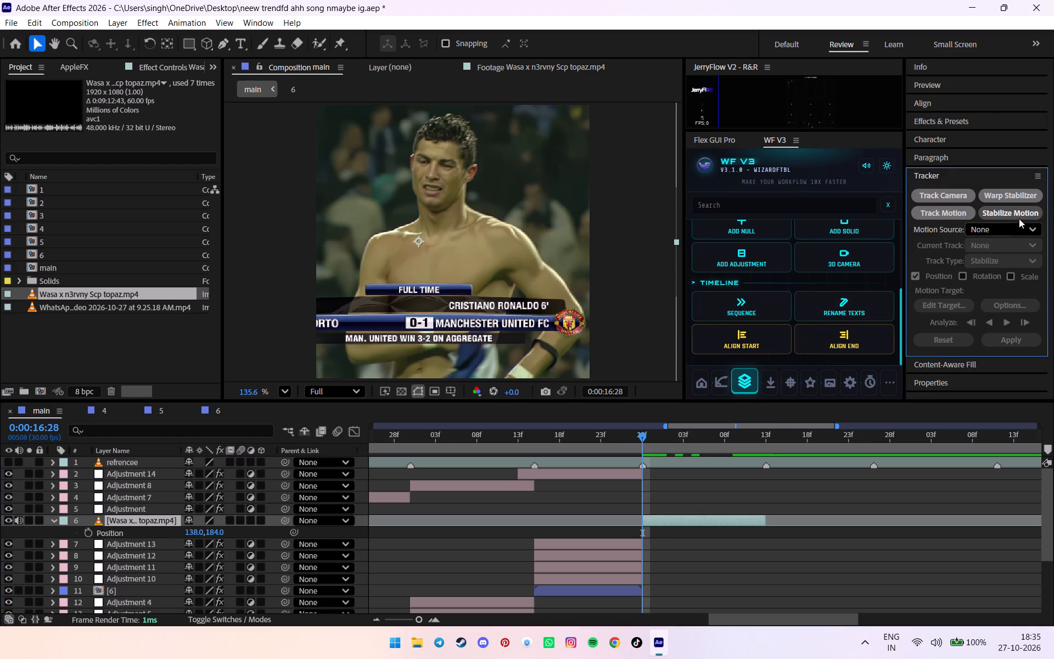
left_click(1012, 215)
Enlarge the track point's search and feature regions and place it over the player's nose.
scroll(440, 236, "up", 6)
scroll(479, 215, "up", 5)
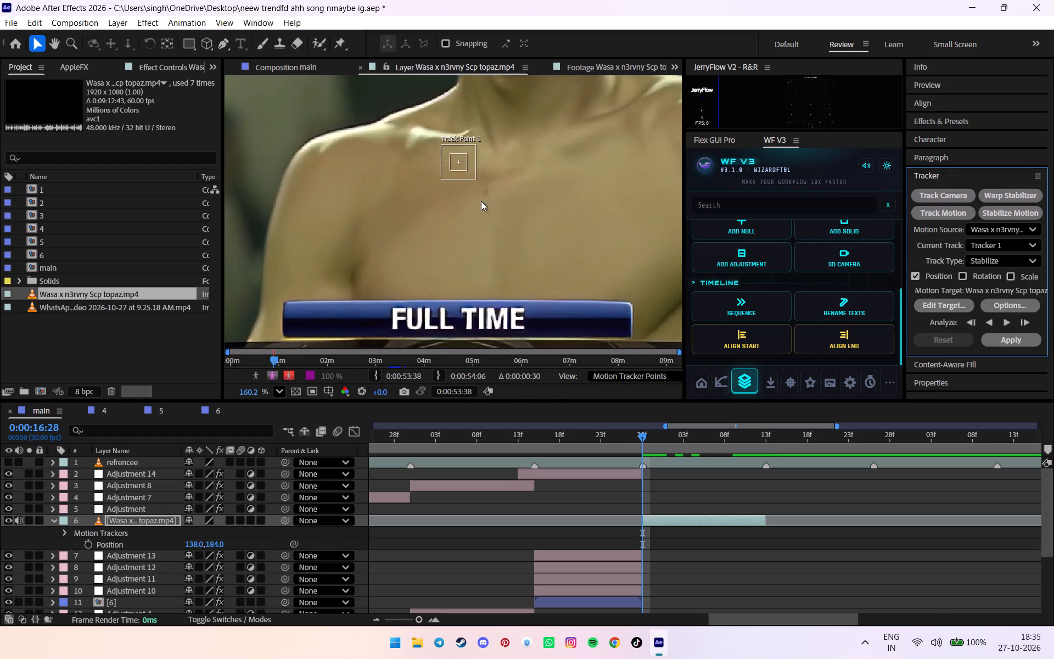
left_click_drag(472, 175, 483, 187)
left_click_drag(483, 189, 508, 215)
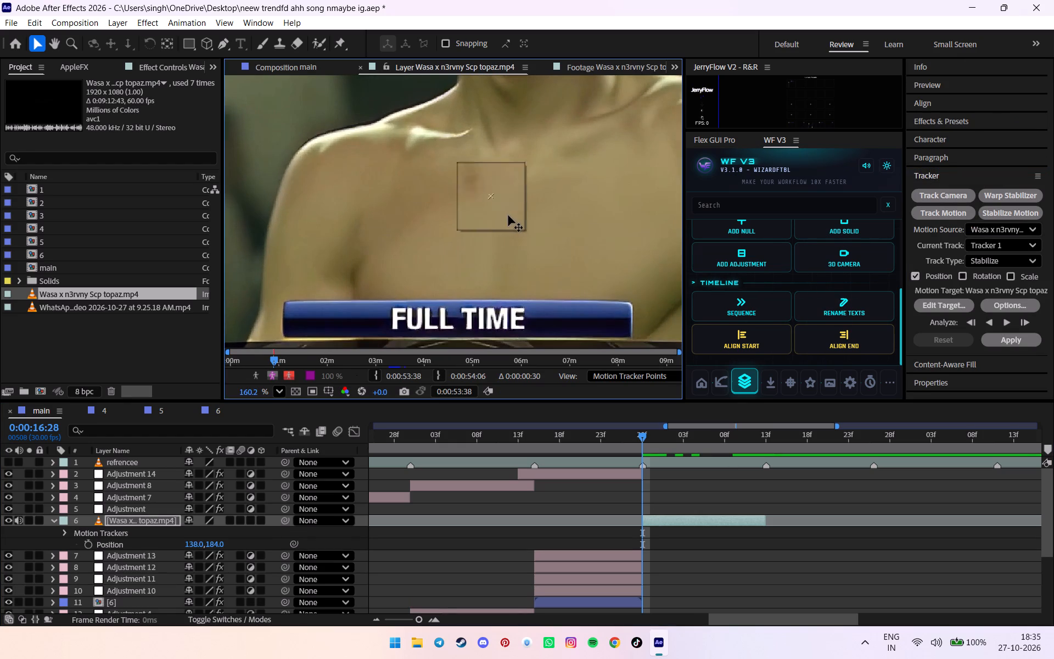
left_click_drag(508, 215, 507, 215)
left_click_drag(508, 217, 535, 253)
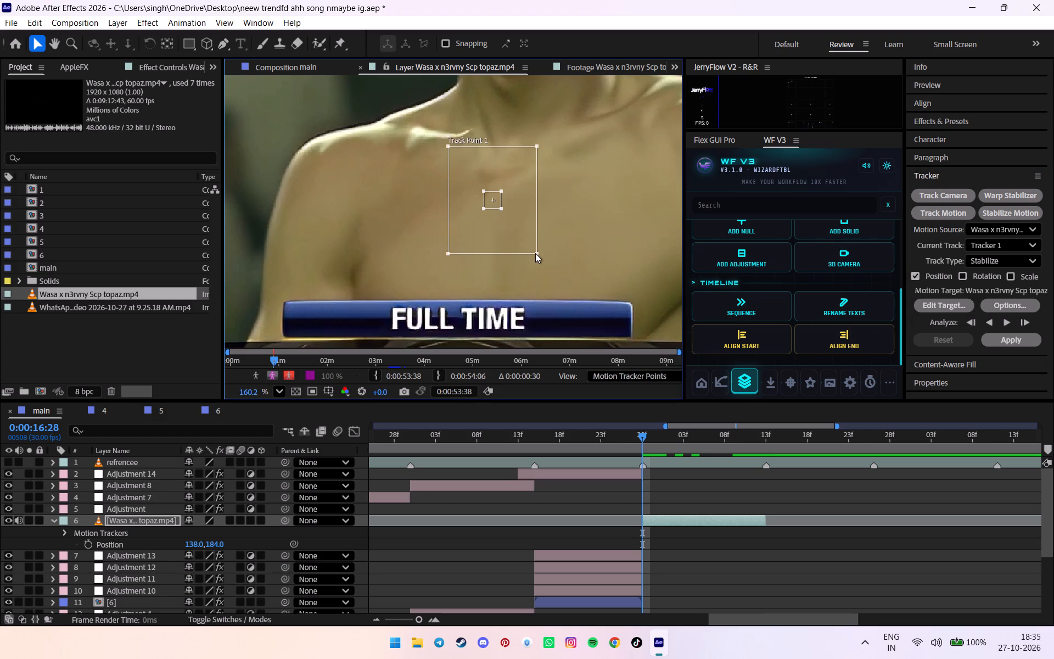
left_click_drag(535, 253, 528, 237)
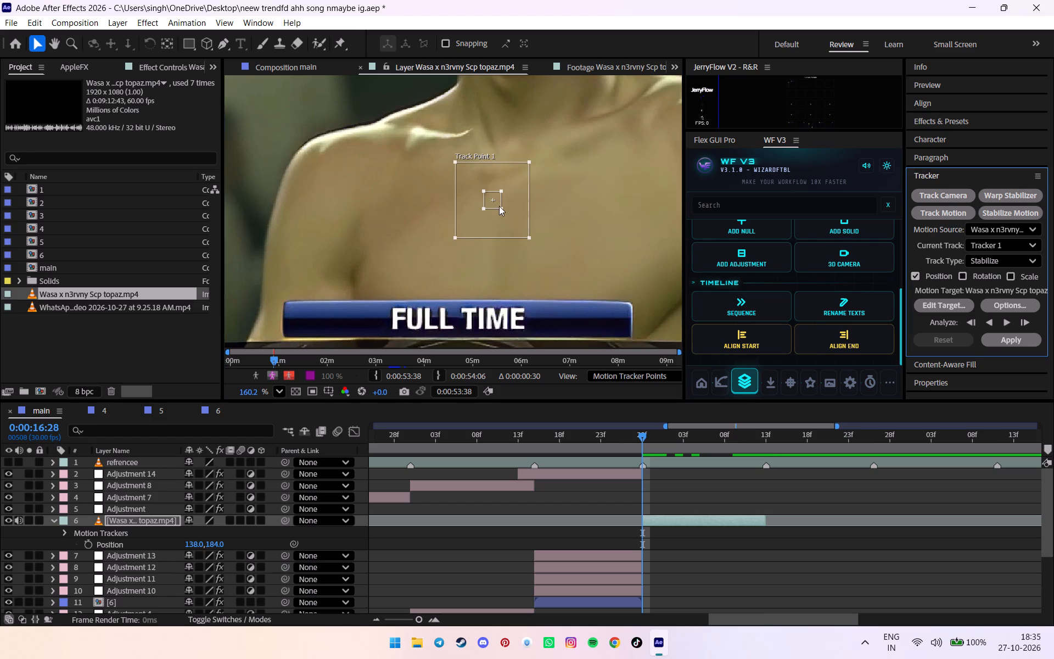
left_click_drag(499, 208, 505, 217)
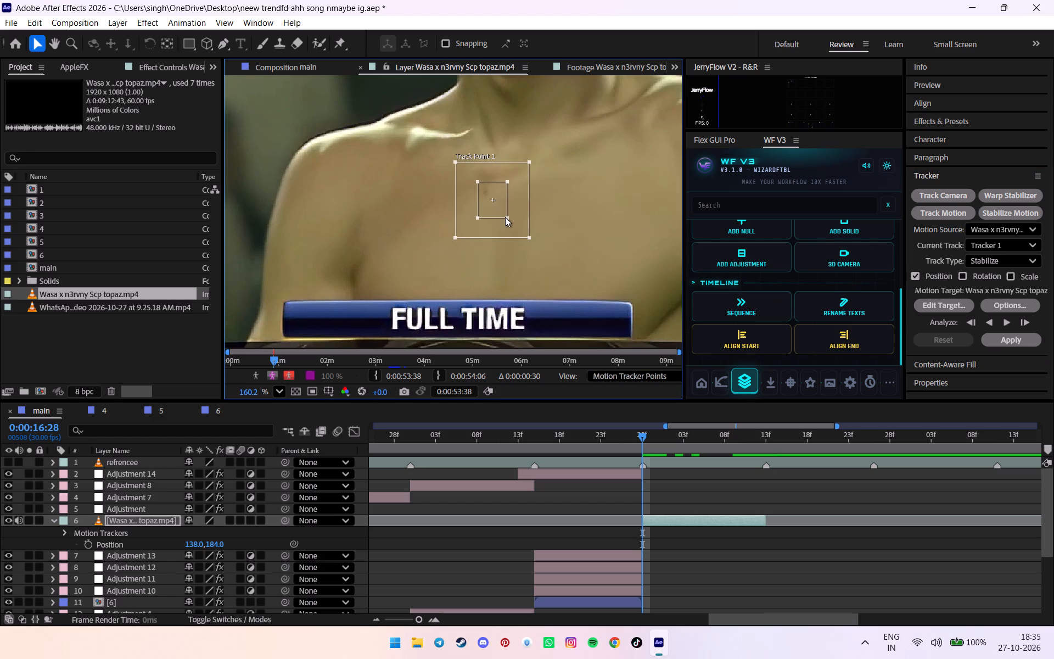
left_click_drag(505, 217, 508, 216)
left_click_drag(498, 204, 527, 110)
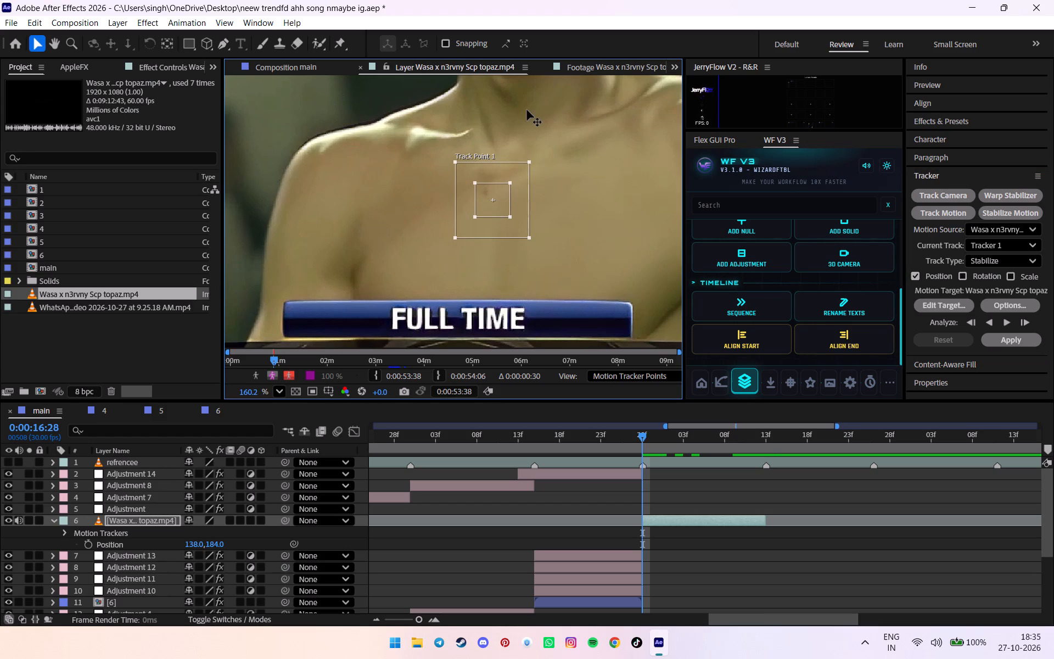
left_click_drag(527, 110, 521, 132)
left_click_drag(500, 203, 535, 242)
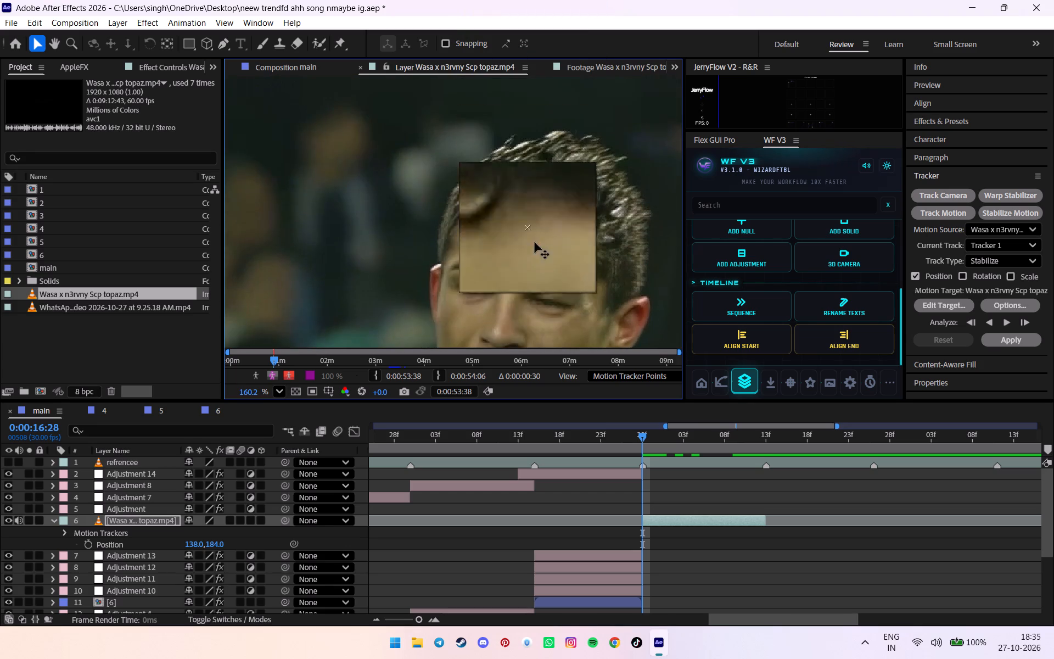
left_click_drag(535, 242, 508, 335)
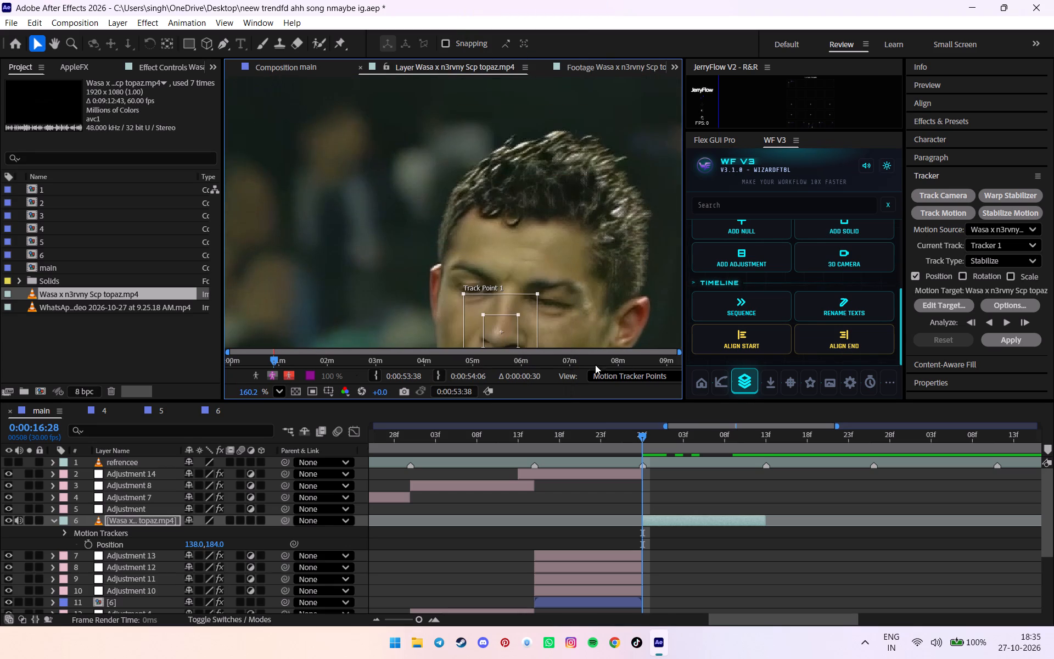
Analyze the track forward through the clip, apply the stabilization to X only, and review the result back to 0:00:16:28.
left_click(1007, 321)
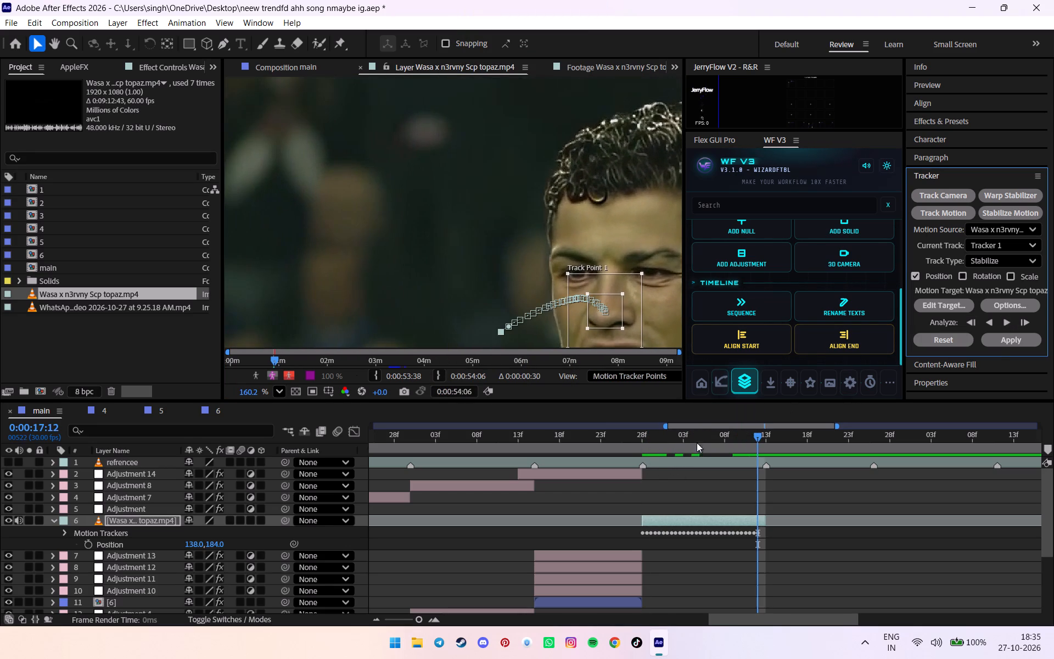
left_click(997, 341)
left_click(556, 337)
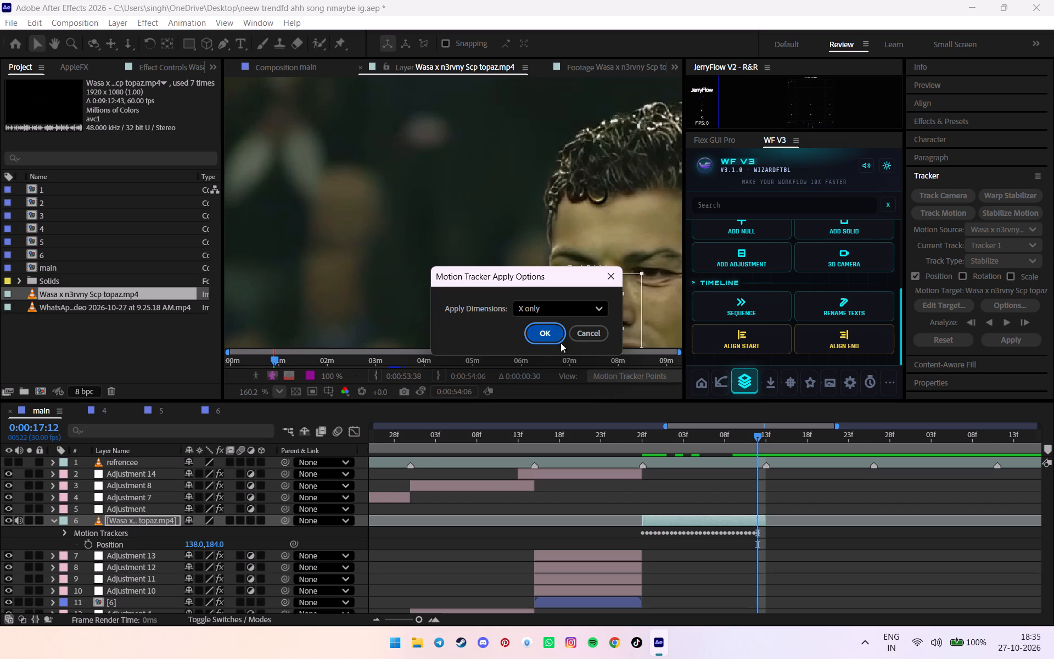
key("u")
key("u")
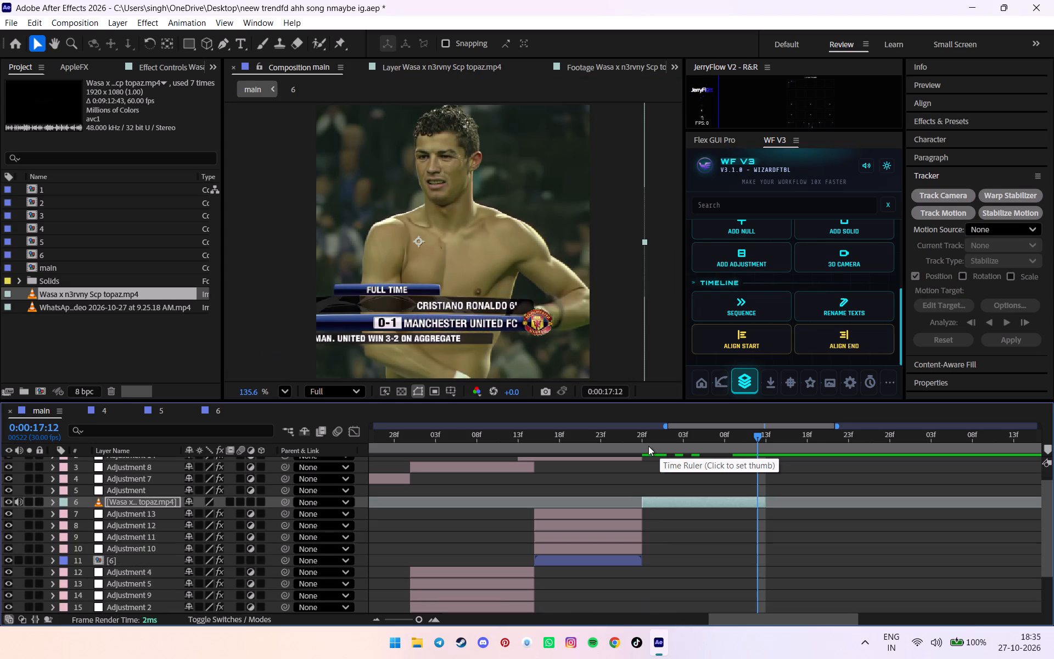
left_click_drag(647, 445, 694, 449)
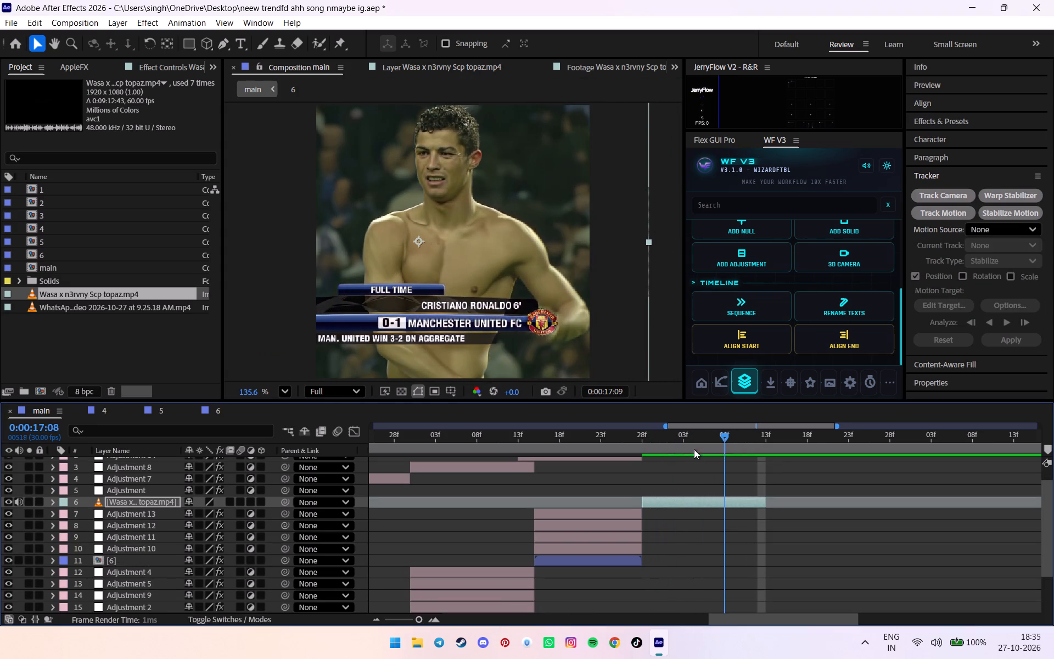
left_click_drag(694, 449, 646, 458)
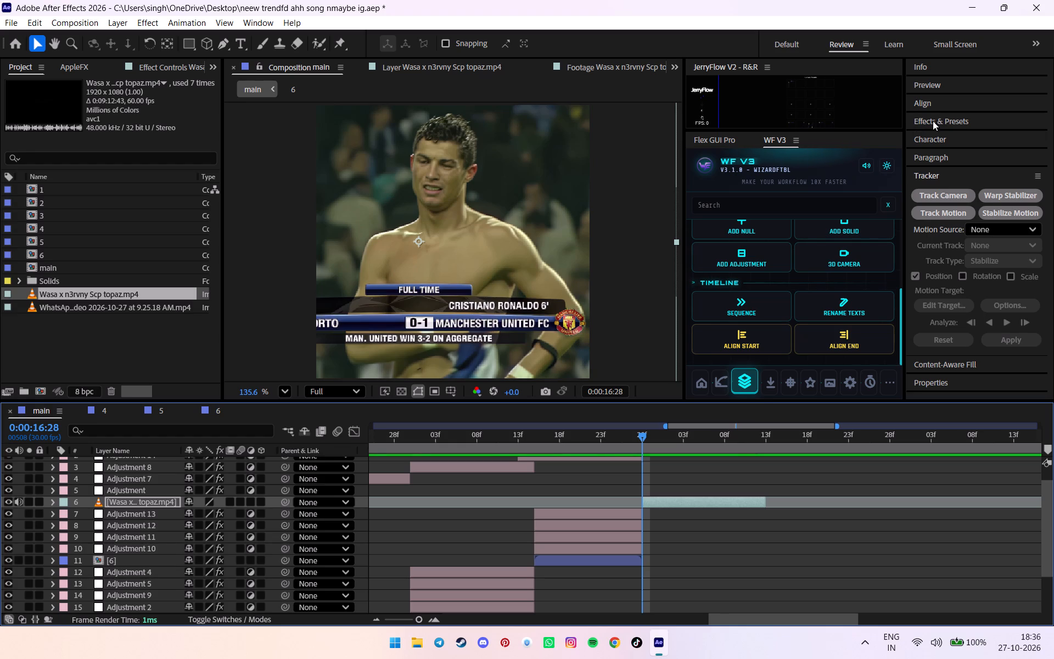
Pre-compose the stabilized clip with Pre-comp Each.
scroll(765, 284, "up", 7)
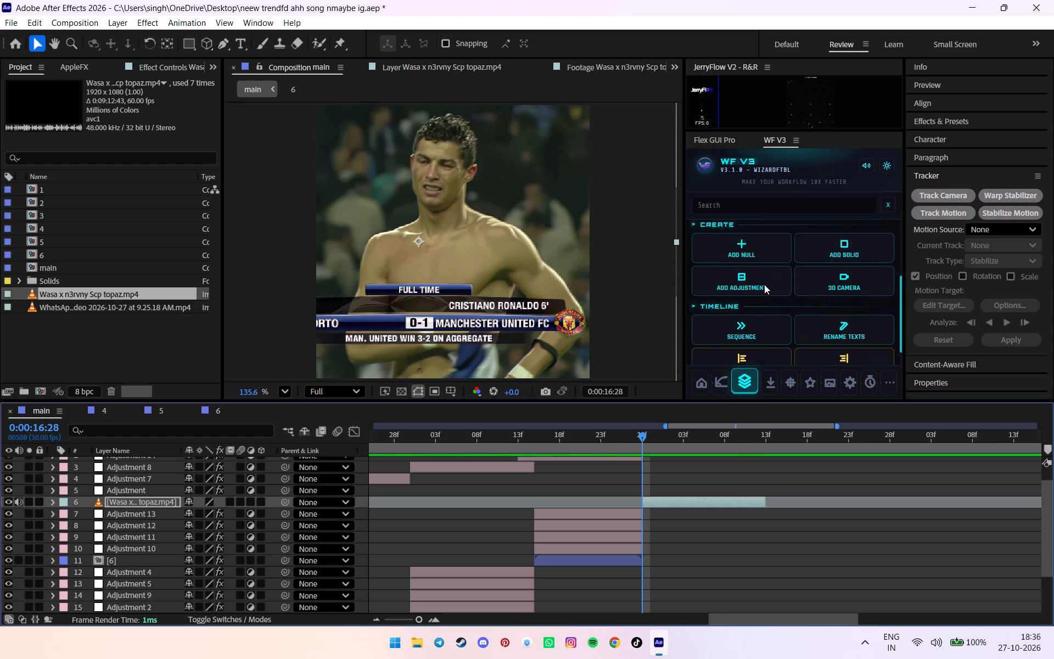
left_click(792, 252)
Copy the Twixtor Pro speed keyframes from layer 6 onto the new precomp at 0:00:16:28.
left_click(591, 559)
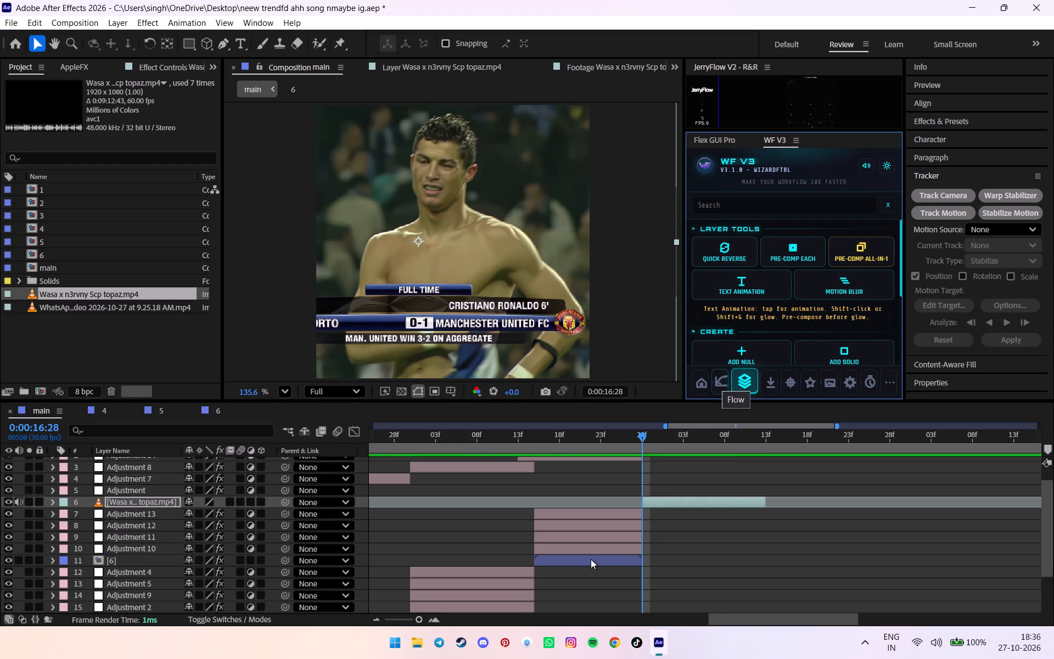
key("u")
scroll(591, 554, "down", 2)
left_click_drag(489, 509, 675, 571)
key("ctrl+c")
scroll(673, 556, "up", 6, "ctrl")
key("u")
left_click(659, 521)
key("ctrl+v")
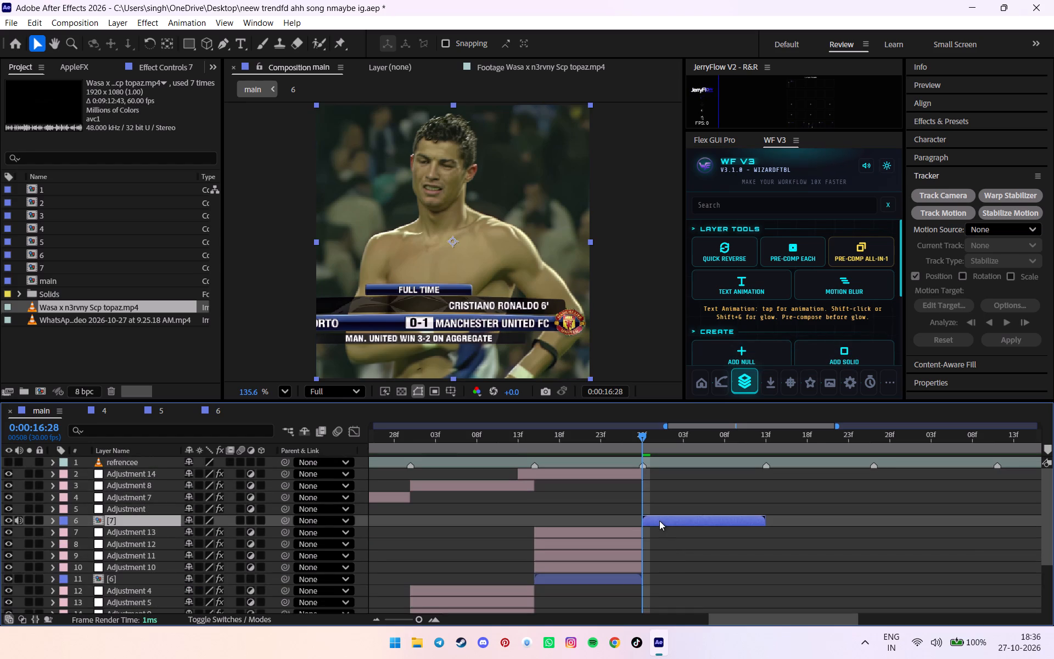
Move the new precomp's last Twixtor Speed % keyframe to the end of the clip at 0:00:17:13.
key("u")
left_click_drag(748, 546, 765, 545, "alt")
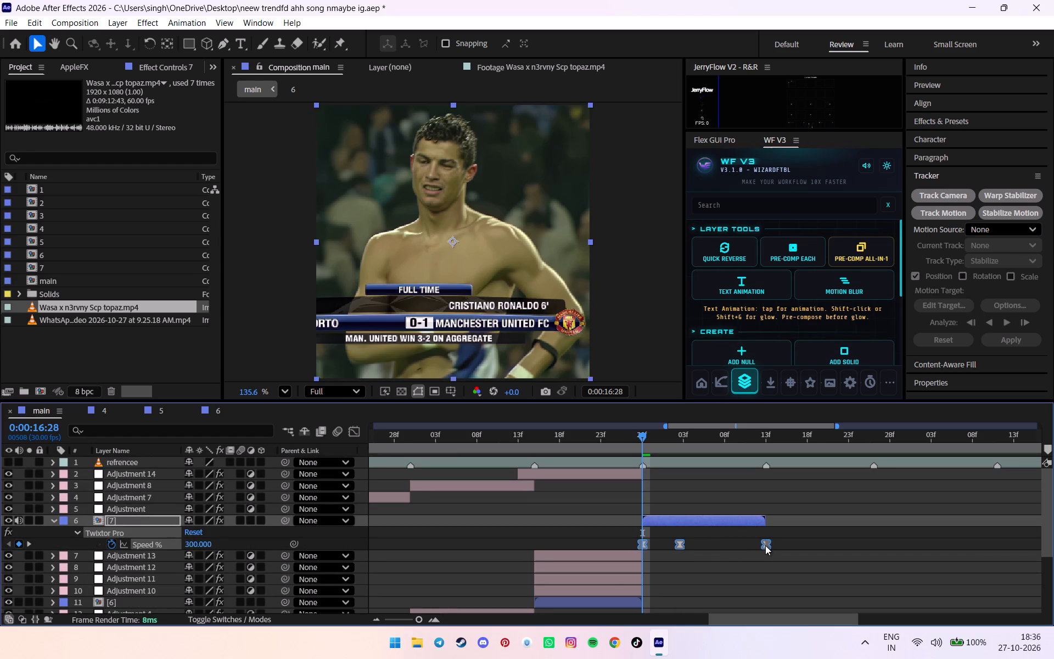
key("u")
Duplicate Adjustment 10 to 13, stack the copies above precomp 7, and start them at 0:00:16:28.
left_click(602, 565)
left_click(571, 530, "ctrl+shift")
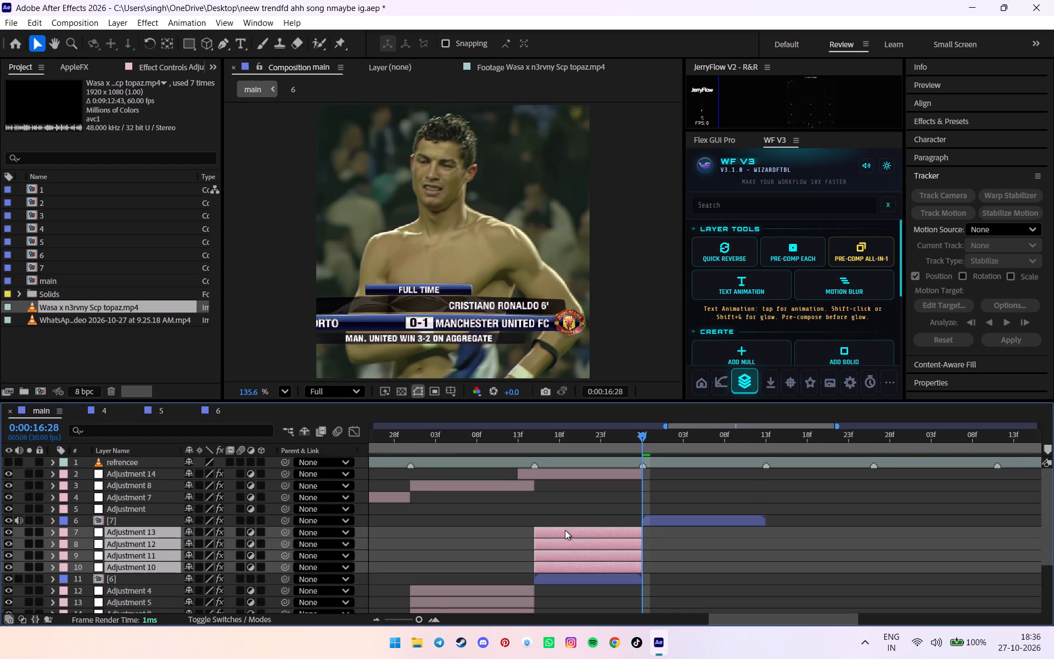
key("ctrl+d")
left_click_drag(133, 531, 134, 510)
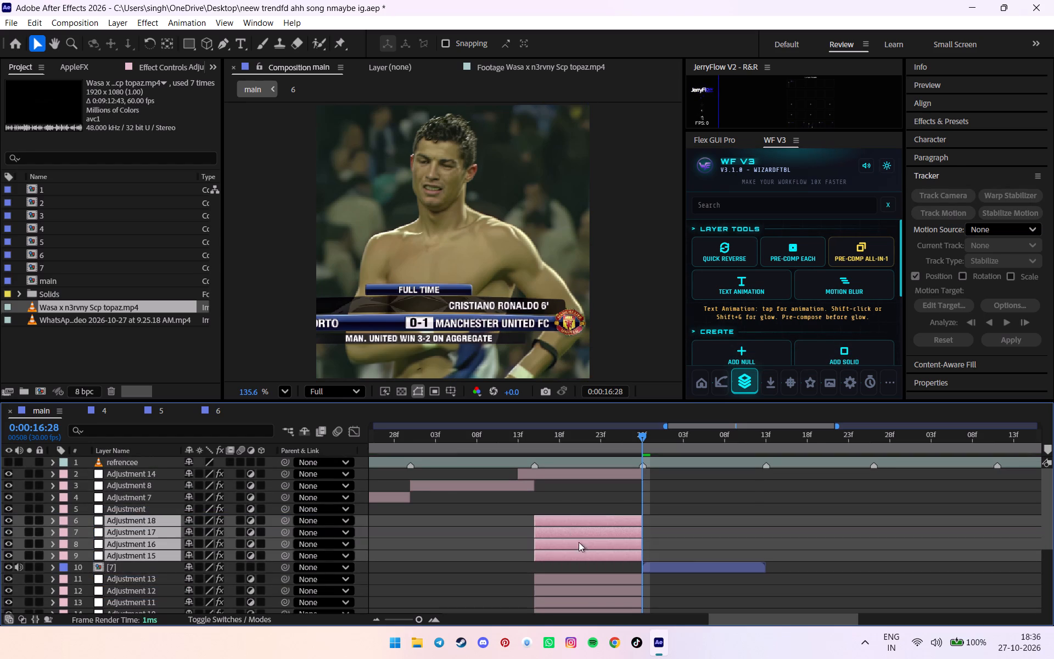
left_click_drag(606, 541, 716, 542)
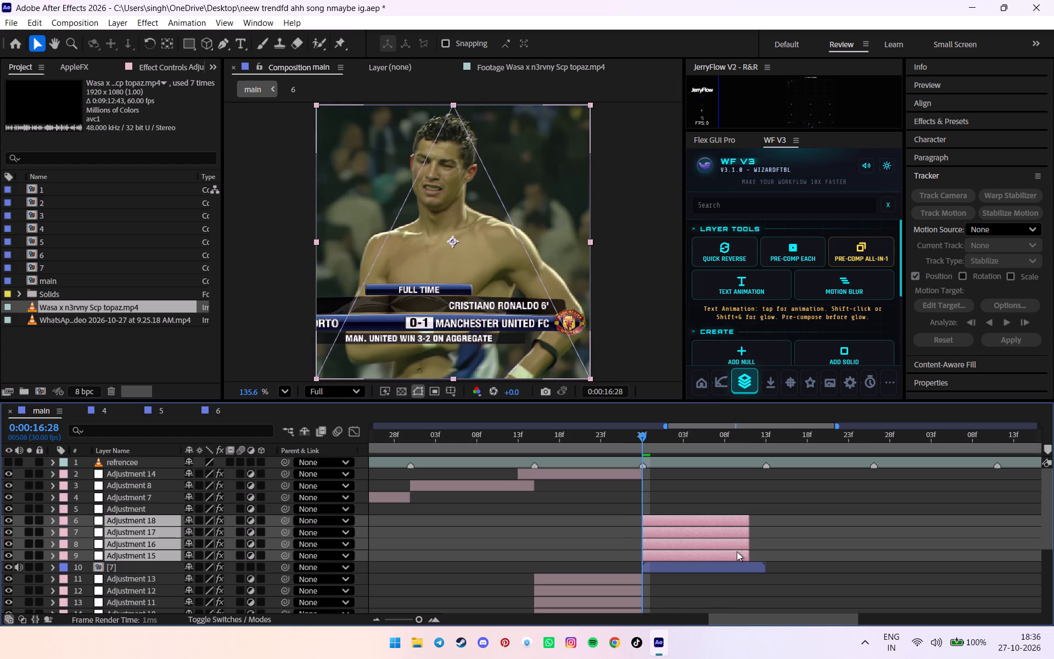
Extend Adjustment 15 to 18 to precomp 7's end at 0:00:17:13 and stretch their effect keyframes to match.
left_click_drag(750, 555, 765, 555)
key("u")
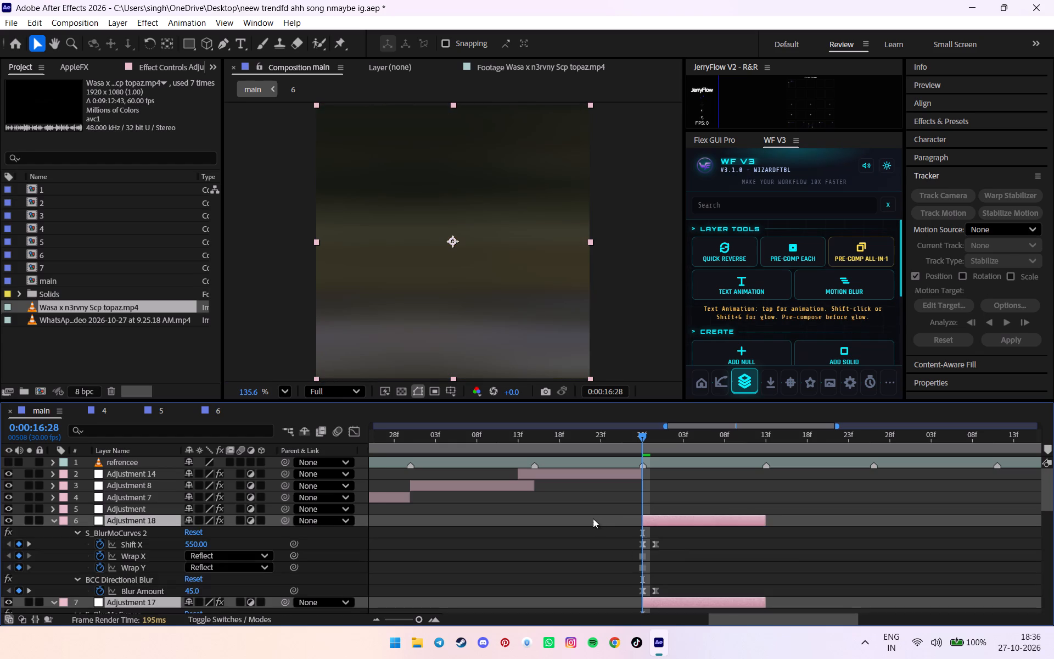
left_click_drag(593, 518, 821, 643)
scroll(794, 569, "up", 6)
scroll(758, 530, "up", 4)
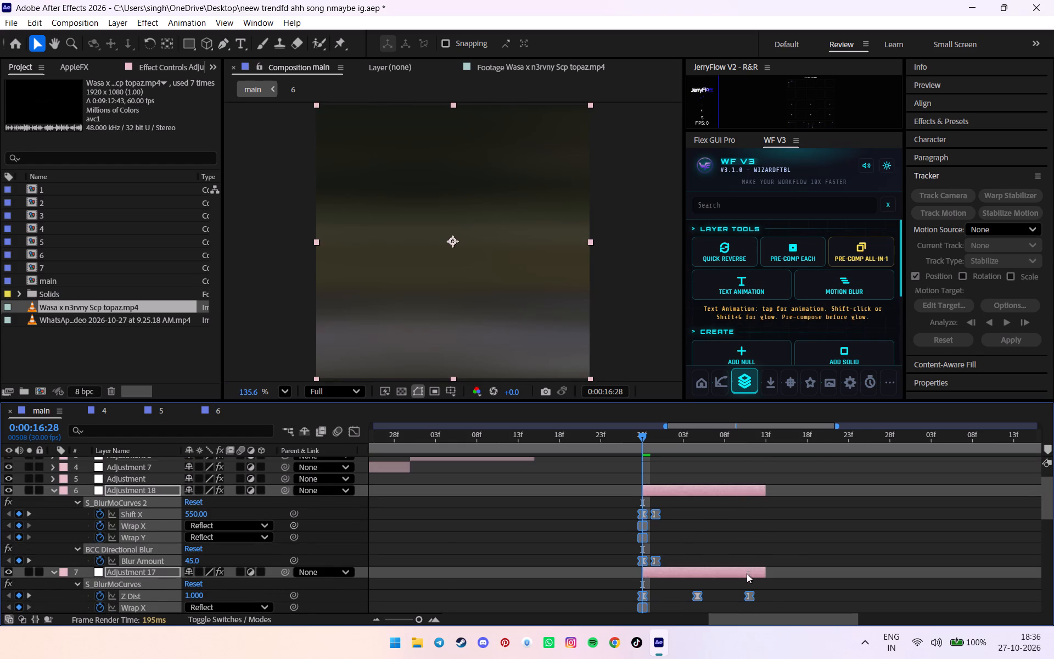
left_click_drag(748, 594, 767, 594, "alt")
key("u")
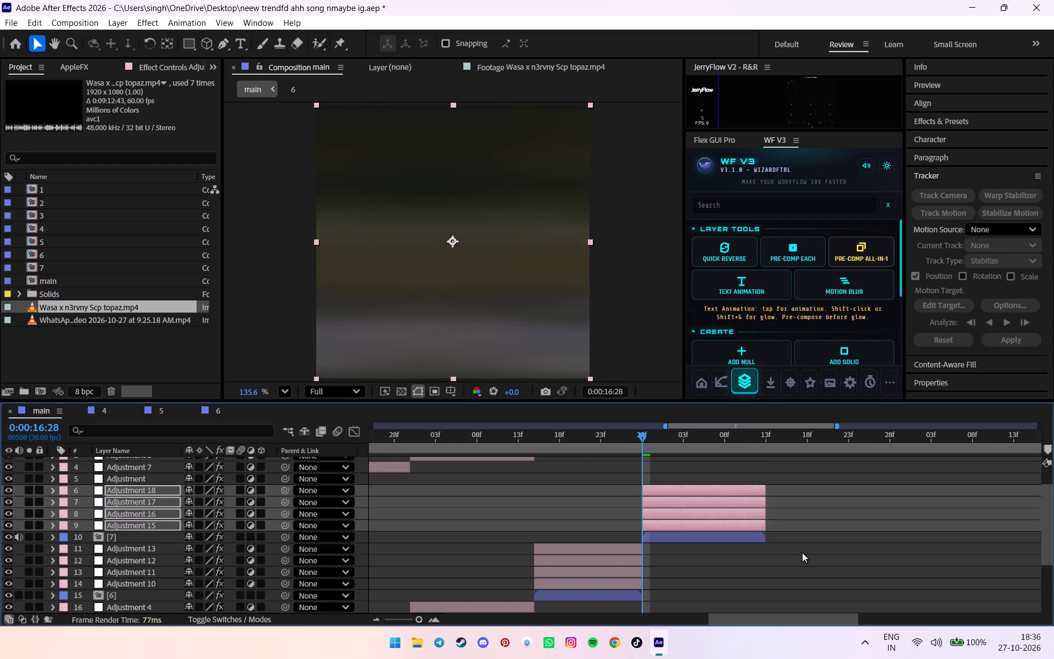
left_click(802, 552)
Duplicate Adjustment 14 and move the copy over precomp 7, starting at 0:00:16:28.
scroll(800, 549, "up", 3)
left_click(604, 478)
key("ctrl+d")
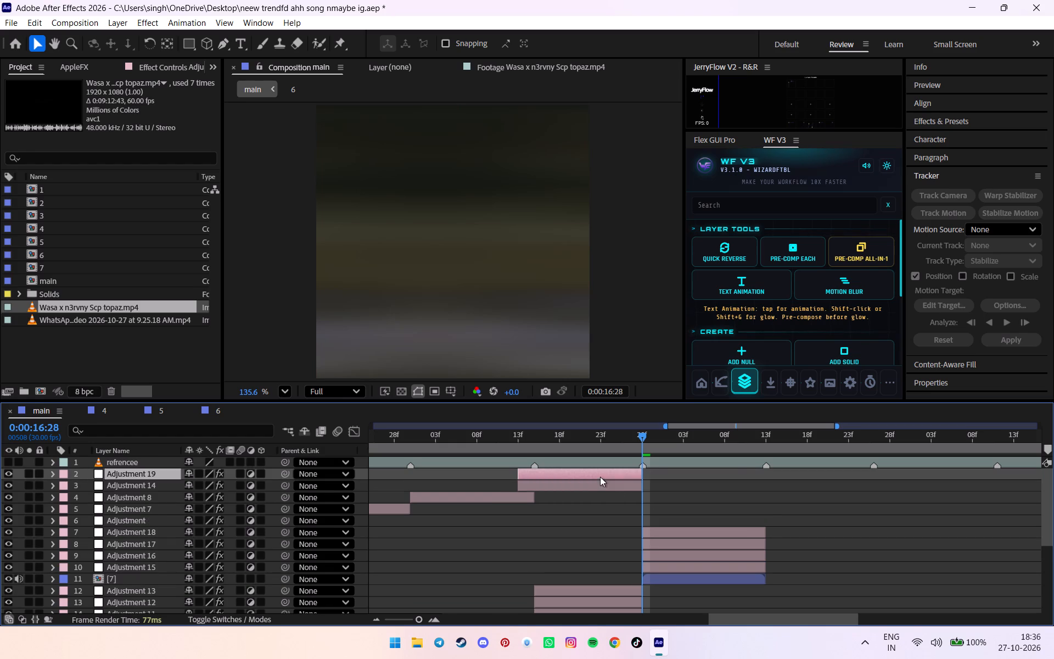
left_click_drag(600, 477, 722, 487)
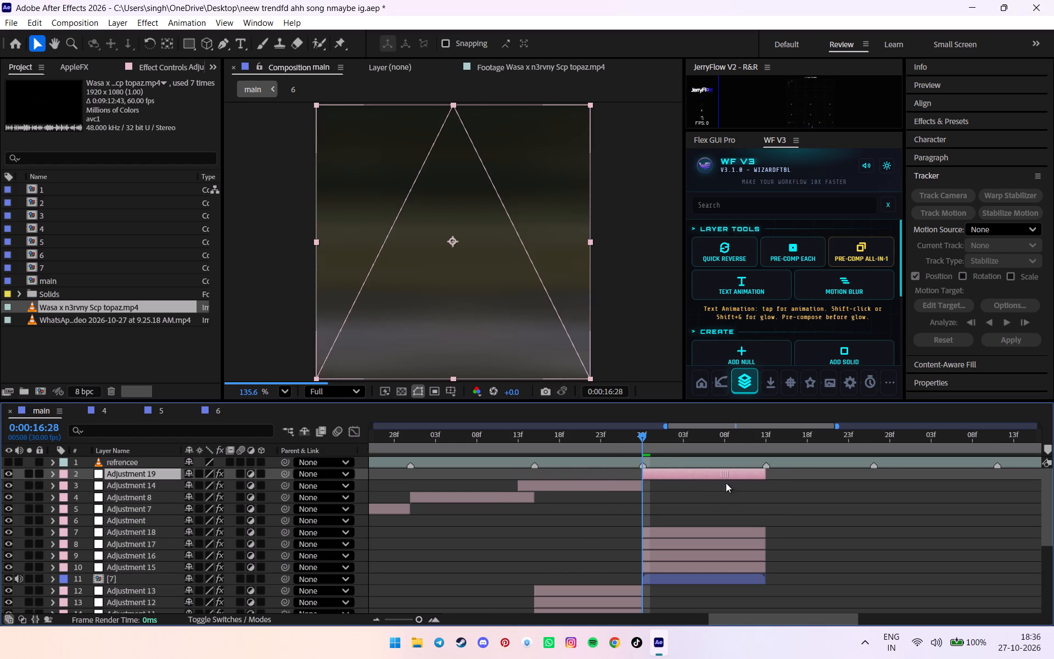
At 0:00:17:07, set the S_BlurMoCurves Center XY on Adjustment 17 to 158.0, 27.0.
left_click_drag(665, 454, 716, 453)
left_click_drag(686, 448, 691, 448)
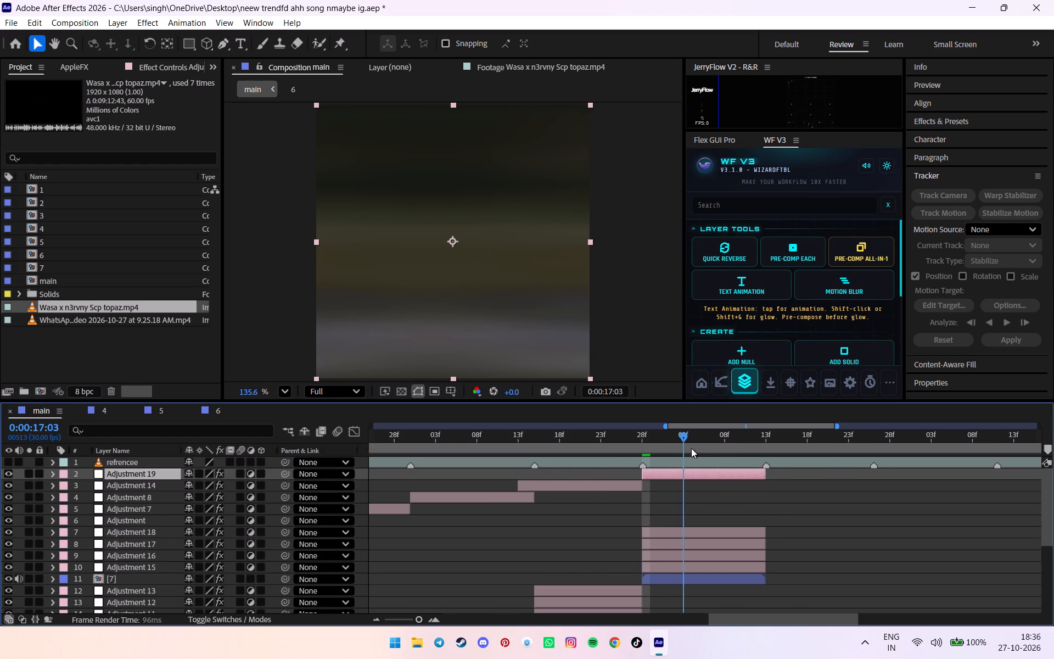
left_click_drag(691, 448, 715, 448)
left_click(707, 539)
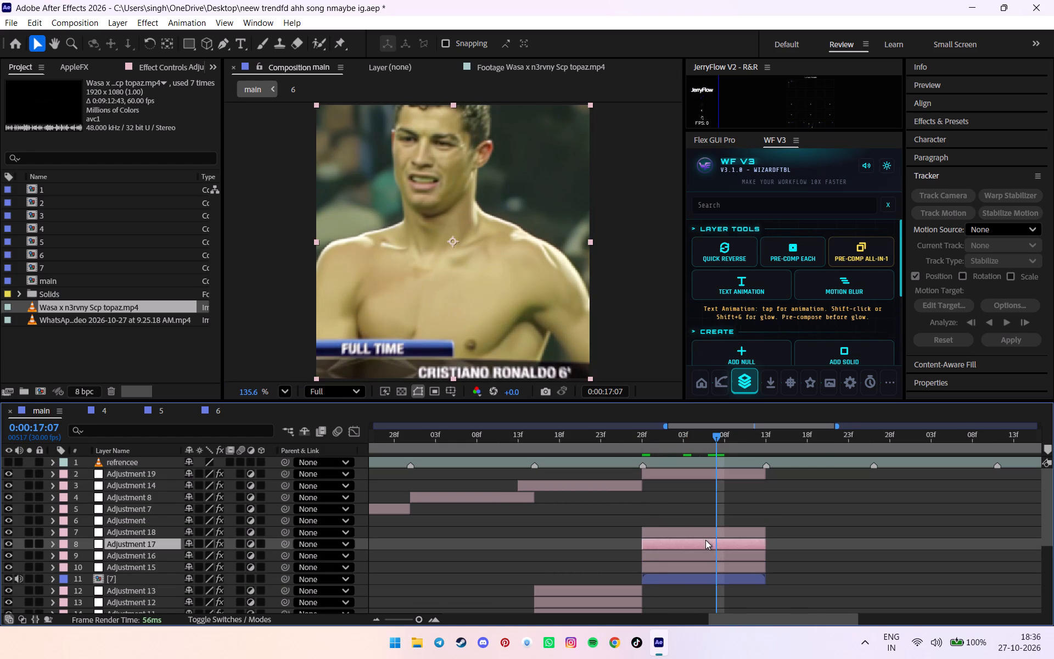
left_click(696, 524)
left_click(152, 63)
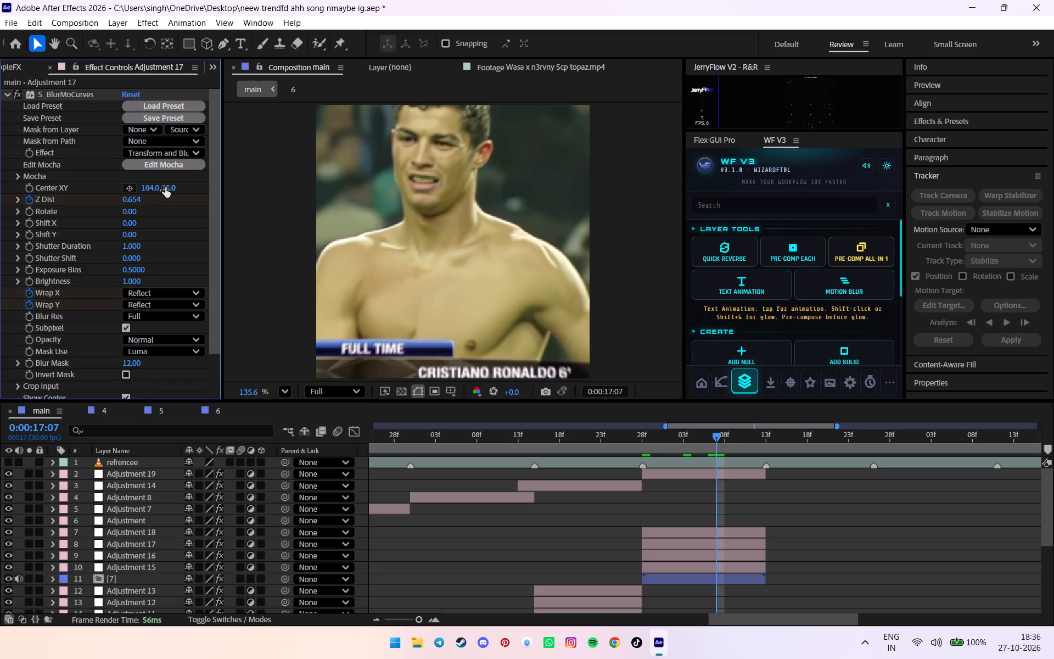
left_click_drag(165, 187, 126, 186)
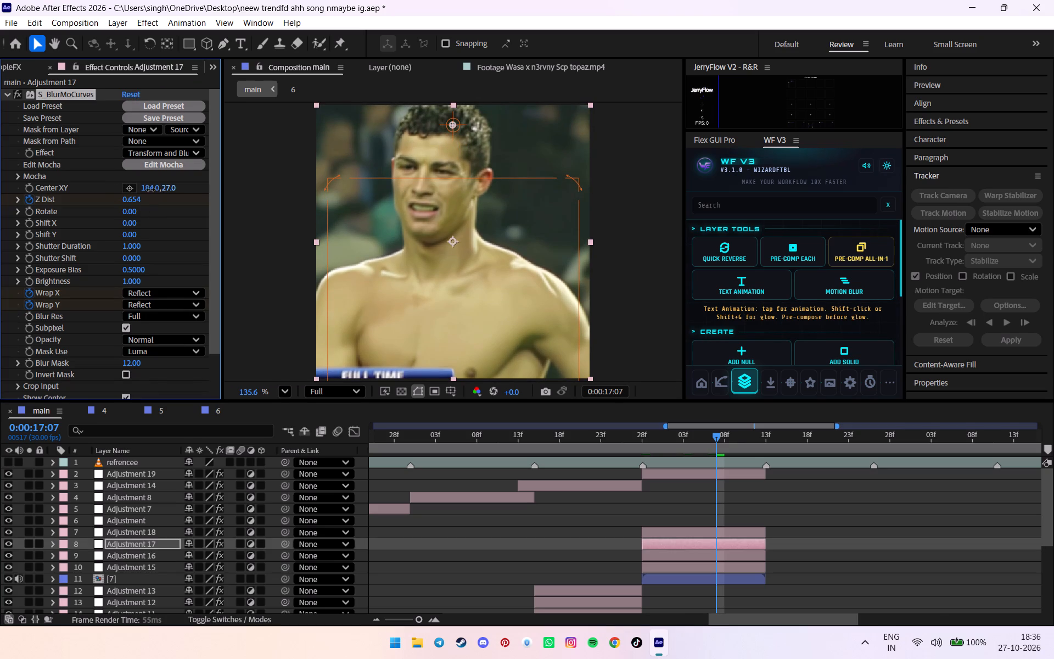
left_click_drag(150, 189, 134, 192)
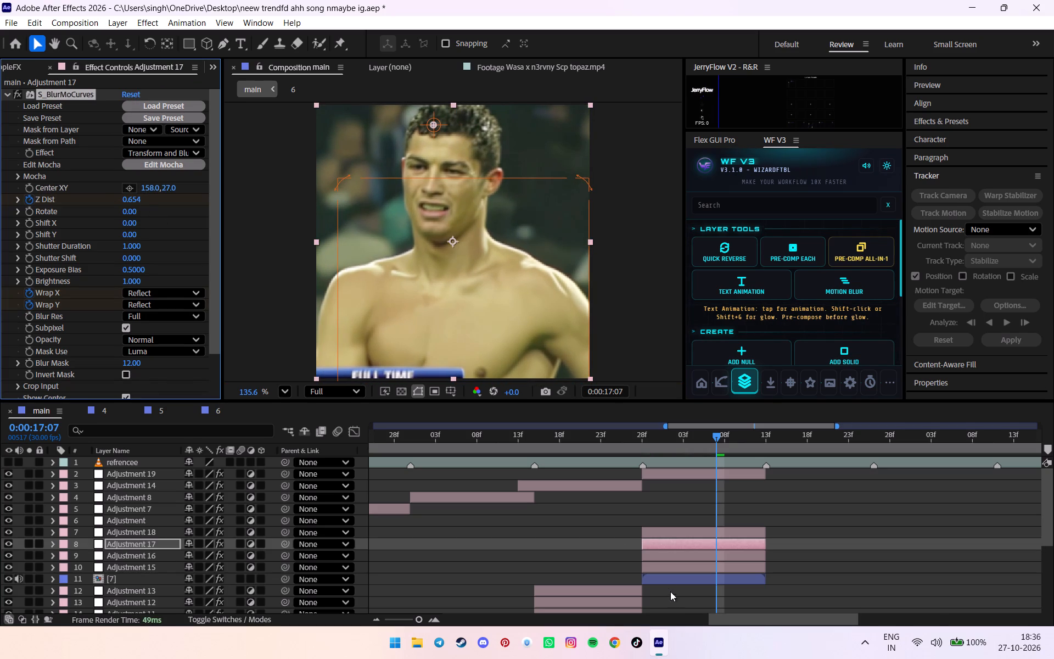
Open precomp 7, set its footage layer's Scale to 33%, and return to the main composition.
double_click(664, 581)
left_click(532, 459)
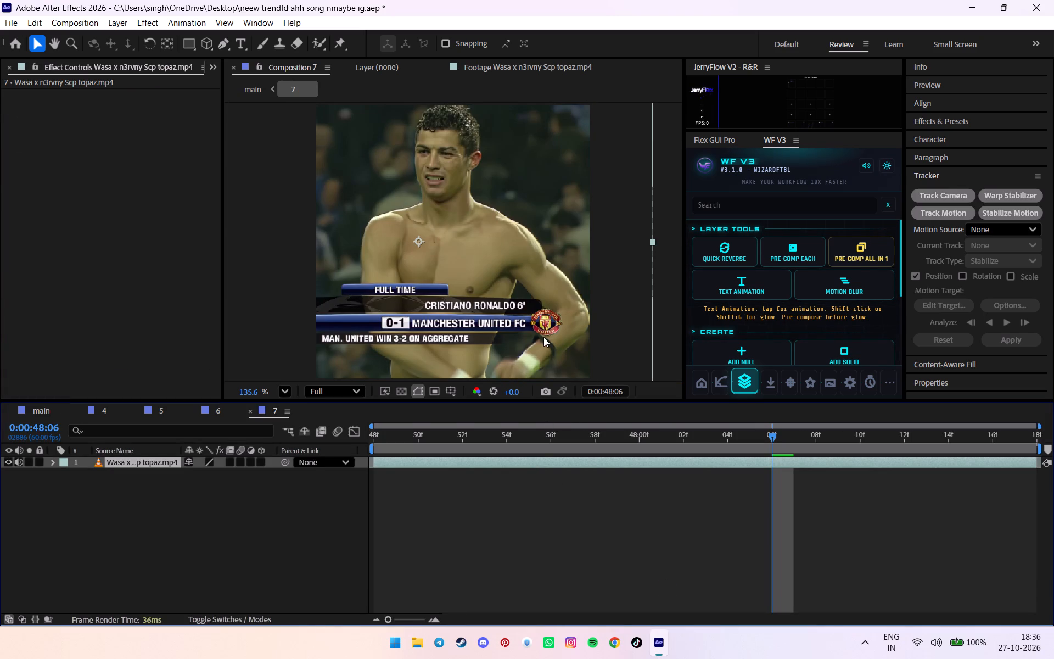
scroll(543, 337, "down", 1)
key("s")
left_click(201, 474)
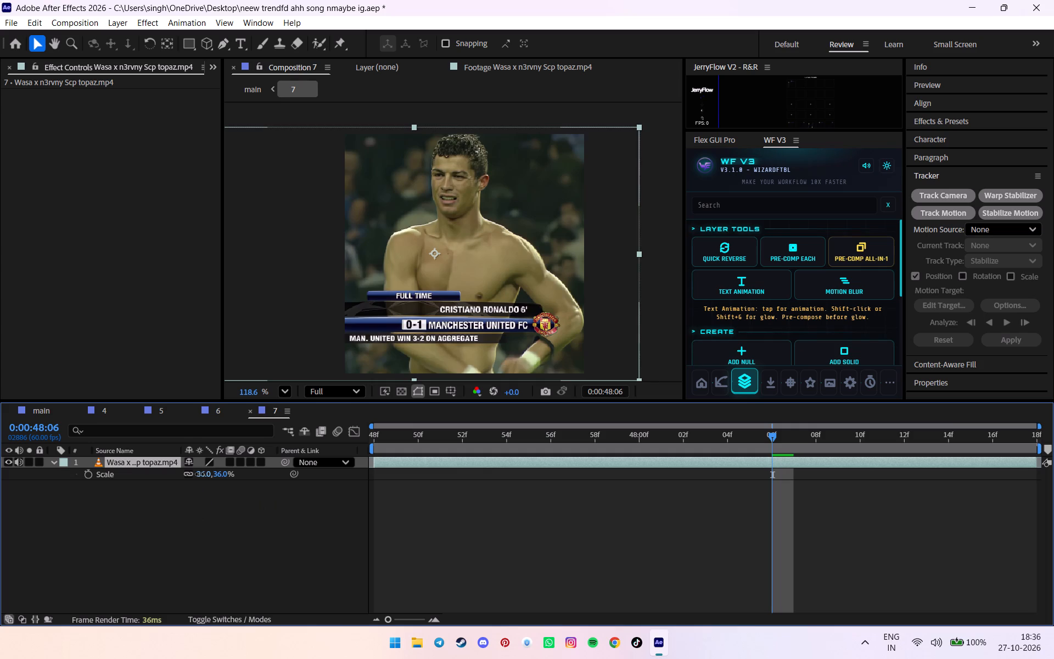
left_click(48, 411)
Scrub and play the main composition to review precomp 7's effects and the edit leading up to it.
left_click_drag(669, 441, 642, 449)
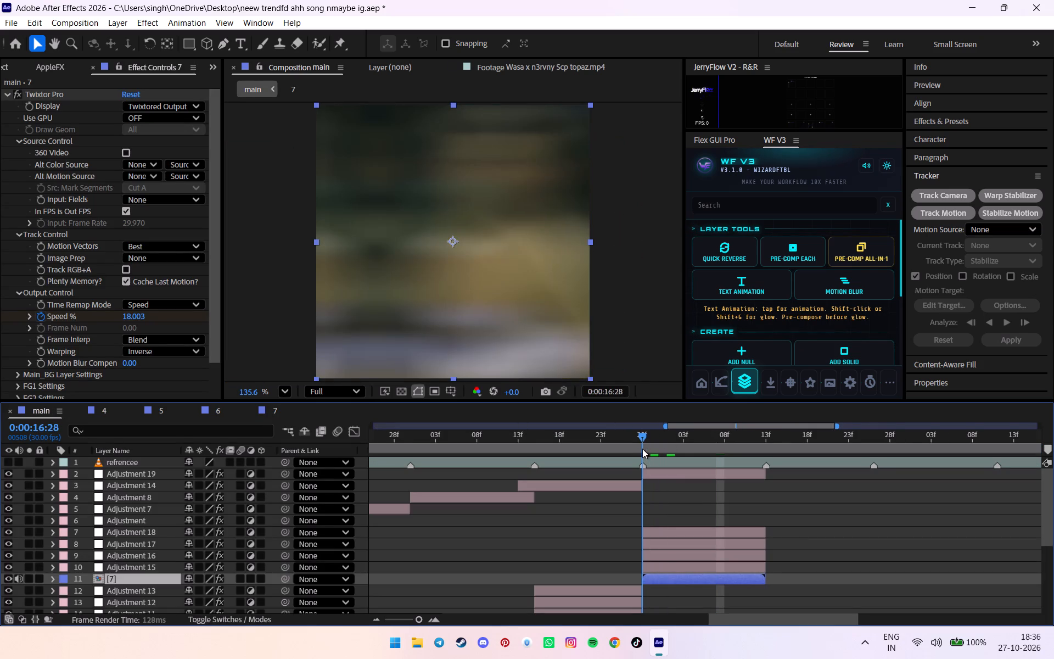
left_click_drag(642, 449, 669, 449)
scroll(502, 319, "down", 1)
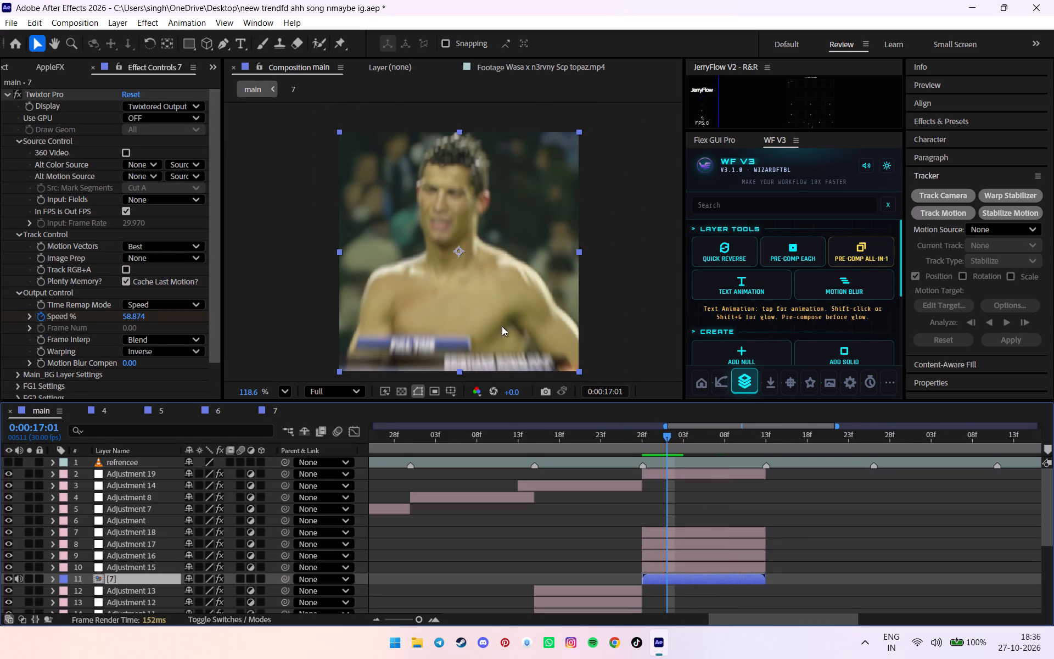
key("space")
key("space")
key("space")
left_click_drag(500, 328, 507, 320)
left_click_drag(652, 434, 644, 436)
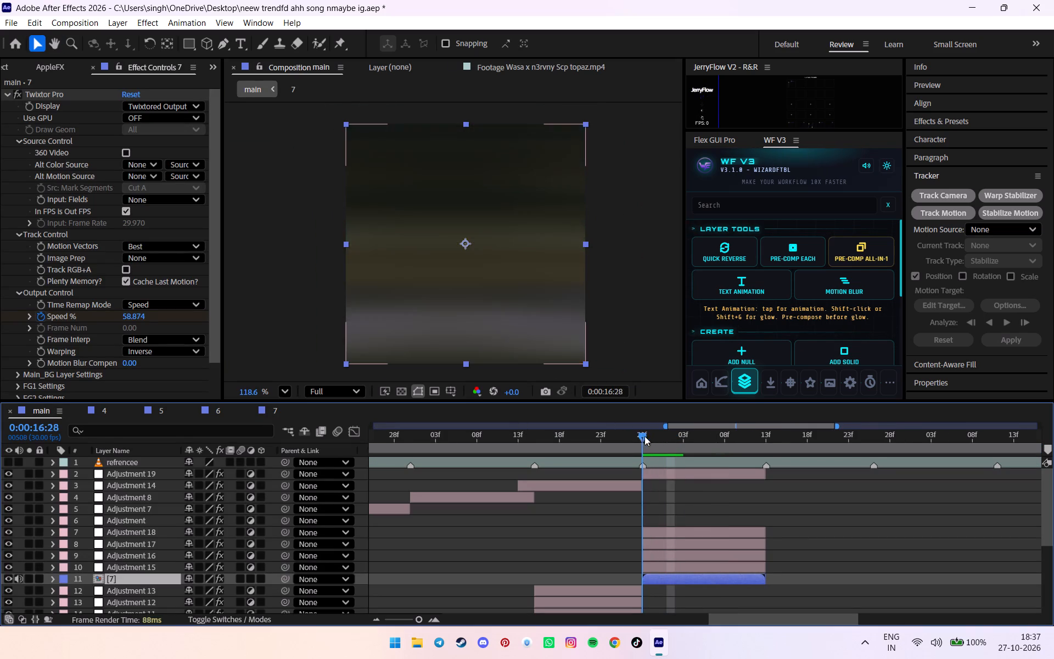
left_click_drag(644, 436, 777, 451)
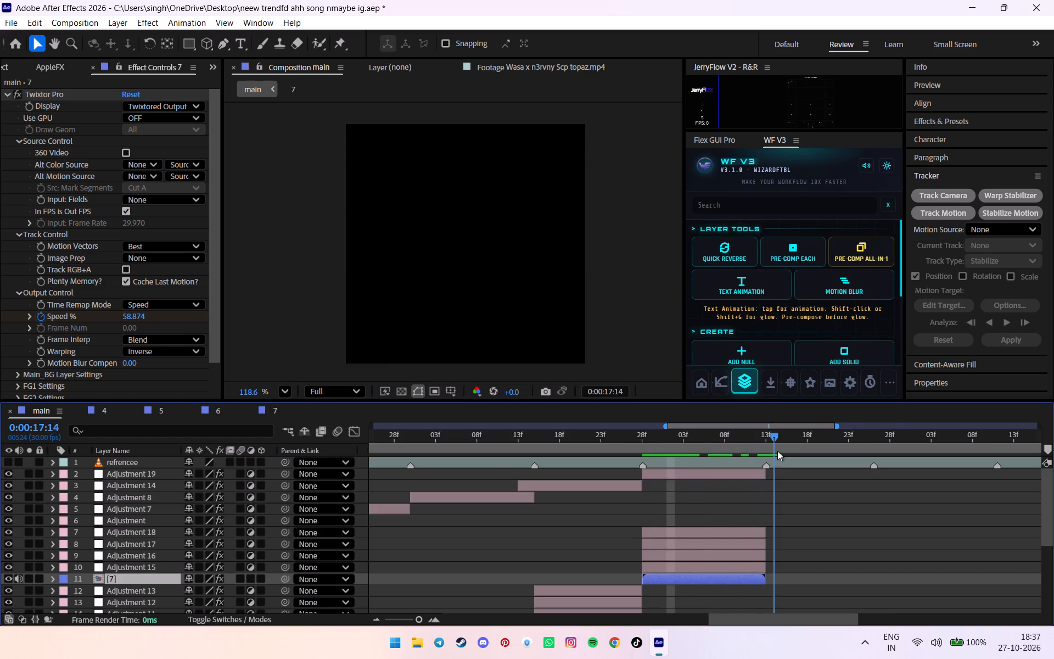
left_click_drag(777, 451, 274, 485)
key("space")
scroll(593, 485, "down", 6, "alt")
left_click(859, 485)
Save the project.
key("ctrl+s")
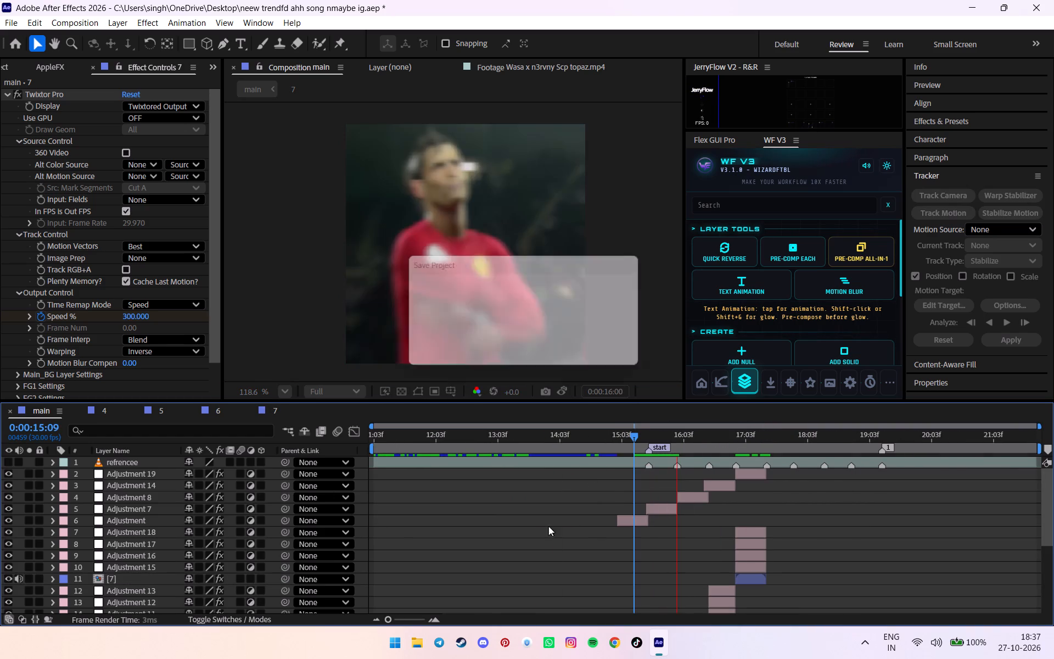
Mute the audio of precomp 7.
left_click(19, 578)
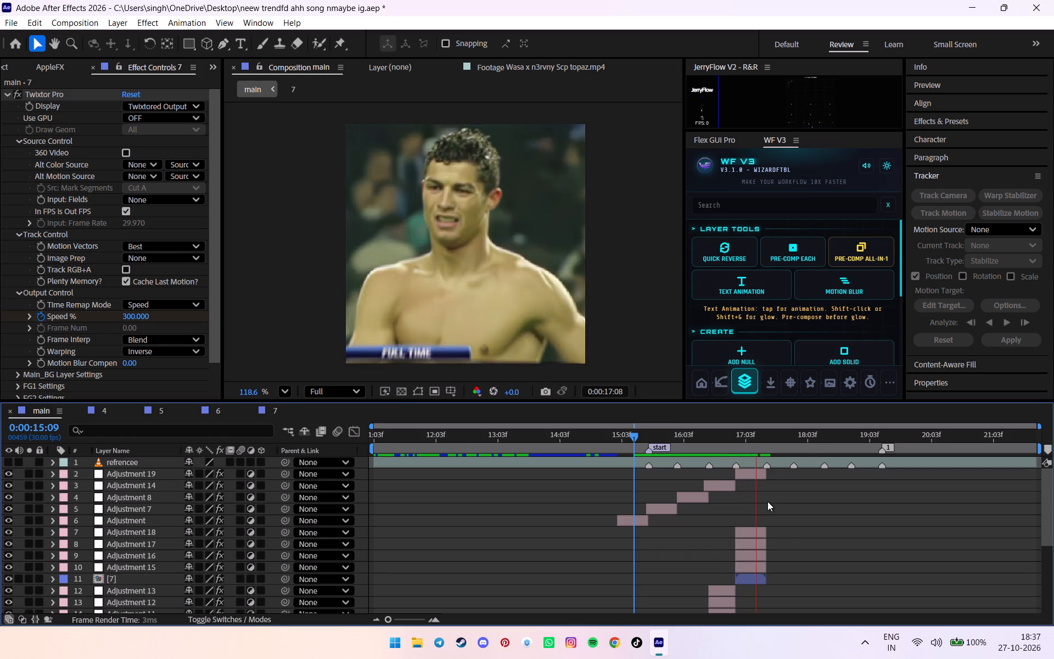
Play back the main composition from around 0:00:14:09 to check the clips and transitions up to precomp 7.
scroll(743, 468, "down", 2, "alt")
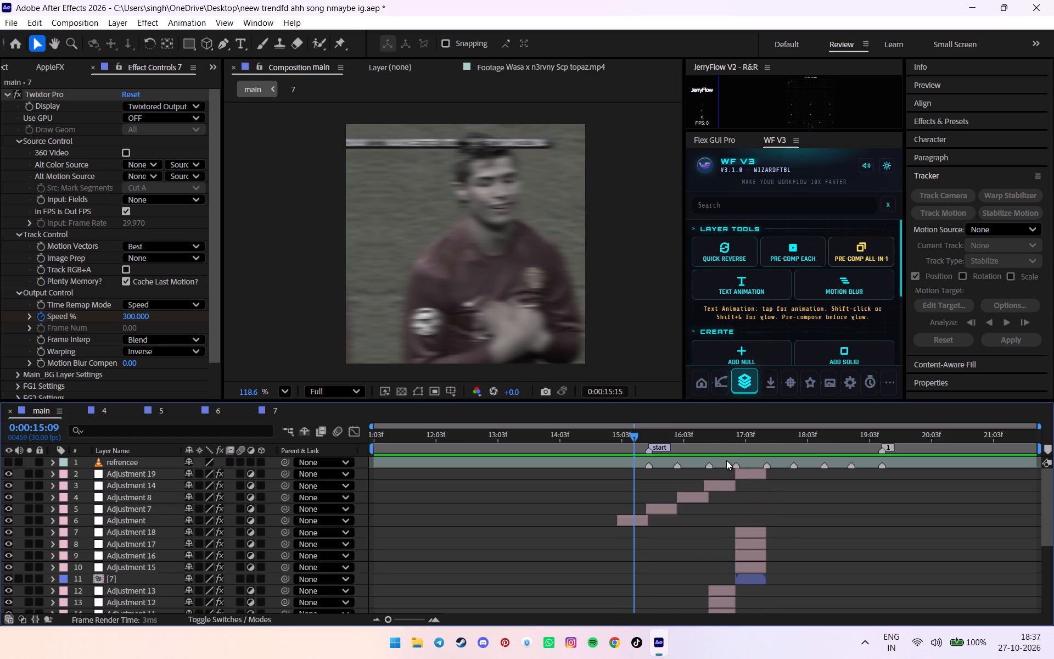
scroll(726, 460, "down", 4)
left_click_drag(612, 437, 572, 437)
key("space")
scroll(599, 437, "down", 5, "alt")
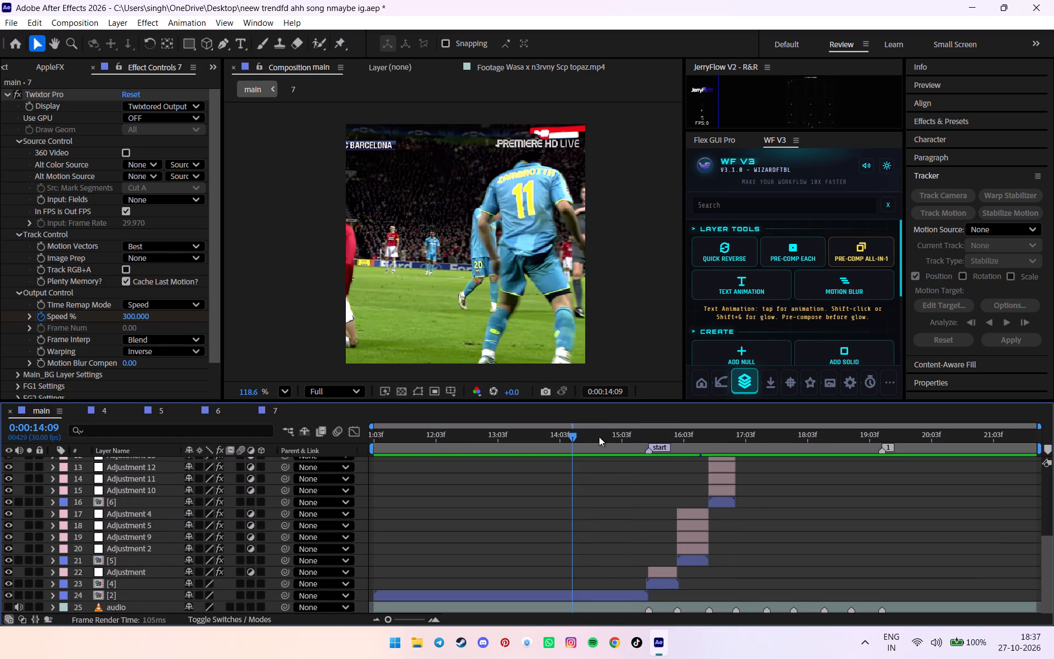
scroll(585, 444, "up", 2)
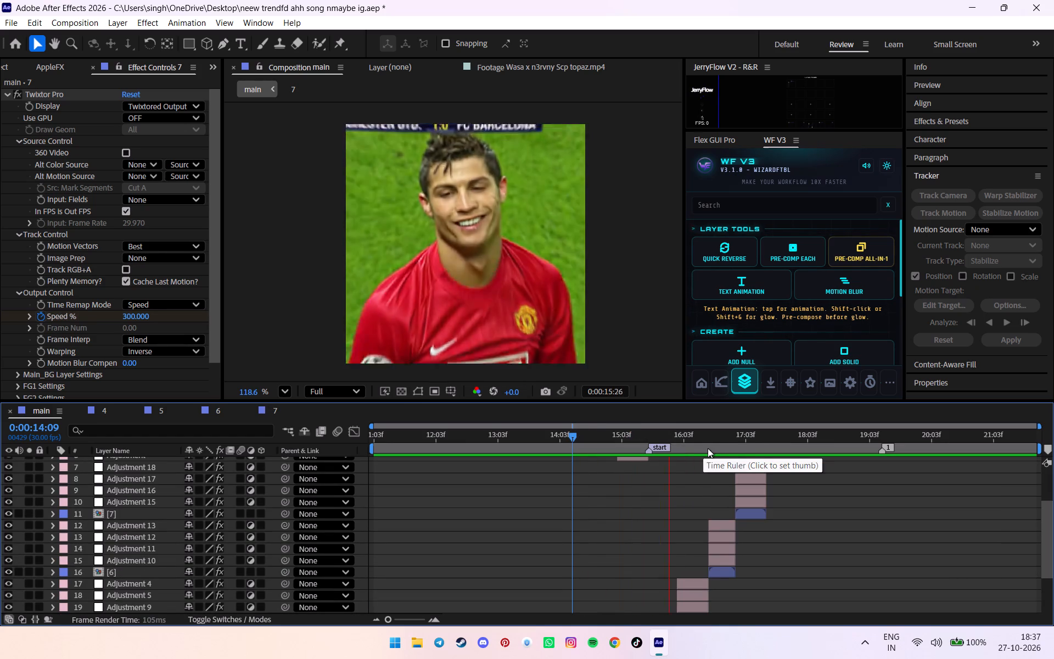
left_click_drag(726, 445, 626, 442)
key("space")
scroll(691, 444, "down", 3)
scroll(753, 432, "up", 6)
scroll(788, 438, "up", 2, "alt")
Open the Wasa x n3rvny Scp topaz.mp4 footage and set its in point to 0:00:54:57.
left_click_drag(709, 445, 703, 445)
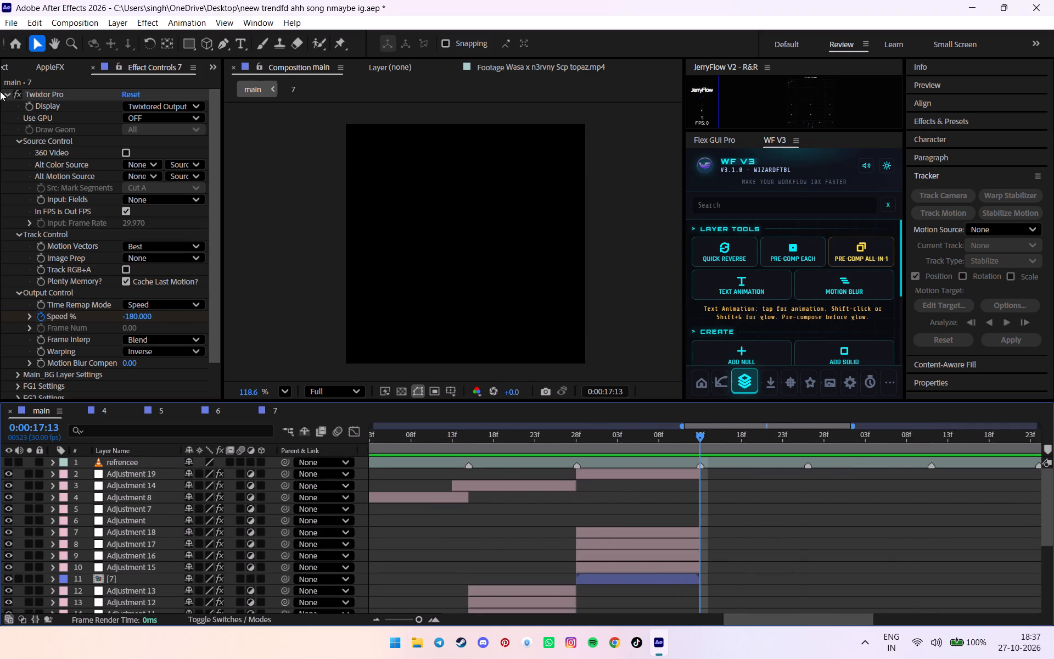
left_click(18, 69)
double_click(62, 312)
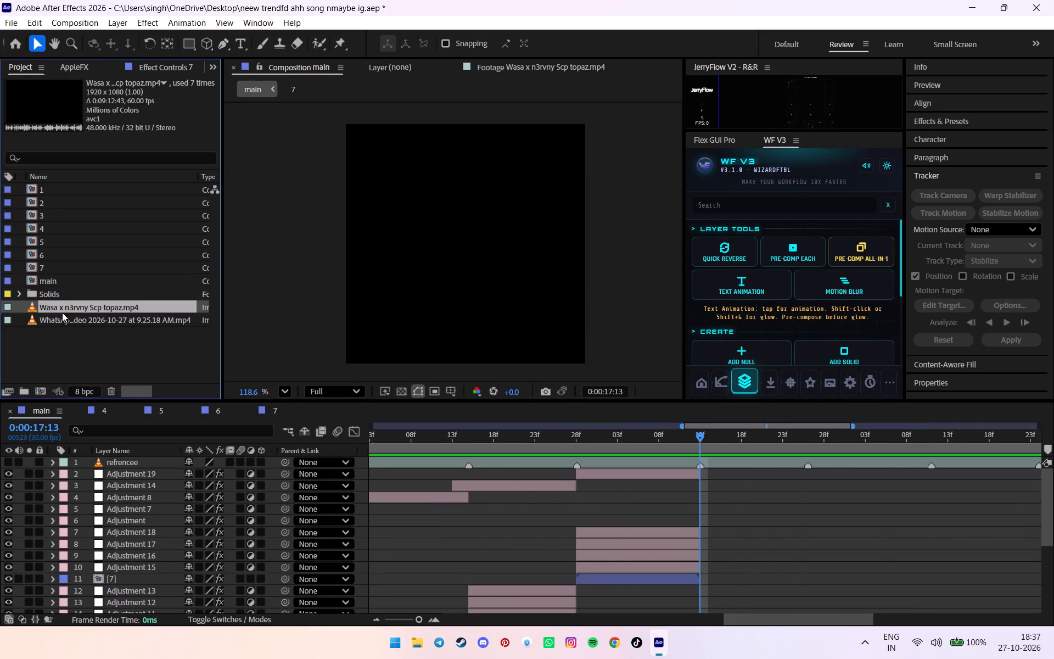
left_click(405, 362)
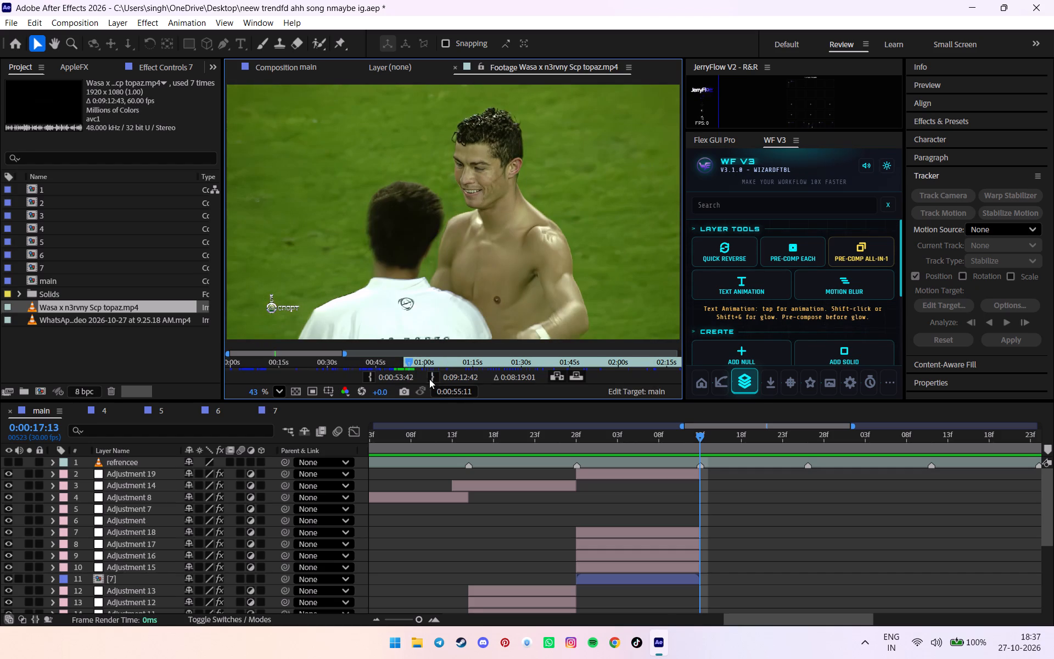
scroll(407, 365, "up", 7, "alt")
left_click_drag(410, 363, 403, 363)
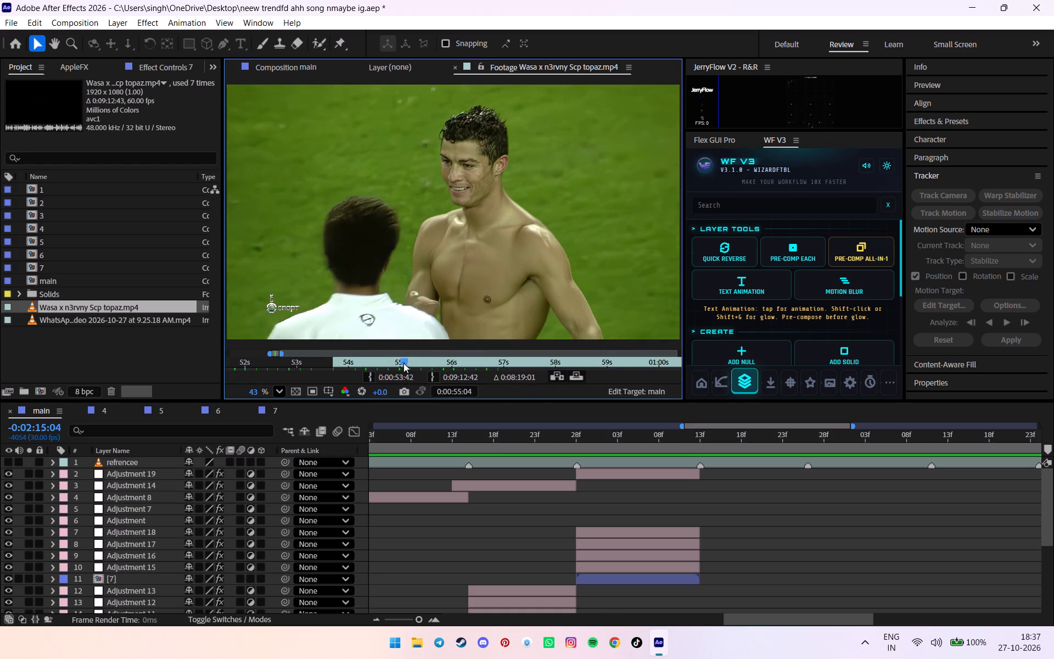
left_click_drag(403, 363, 398, 363)
double_click(370, 373)
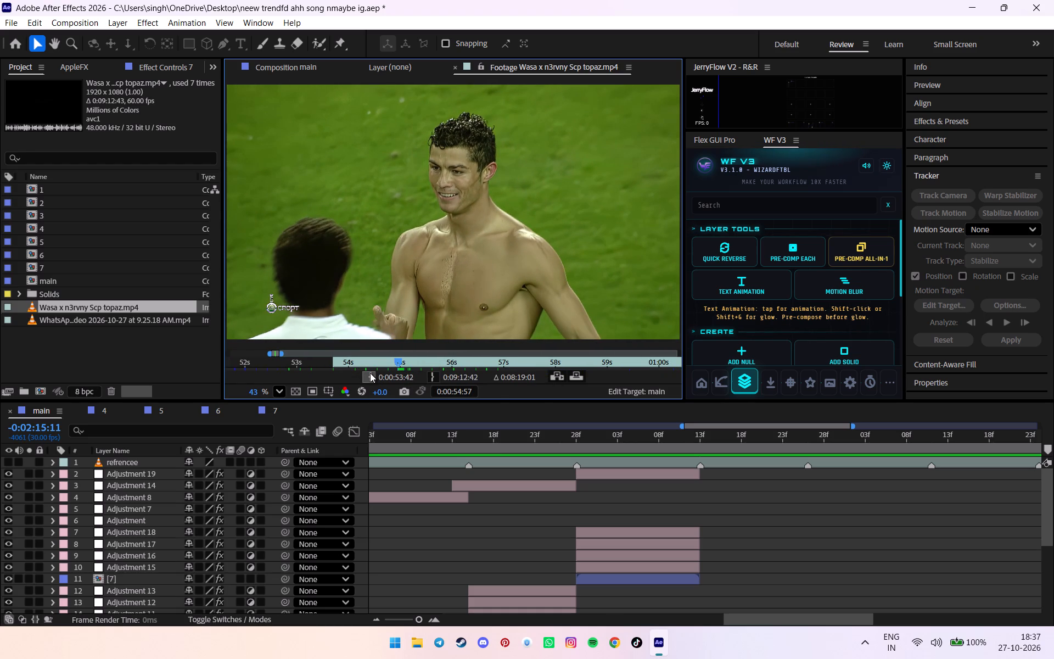
Add the footage to the main composition above Adjustment 18, starting at 0:00:17:13.
left_click_drag(66, 310, 696, 531)
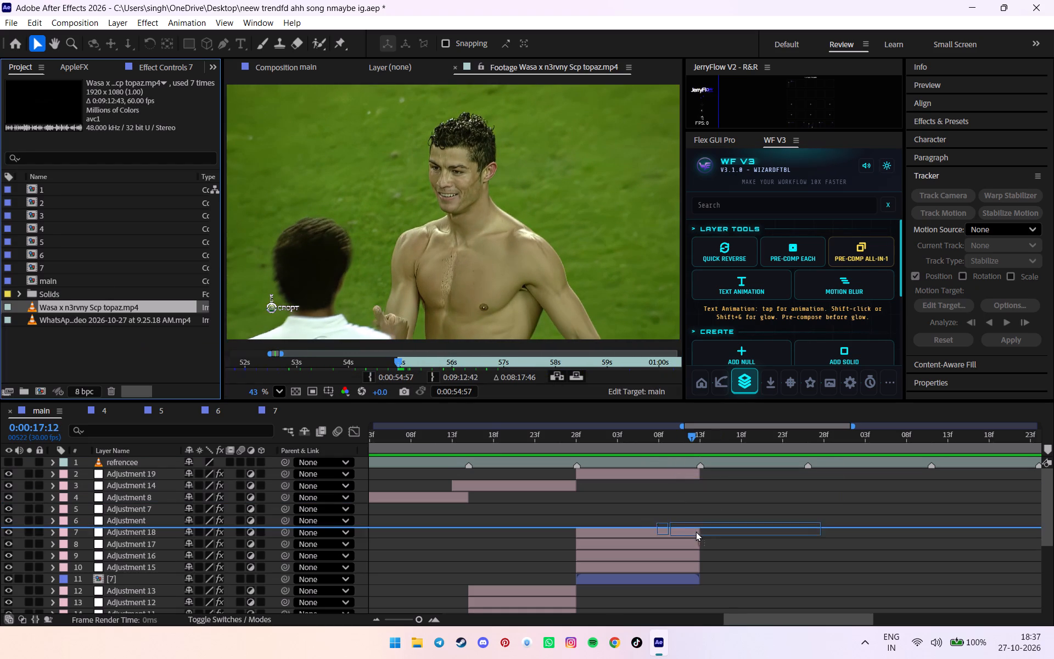
left_click_drag(696, 531, 700, 527)
left_click(697, 442)
left_click(698, 442)
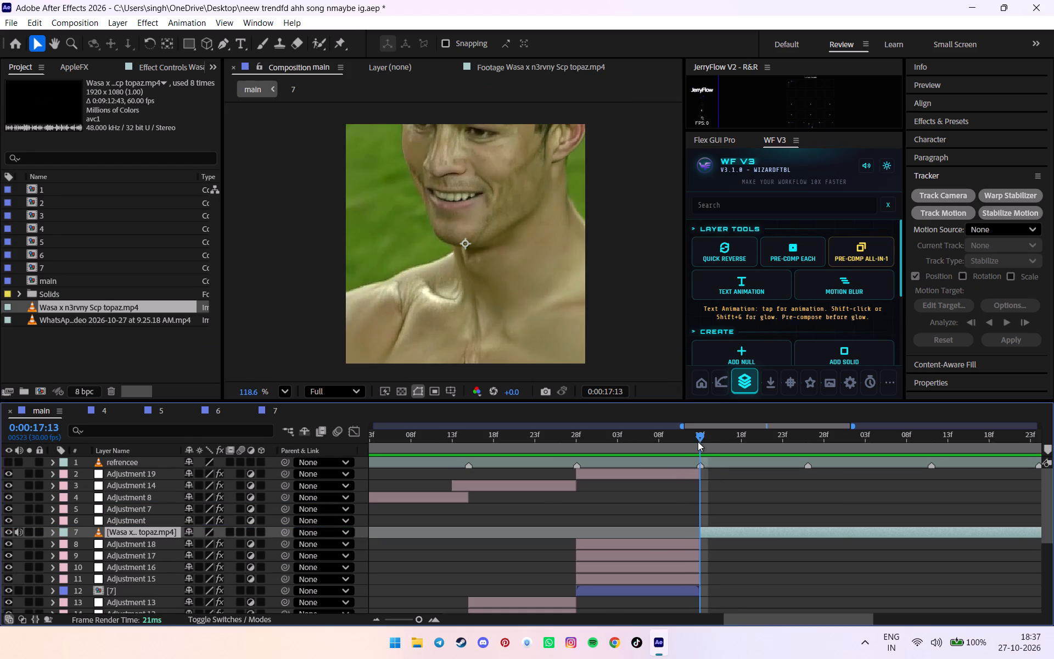
Set the new footage layer's Scale to 35%.
key("s")
left_click_drag(205, 545, 167, 550)
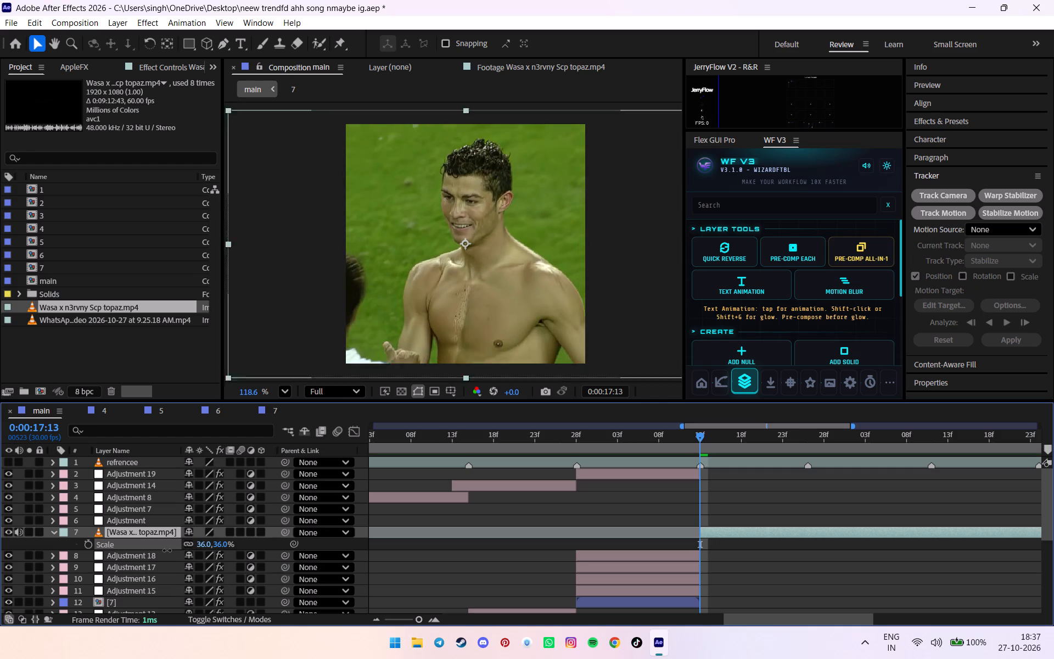
left_click_drag(167, 550, 166, 550)
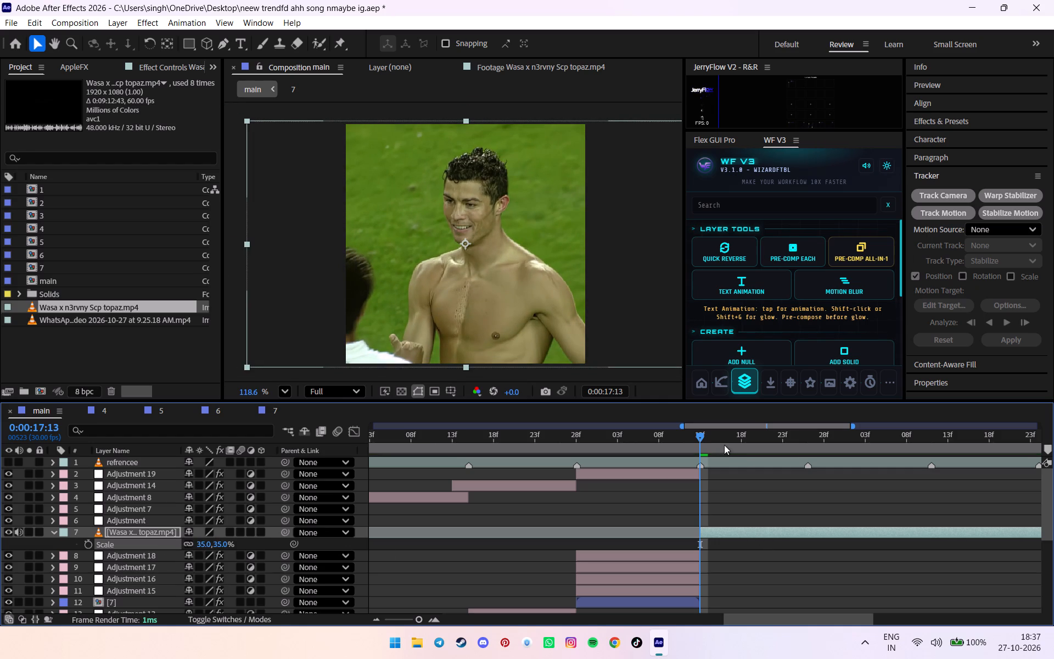
Split the new clip at the 0:00:17:26 beat marker and delete the remainder.
left_click_drag(709, 436, 809, 443)
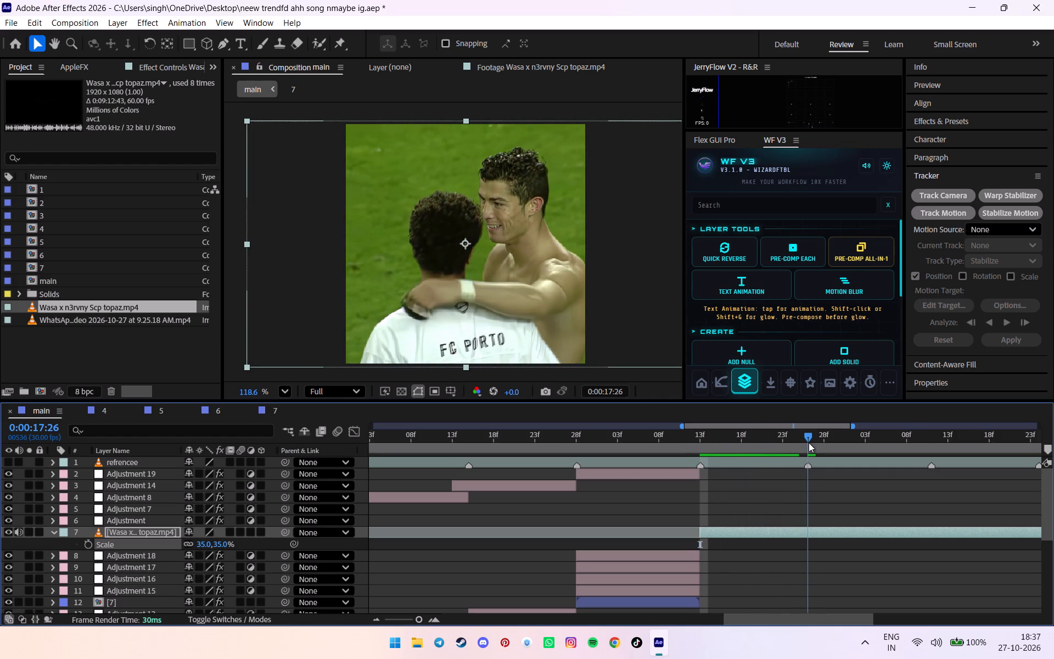
key("ctrl+shift+d")
key("Delete")
Start Stabilize Motion on the trimmed clip at 0:00:17:13, enlarge the track point's search region and place it on Ronaldo's nose.
left_click_drag(790, 444, 698, 453)
left_click(713, 540)
left_click(712, 537)
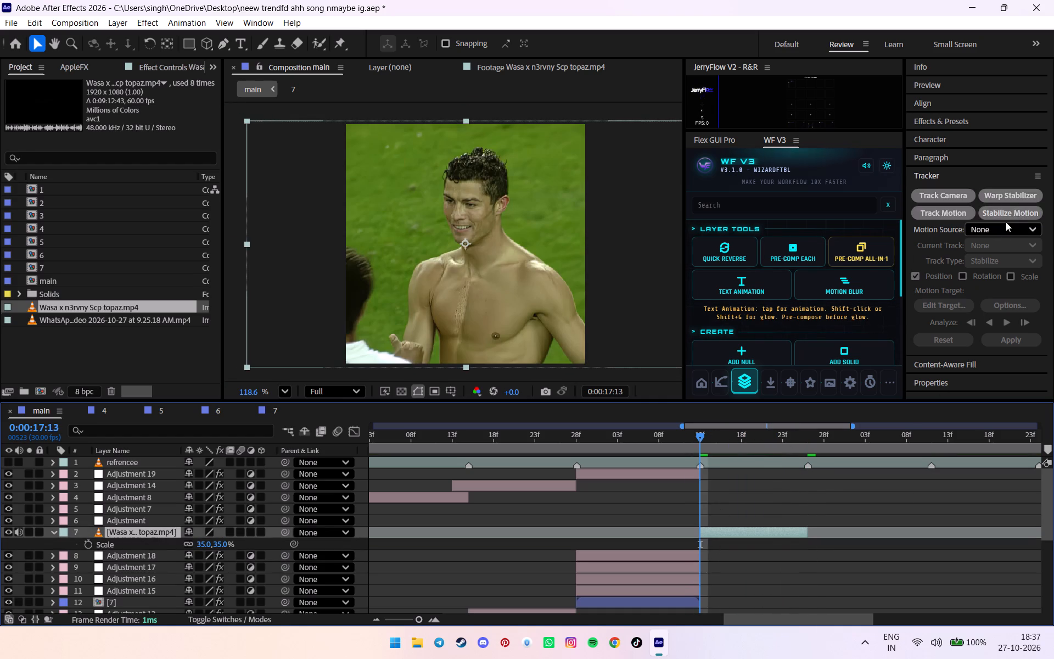
left_click(1009, 217)
scroll(492, 254, "up", 6)
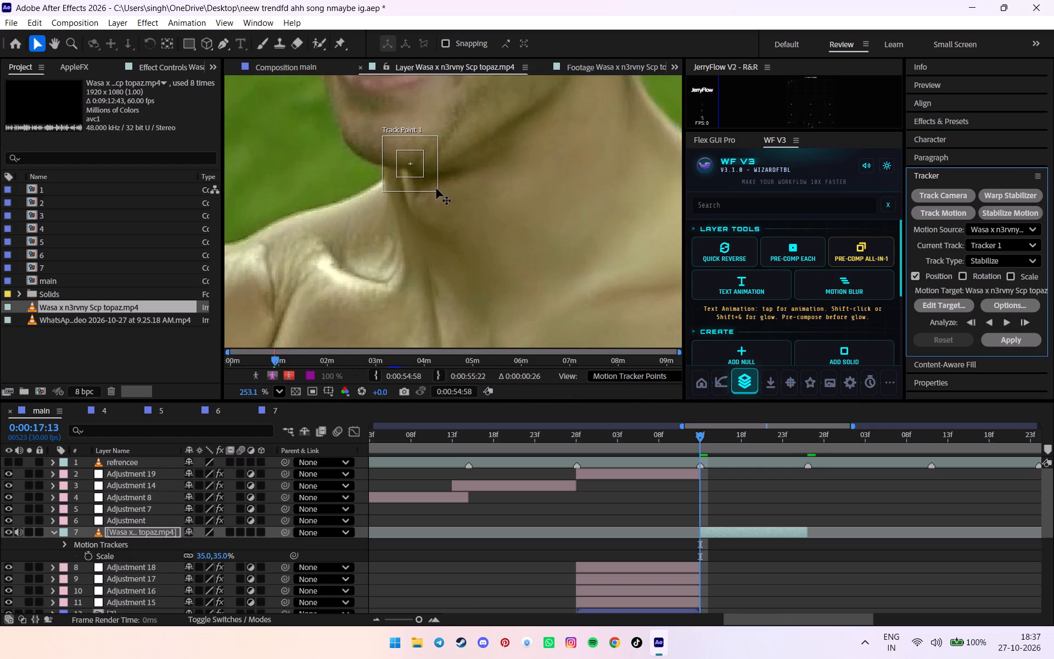
left_click_drag(436, 188, 459, 221)
left_click_drag(461, 221, 476, 241)
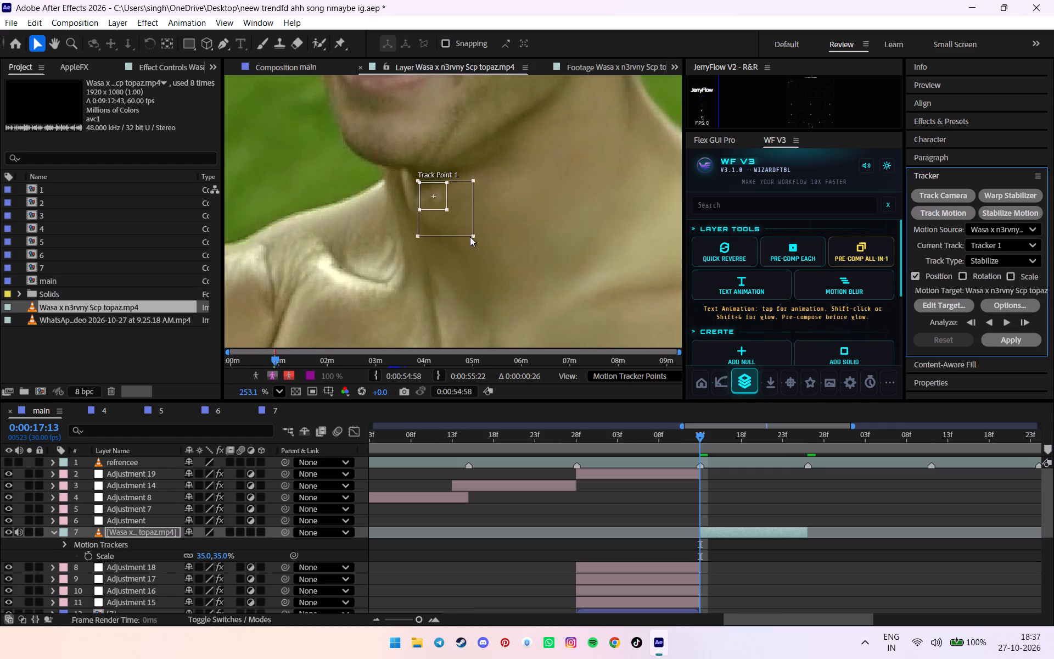
key("ctrl+z")
left_click_drag(459, 225, 467, 238)
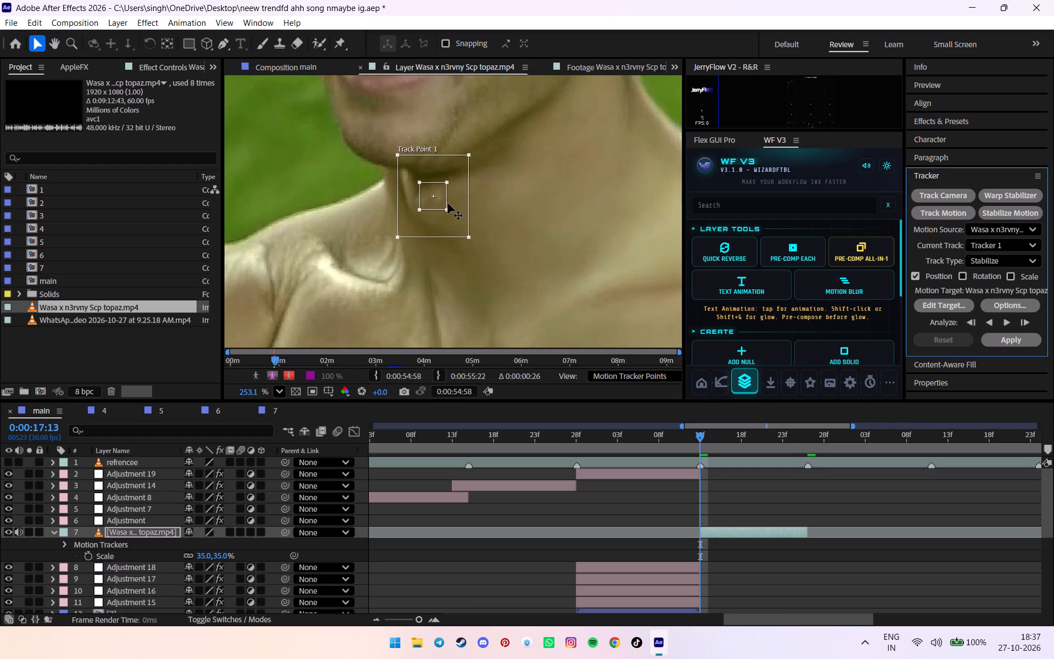
left_click_drag(447, 209, 453, 211)
left_click_drag(467, 237, 473, 236)
left_click_drag(473, 236, 472, 234)
left_click_drag(452, 211, 446, 209)
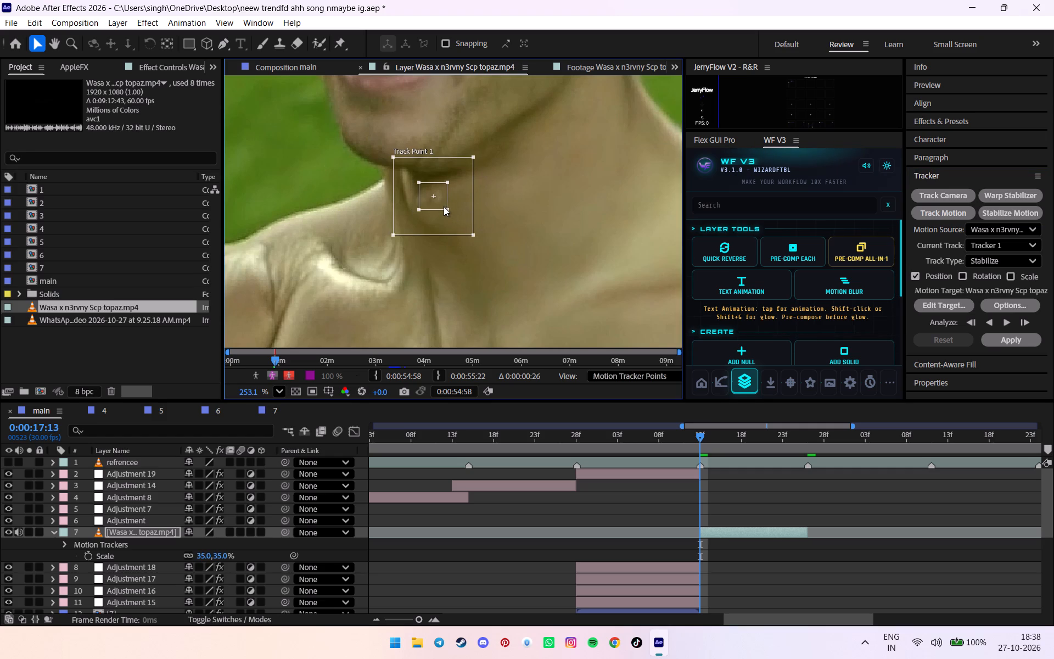
left_click_drag(433, 198, 361, 100)
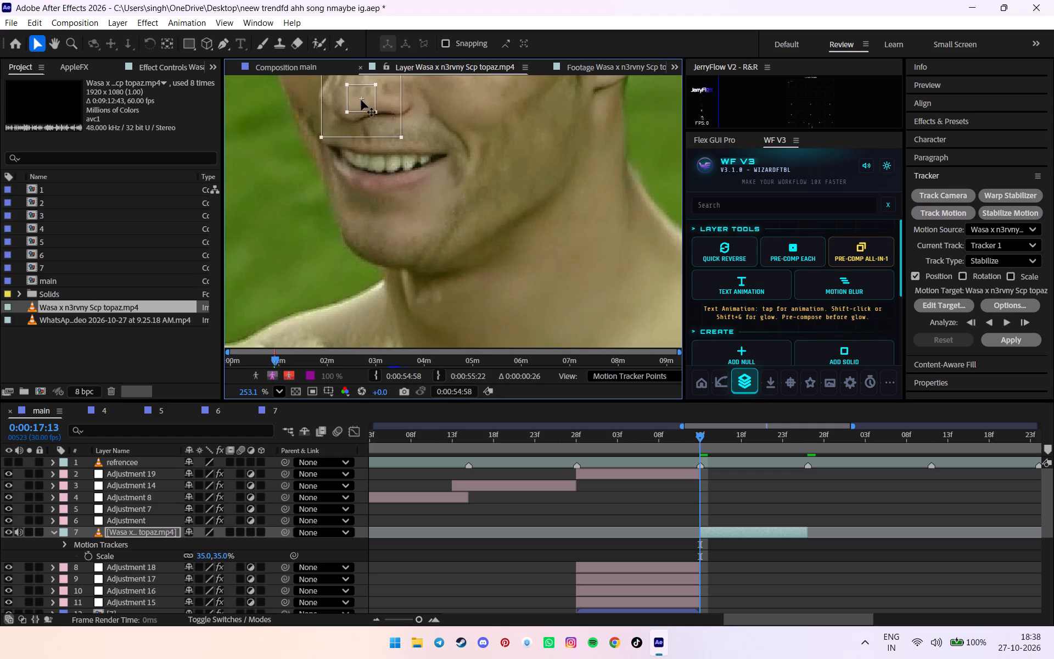
Track the clip forward and apply the stabilization with dimensions set to X only.
left_click(1009, 325)
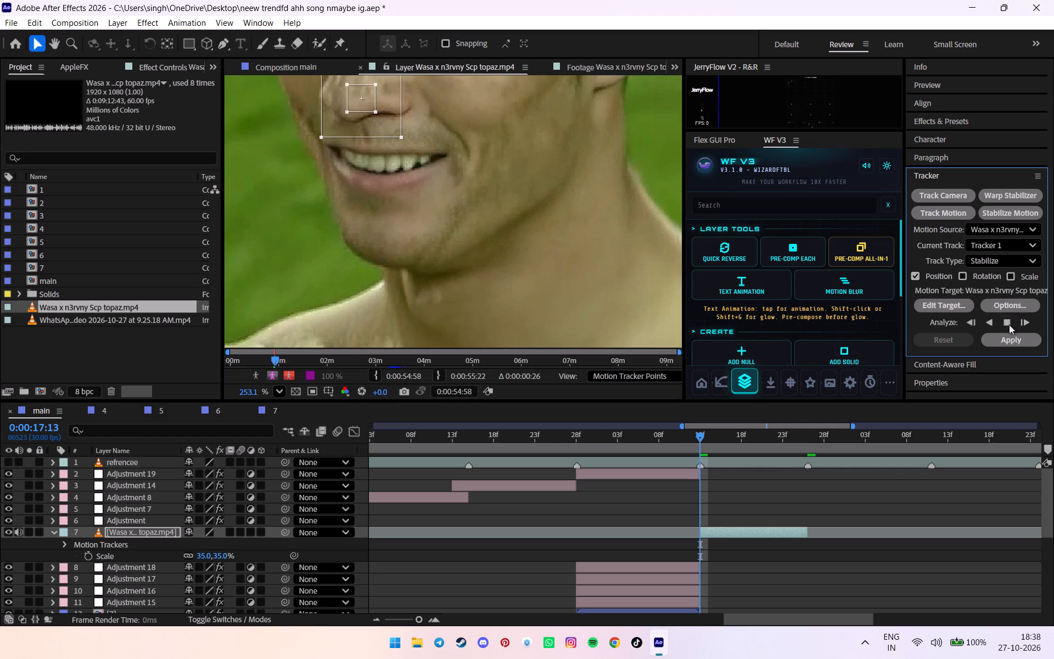
left_click(1018, 338)
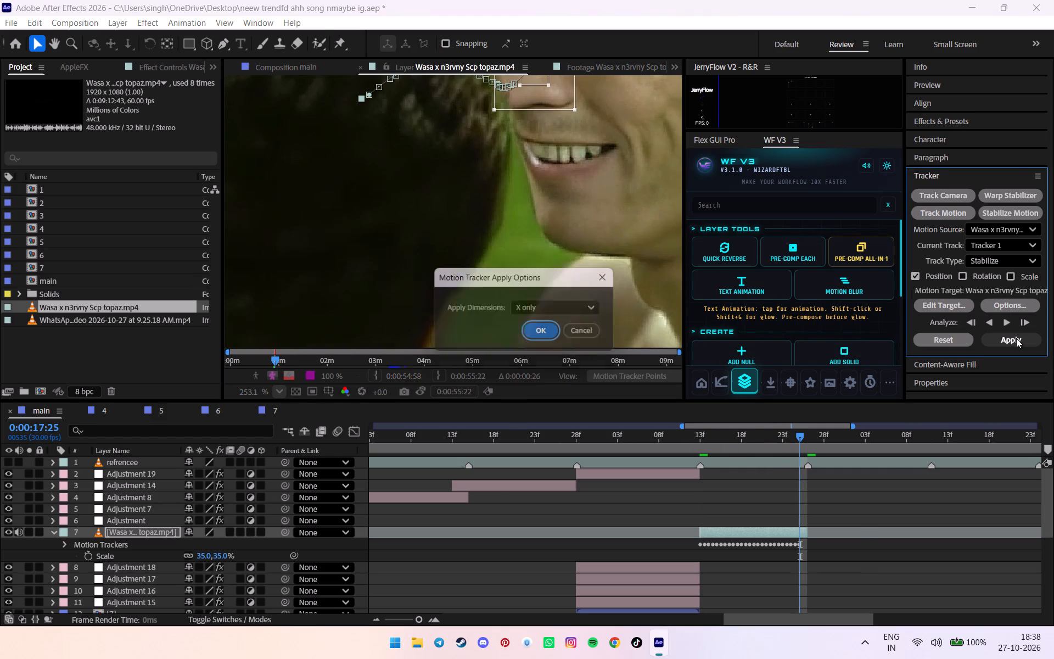
left_click(551, 334)
key("u")
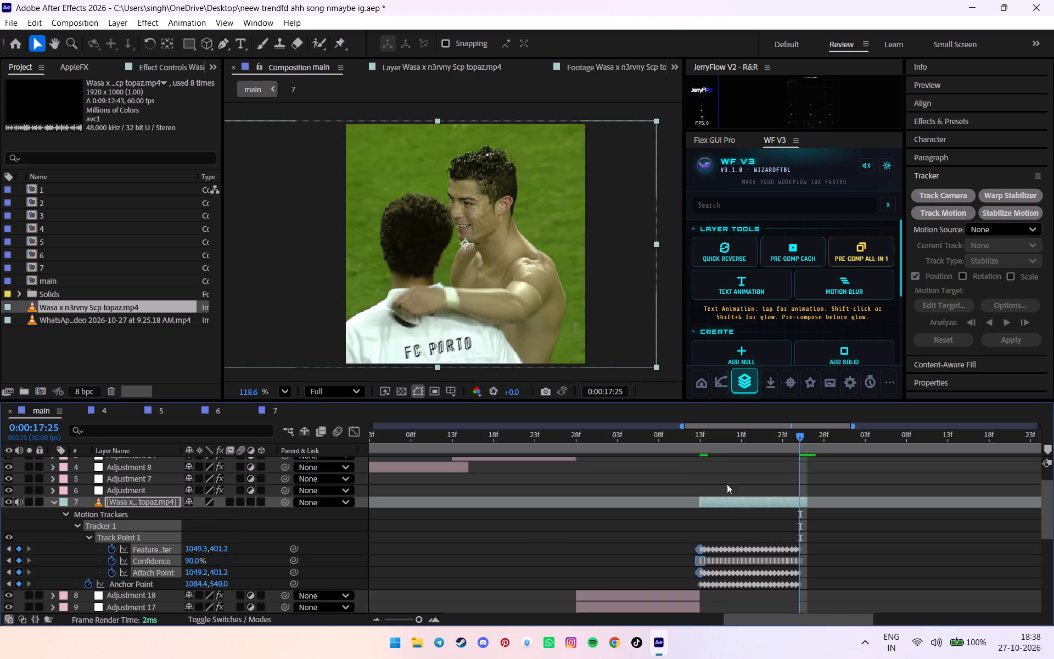
key("u")
Check the stabilized clip and pre-compose it into its own composition.
left_click(702, 449)
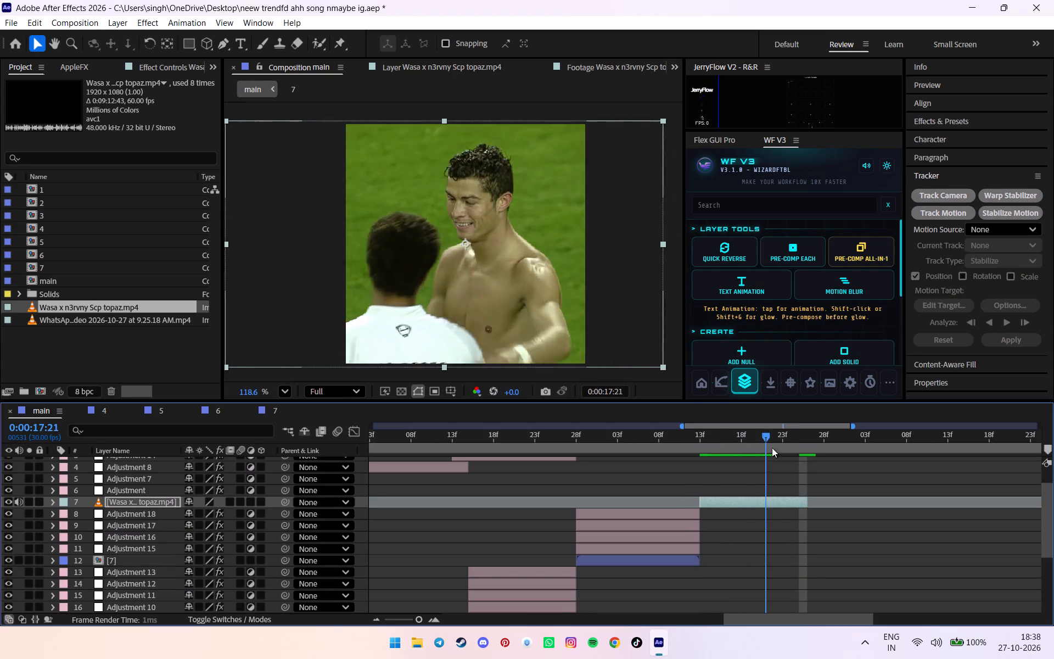
left_click(786, 256)
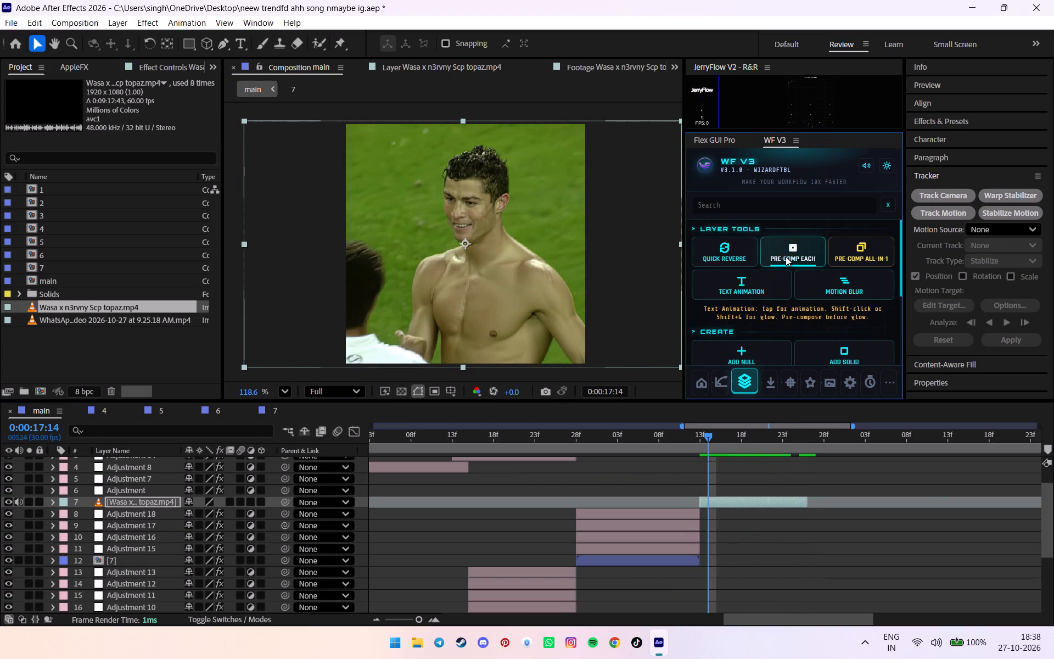
Duplicate Adjustments 15 to 18, place the copies above the new precomp starting at 0:00:17:13, and trim them to its end.
left_click_drag(699, 437, 694, 437)
scroll(701, 443, "down", 1, "alt")
left_click_drag(698, 442, 698, 440)
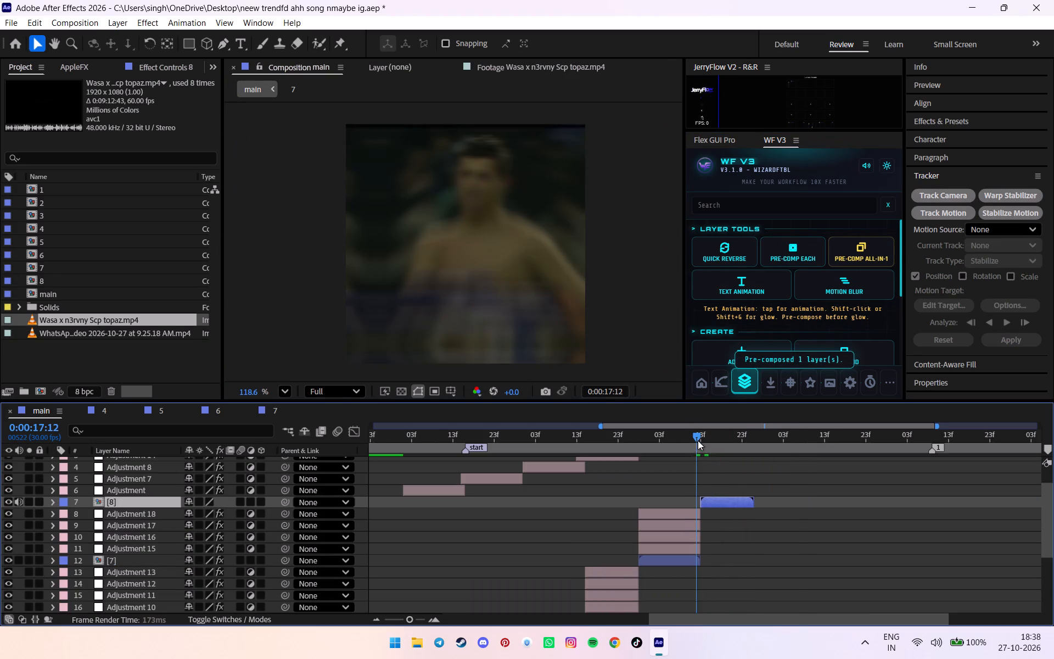
left_click_drag(698, 440, 703, 440)
left_click(685, 546)
left_click(661, 515, "ctrl+shift")
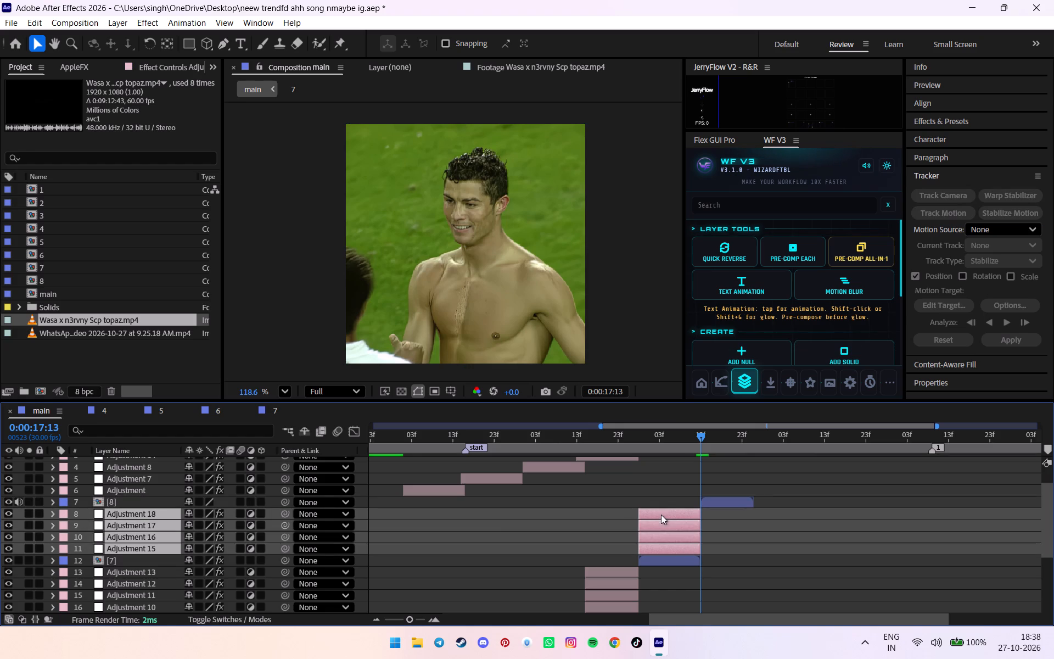
key("ctrl+d")
left_click_drag(142, 513, 139, 499)
left_click_drag(655, 527, 655, 527)
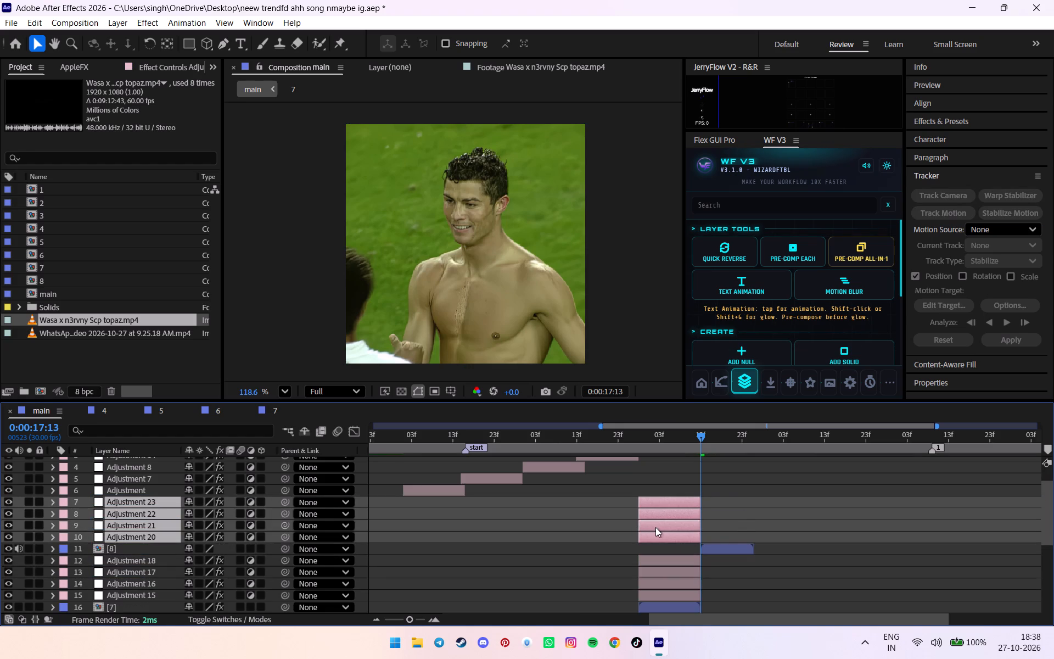
left_click_drag(655, 527, 719, 524)
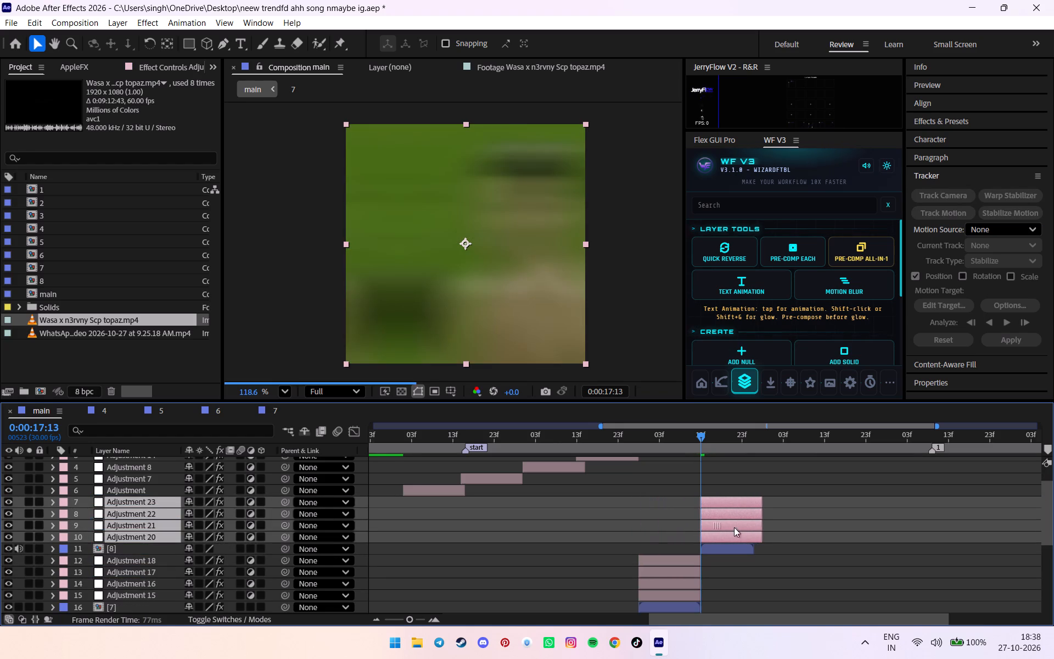
left_click_drag(769, 533, 761, 533)
Compress all keyframes of the four copied adjustment layers proportionally to fit their shortened length.
key("u")
left_click_drag(648, 492, 788, 643)
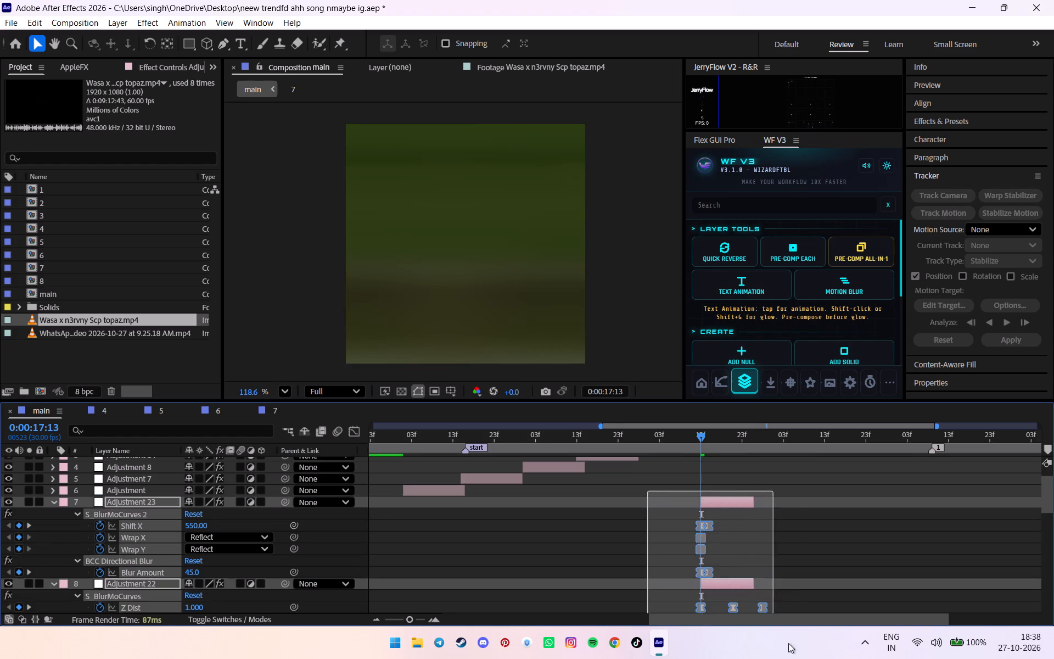
left_click_drag(788, 643, 795, 657)
scroll(780, 551, "up", 5)
left_click_drag(760, 528, 753, 527, "alt")
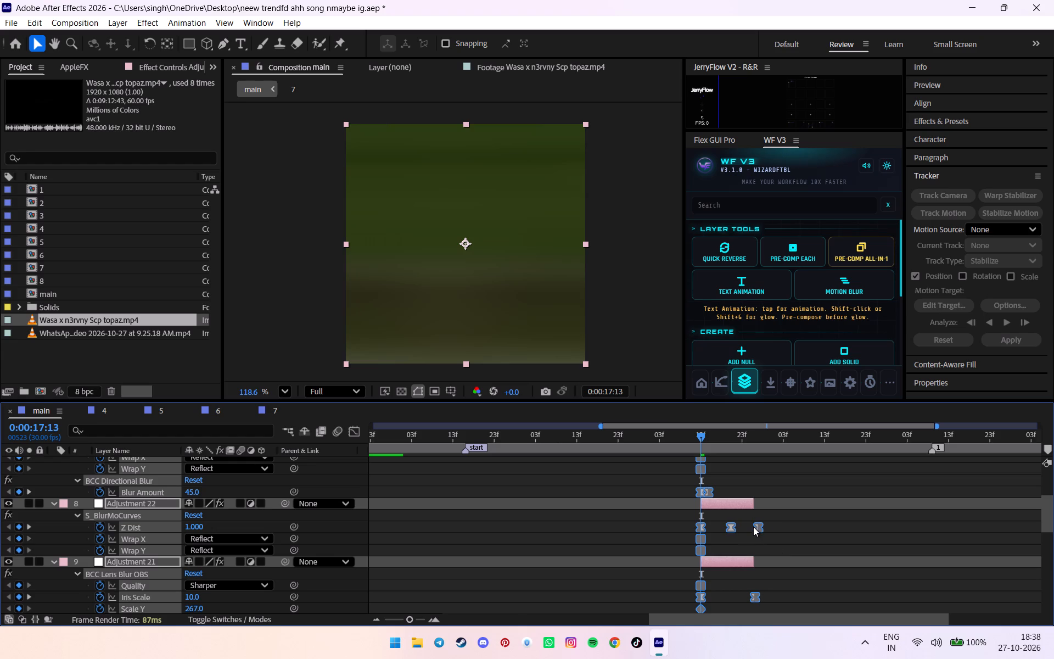
left_click_drag(753, 527, 751, 527, "alt")
key("u")
Duplicate Adjustment 19, move the copy over the new precomp so it ends at 0:00:17:26, and save the project.
scroll(797, 521, "up", 4)
left_click(676, 474)
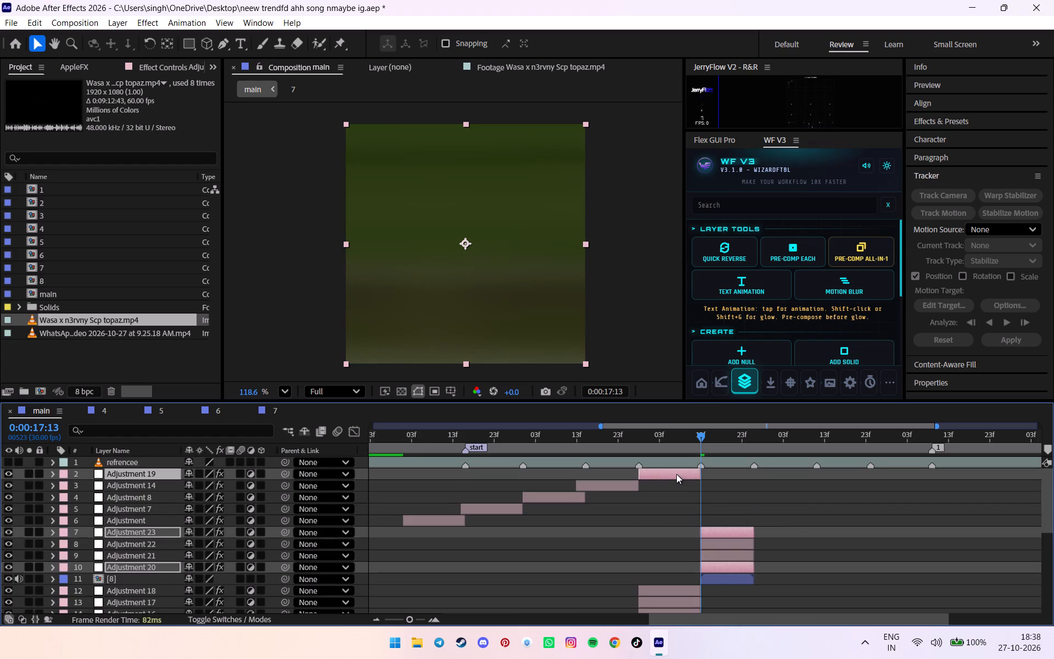
key("ctrl+d")
left_click_drag(672, 473, 726, 476)
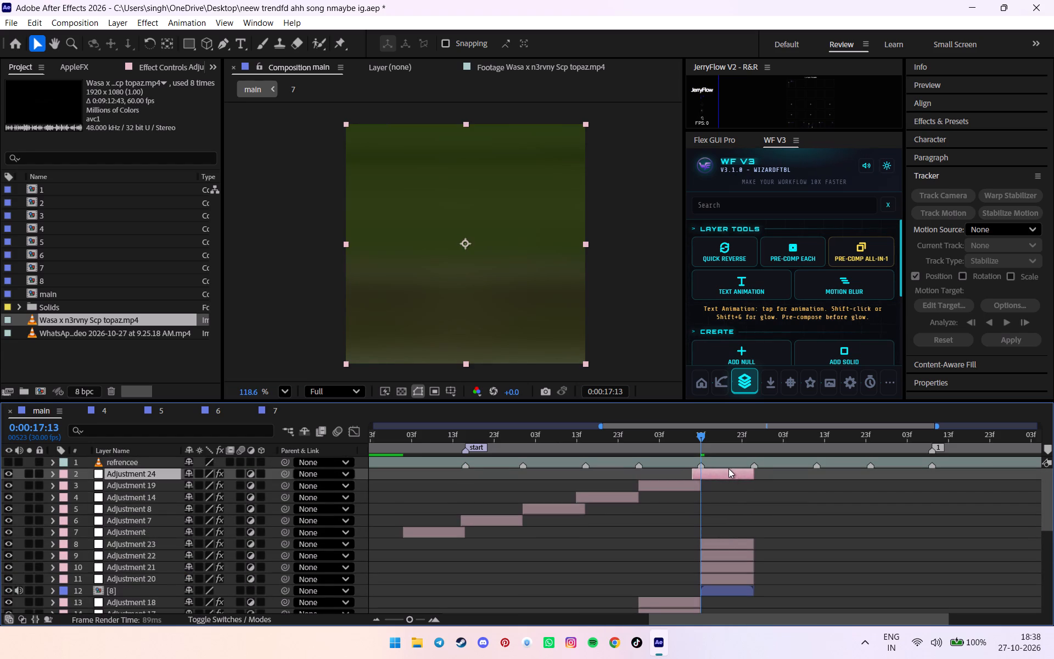
key("ctrl+s")
Preview the new section from 0:00:17:13 with its copied effects.
left_click(795, 493)
key("space")
scroll(795, 493, "down", 3)
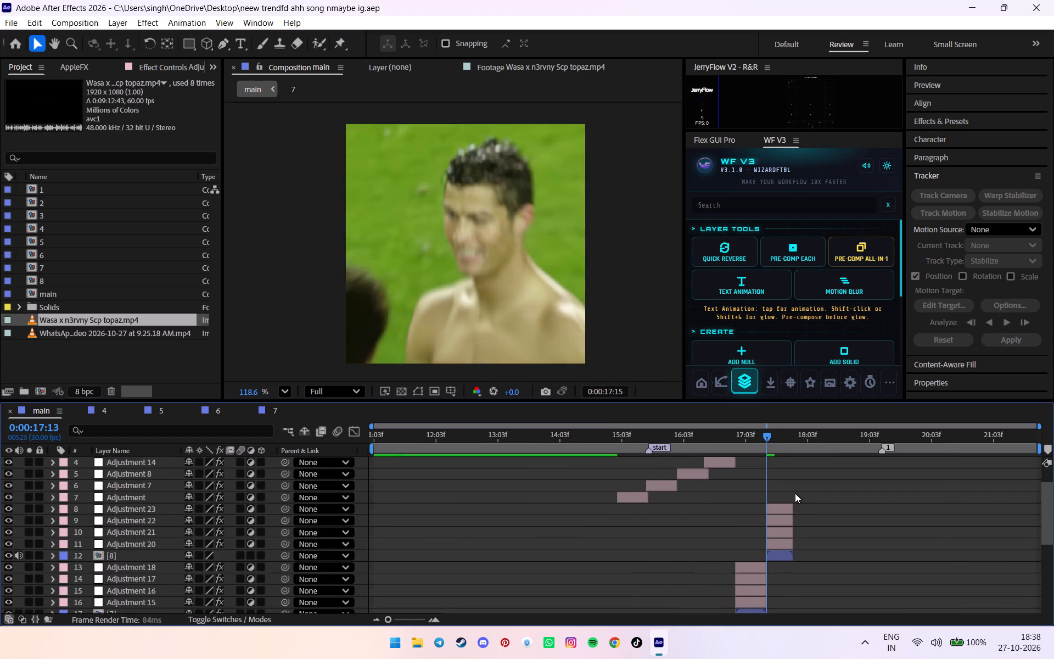
scroll(795, 493, "down", 2)
scroll(795, 493, "up", 6)
key("ctrl+s")
Set the Center XY of S_BlurMoCurves 2 on Adjustment 23 to 540, 583.
left_click(771, 437)
scroll(779, 453, "up", 3, "alt")
left_click(775, 539)
left_click(785, 446)
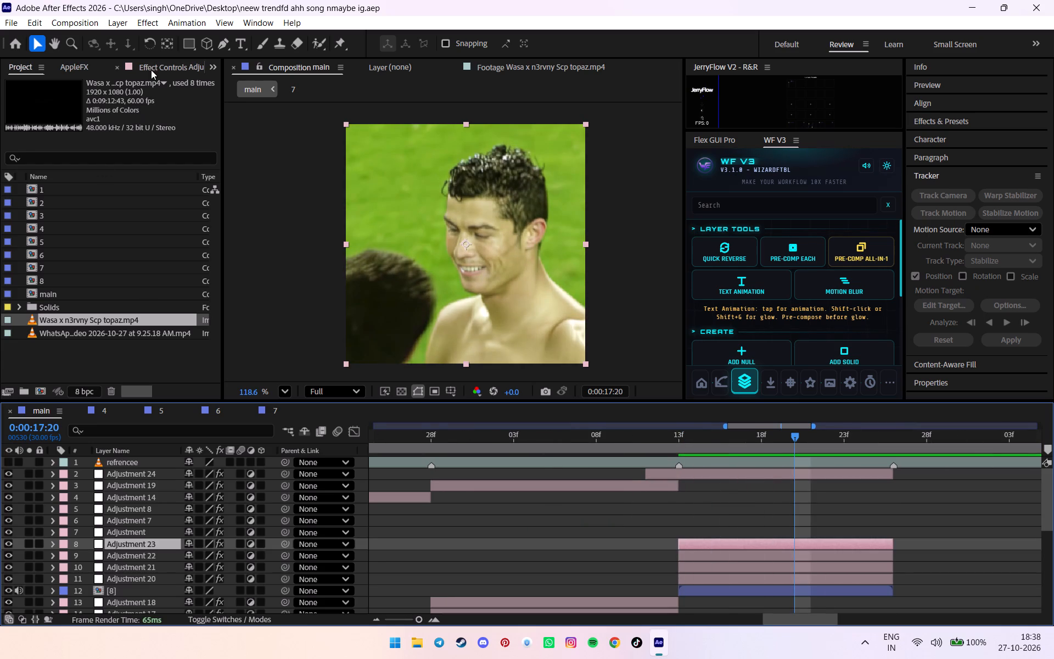
left_click(153, 68)
left_click_drag(172, 188, 158, 191)
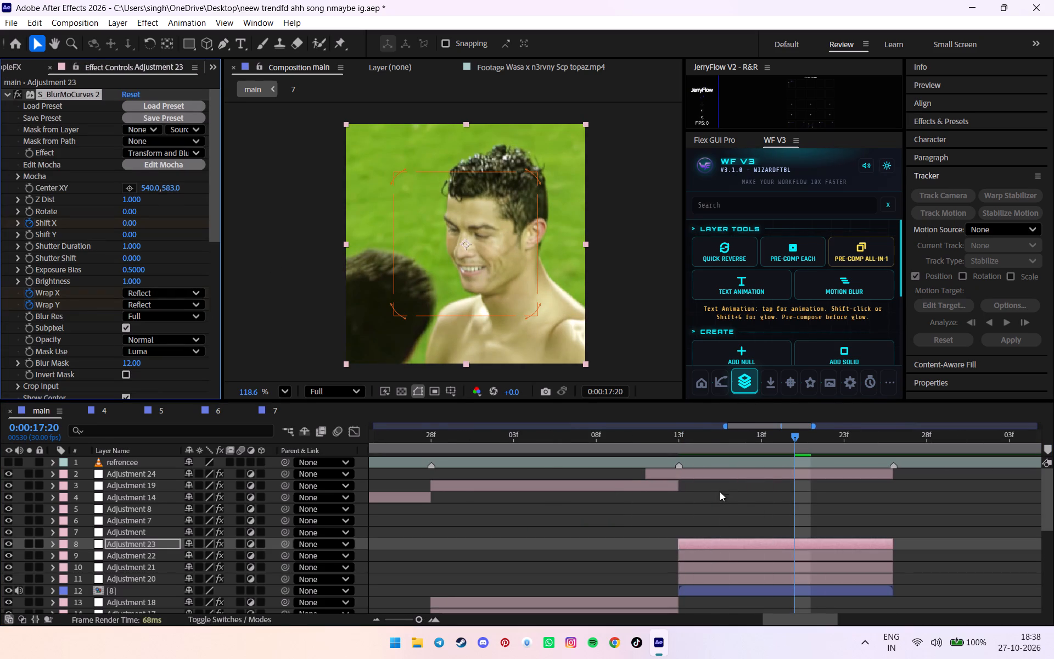
Set the Center XY of S_BlurMoCurves on Adjustment 22 to 158, 100 and check the framing through the clip.
double_click(688, 561)
left_click_drag(171, 187, 189, 188)
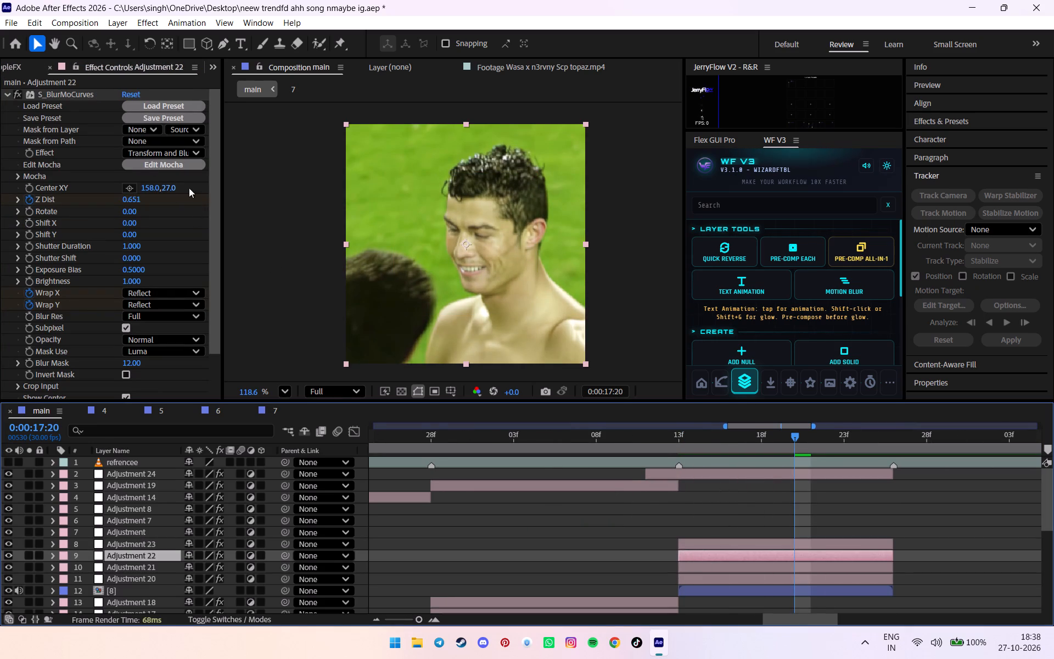
left_click_drag(189, 188, 311, 189)
left_click_drag(168, 186, 226, 183)
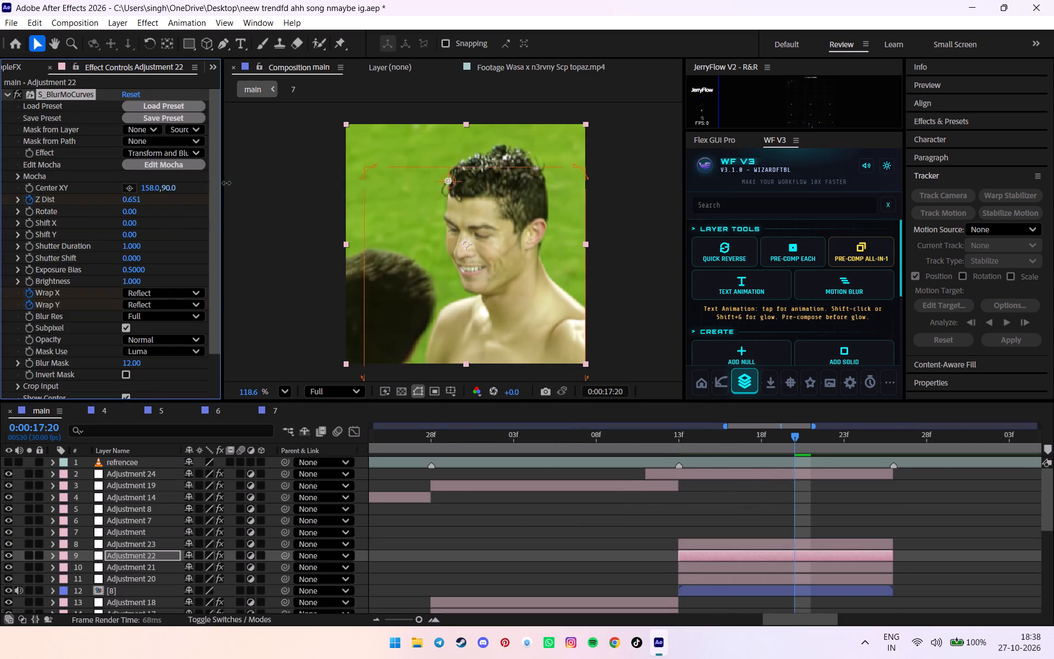
left_click_drag(226, 183, 236, 185)
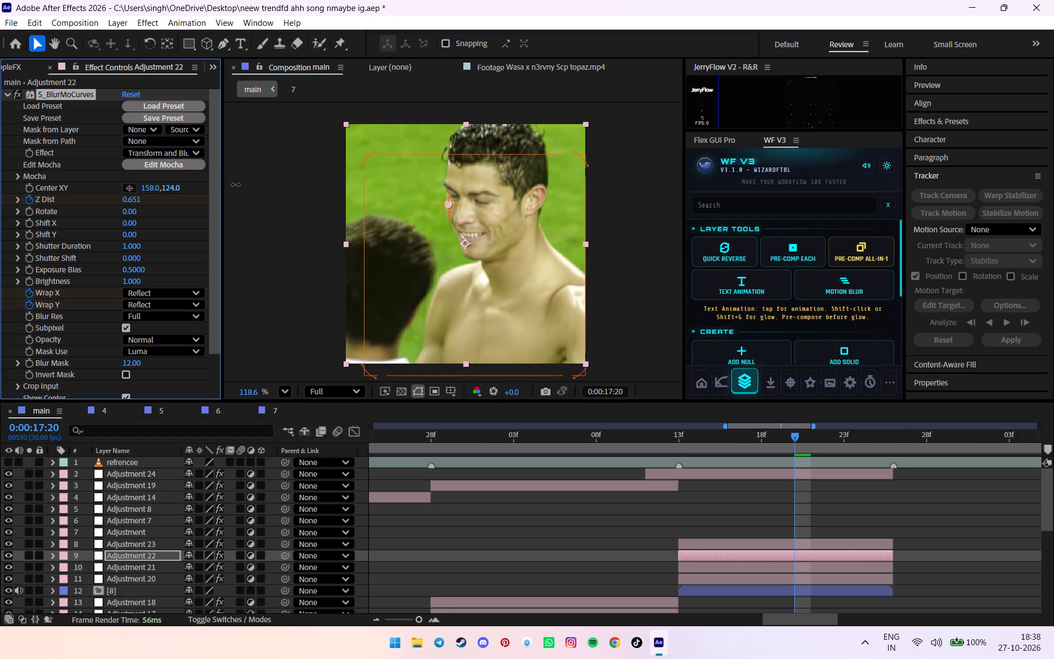
left_click_drag(236, 185, 219, 185)
left_click_drag(766, 448, 730, 447)
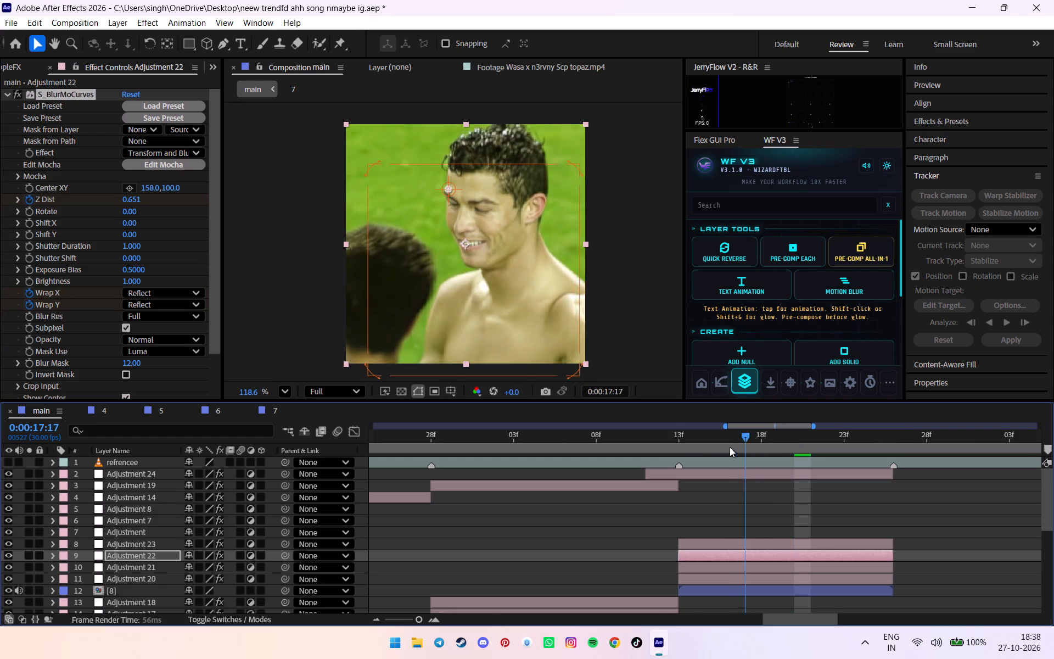
left_click_drag(730, 447, 875, 440)
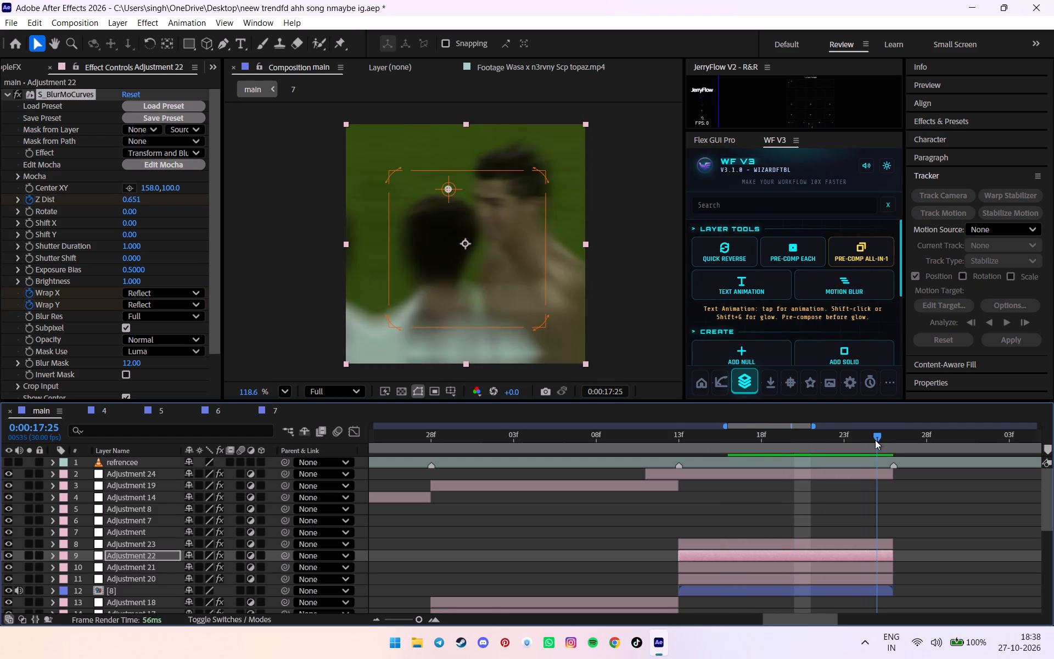
Copy the Twixtor Pro Speed % keyframes from precomp 7 and paste them onto precomp 8 at 0:00:17:13.
left_click_drag(875, 440, 680, 471)
scroll(686, 477, "down", 3, "alt")
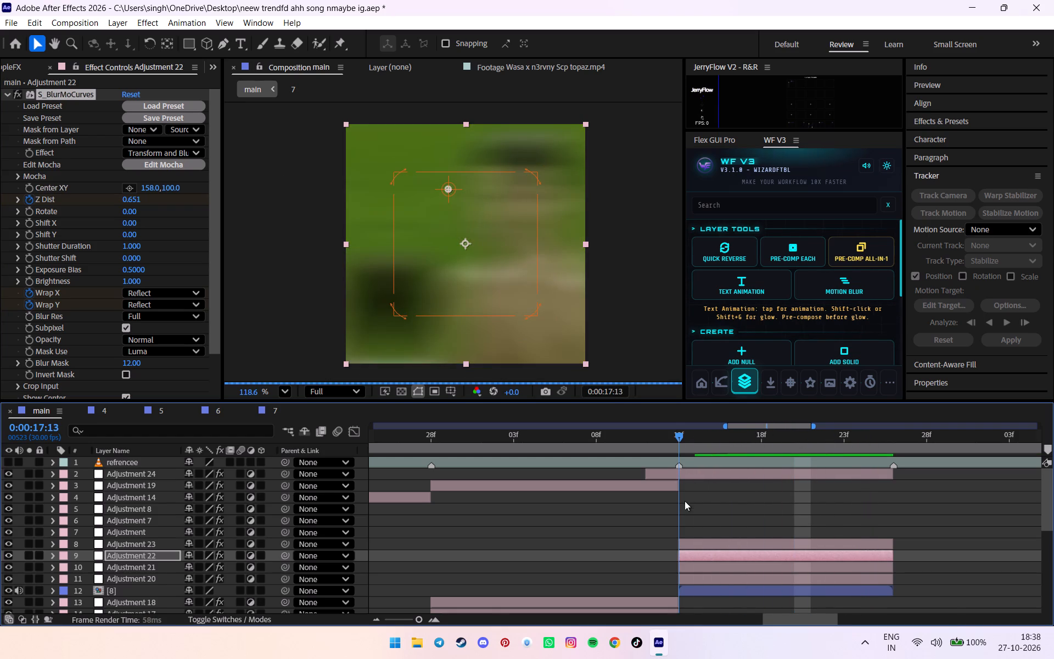
scroll(685, 502, "down", 3)
scroll(697, 503, "up", 3)
left_click(685, 559)
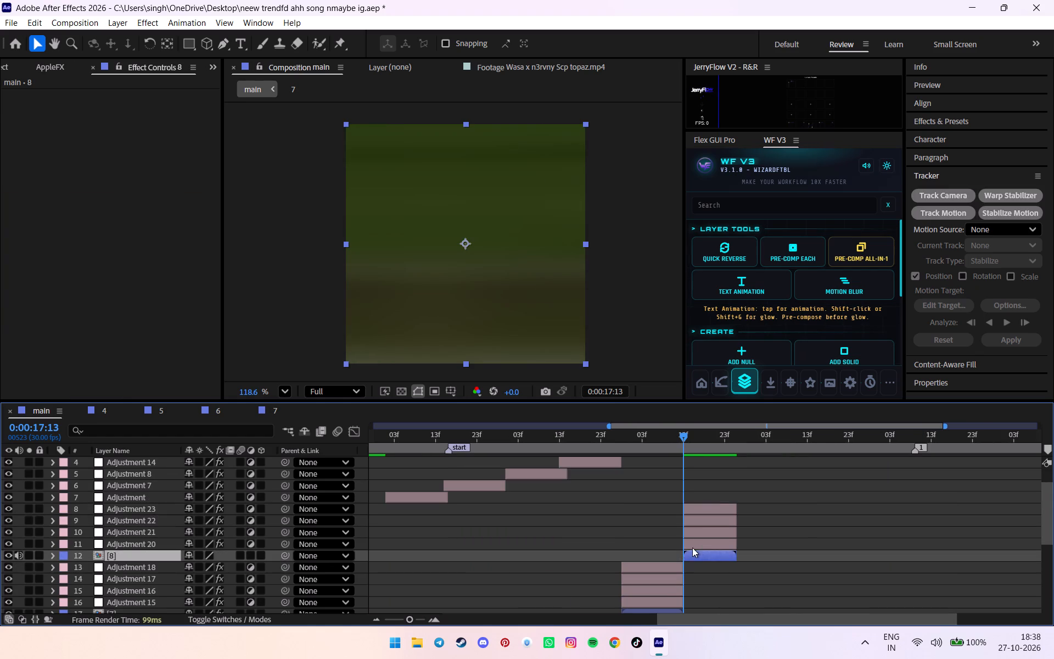
key("u")
scroll(696, 544, "down", 3)
left_click(644, 506)
key("u")
left_click_drag(599, 521, 696, 545)
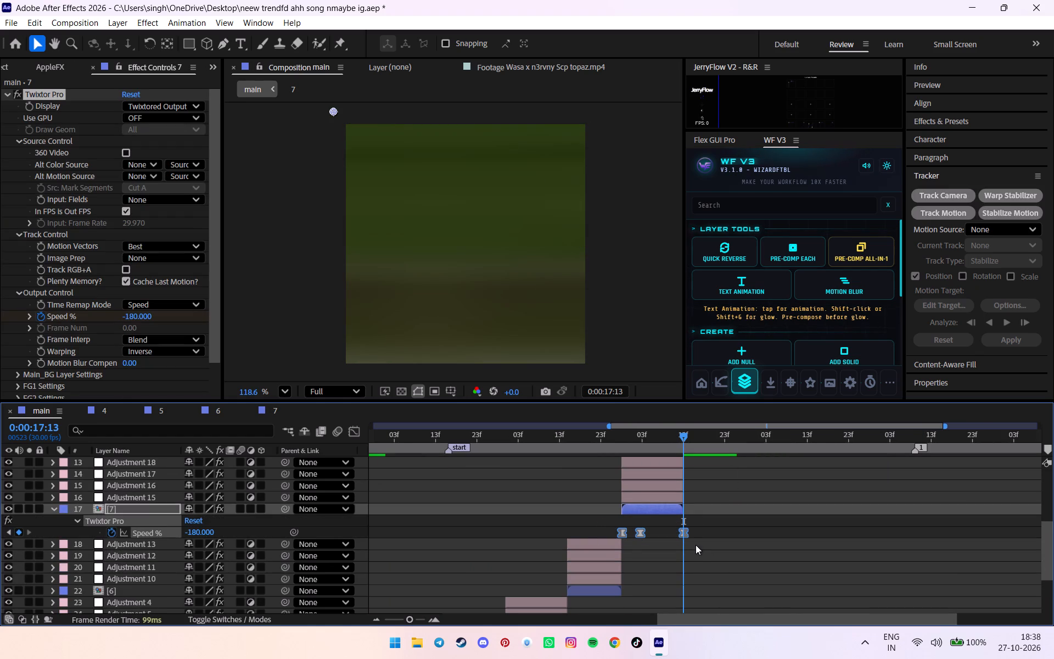
key("ctrl+c")
scroll(696, 543, "up", 4)
key("u")
left_click(691, 588)
key("ctrl+v")
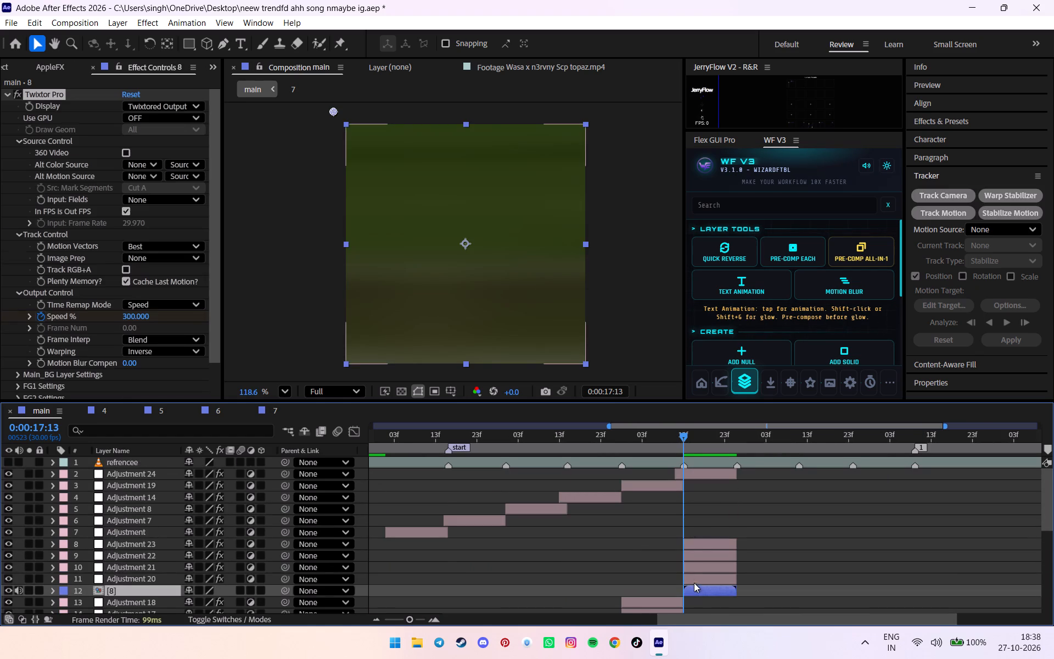
Compress the pasted Speed % keyframes so the last one lands at the end of precomp 8, check the motion, and save the project.
key("u")
scroll(698, 580, "down", 2)
left_click_drag(744, 548, 737, 548, "alt")
scroll(737, 547, "up", 2, "alt")
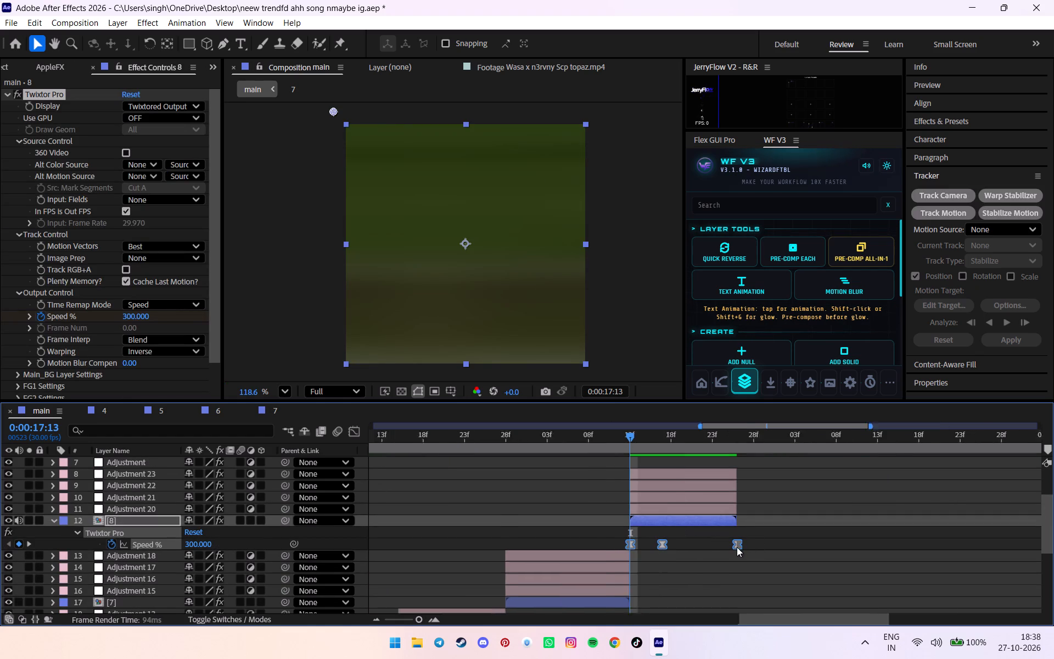
left_click_drag(542, 442, 676, 436)
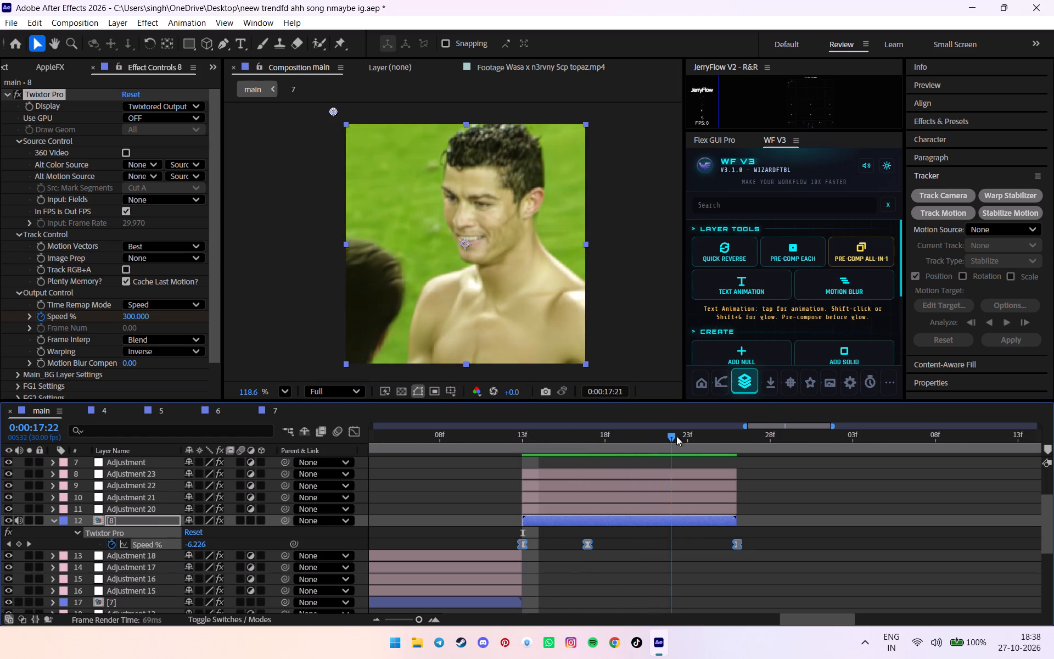
left_click_drag(676, 436, 518, 438)
key("u")
left_click(821, 478)
key("ctrl+s")
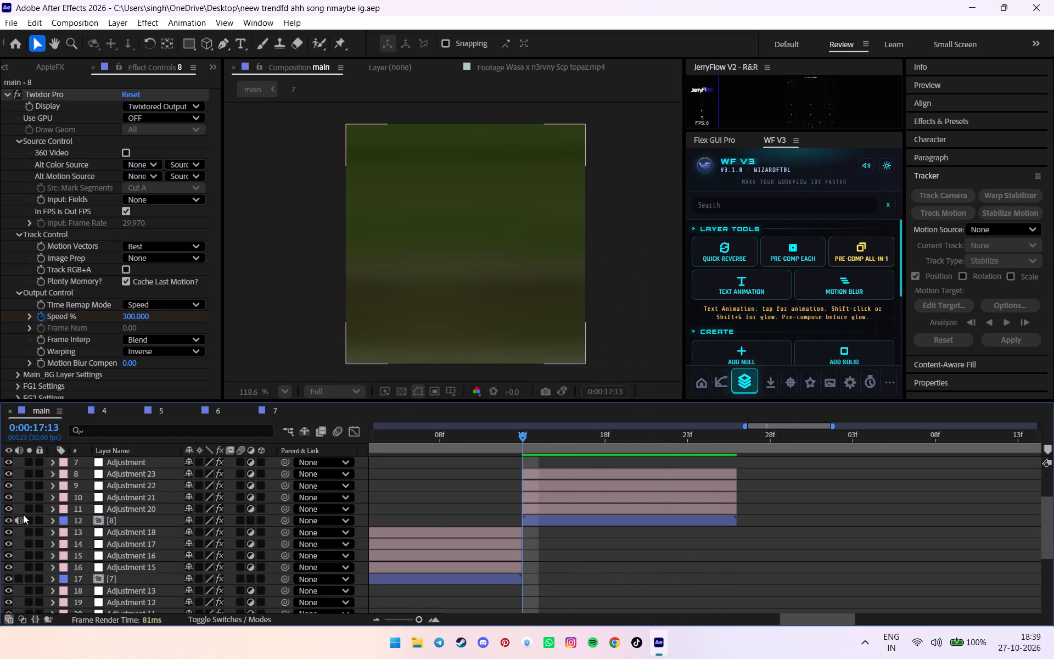
Mute the audio of precomp 8 in the main composition and save the project.
left_click(19, 515)
left_click(15, 522)
scroll(550, 521, "down", 2, "alt")
scroll(566, 515, "up", 7)
key("ctrl+s")
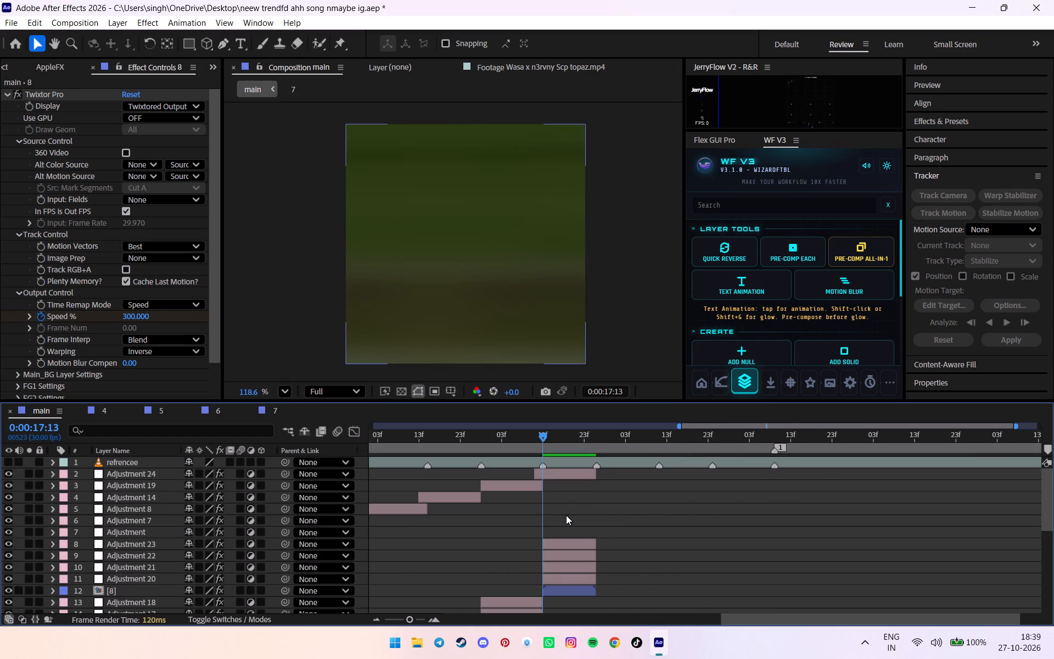
Play back the edit from 0:00:17:13 and from just before the start marker to check the clip sequence, saving the project.
key("space")
scroll(605, 484, "down", 4, "alt")
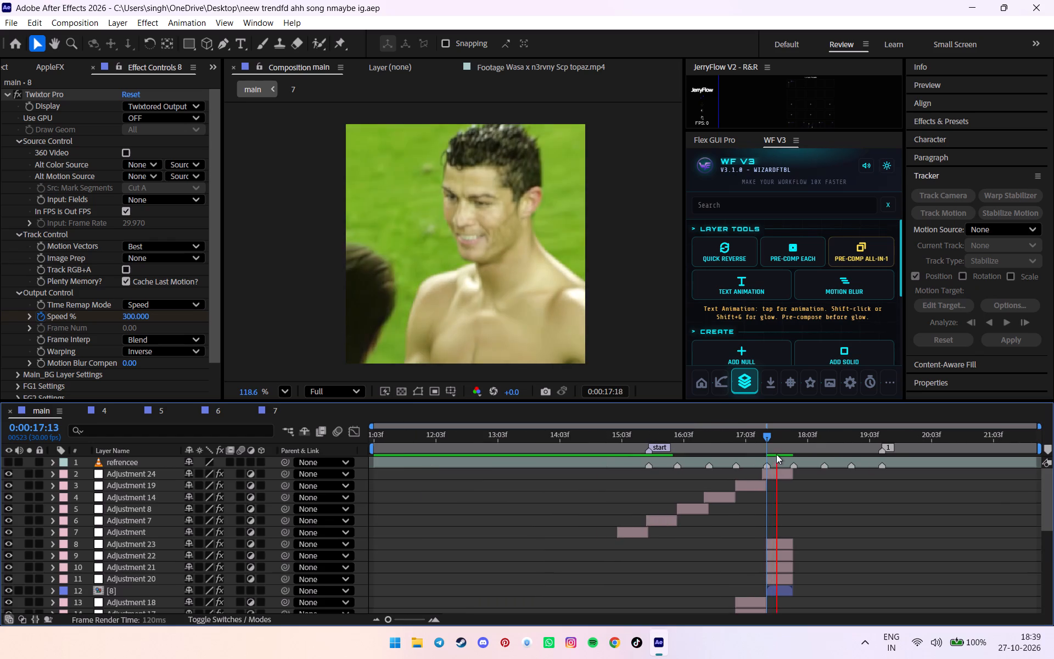
key("ctrl+s")
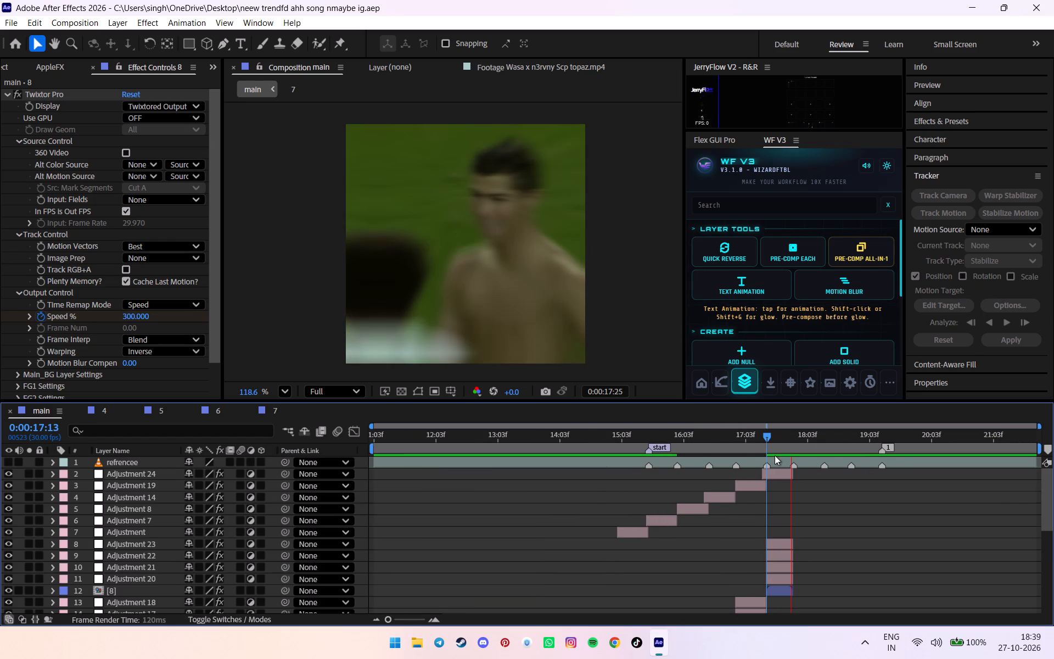
scroll(790, 450, "down", 7)
key("ctrl+s")
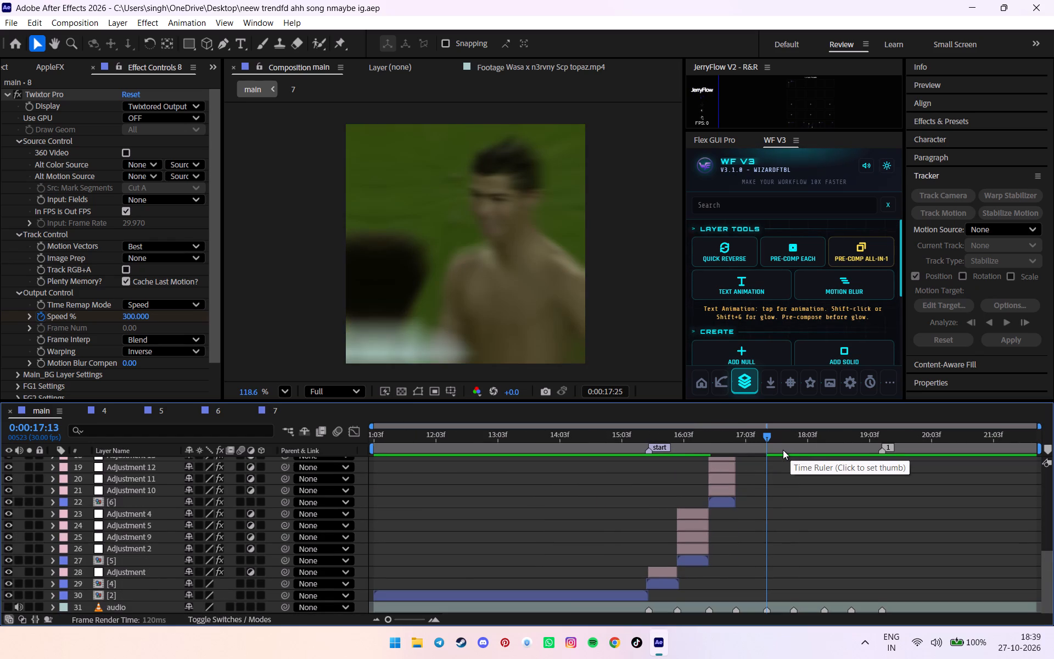
scroll(775, 452, "up", 5)
scroll(759, 439, "down", 6)
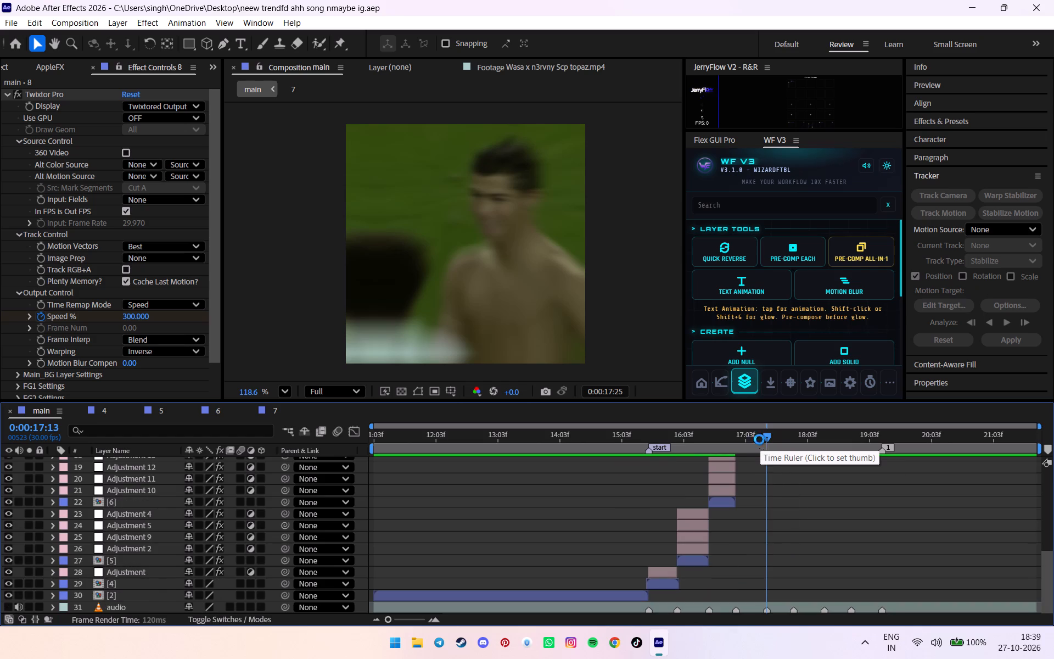
scroll(759, 439, "up", 1)
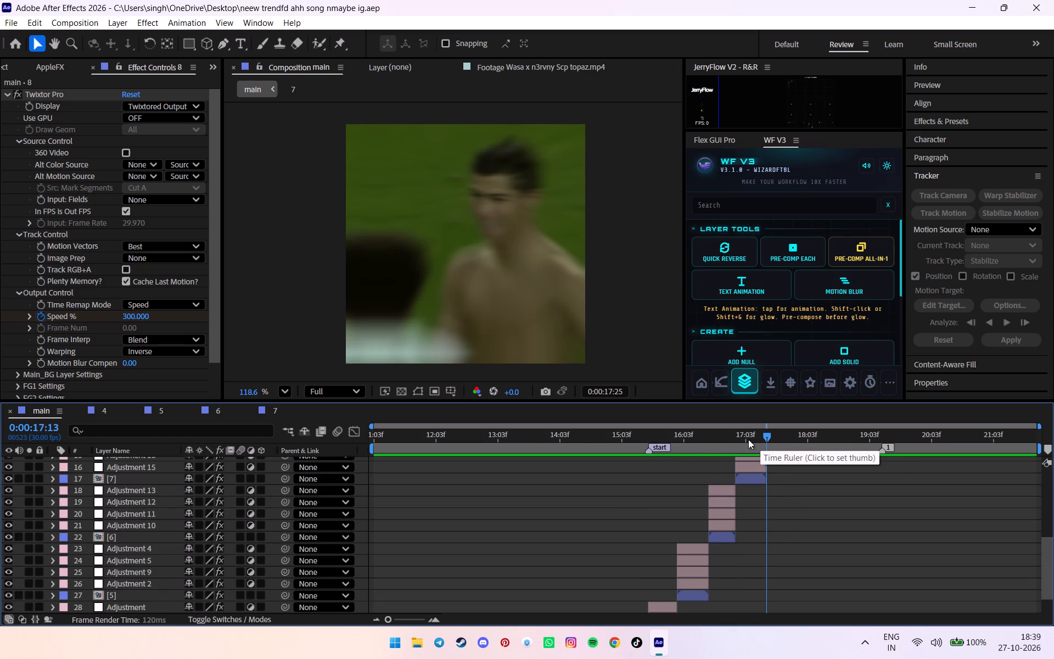
left_click(644, 434)
key("space")
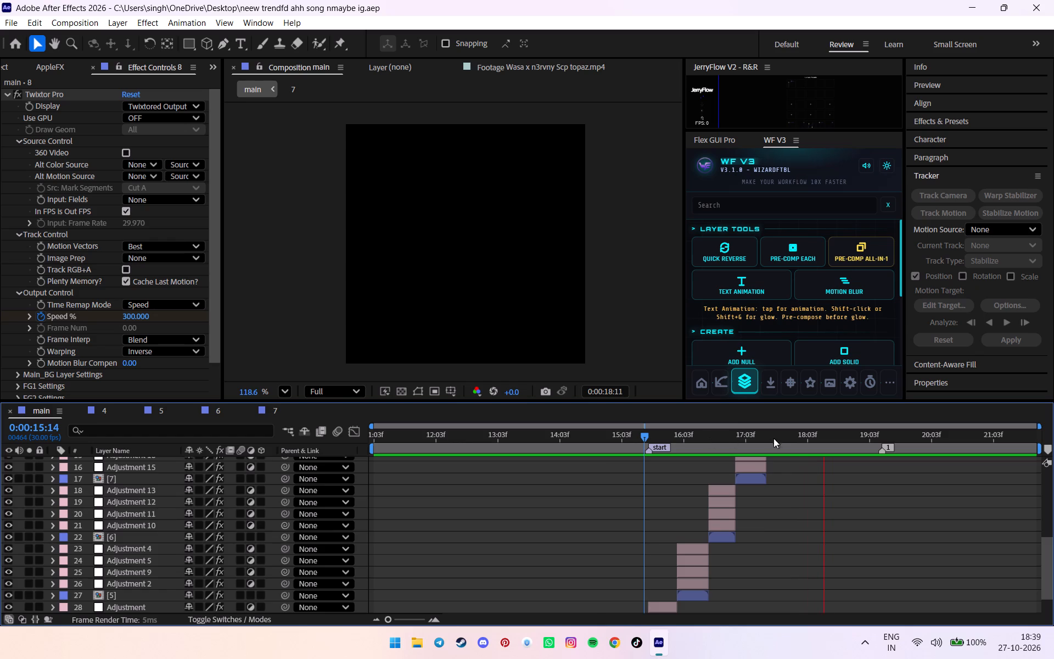
Move the current time to 0:00:17:26, at the end of precomp 8.
scroll(787, 444, "up", 5)
left_click_drag(784, 446, 789, 447)
scroll(789, 447, "up", 3, "alt")
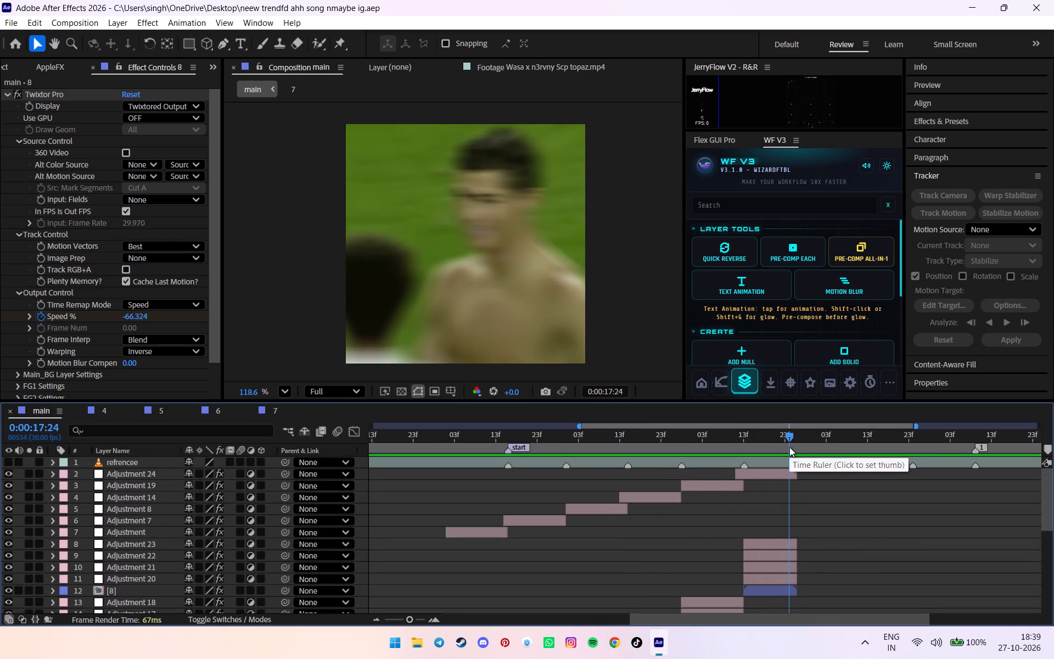
left_click_drag(790, 447, 795, 447)
Open the Wasa x n3rvny Scp topaz.mp4 footage and scan the shirtless Ronaldo shots from about 0:00:55 to 0:01:00 for a usable clip.
left_click(7, 69)
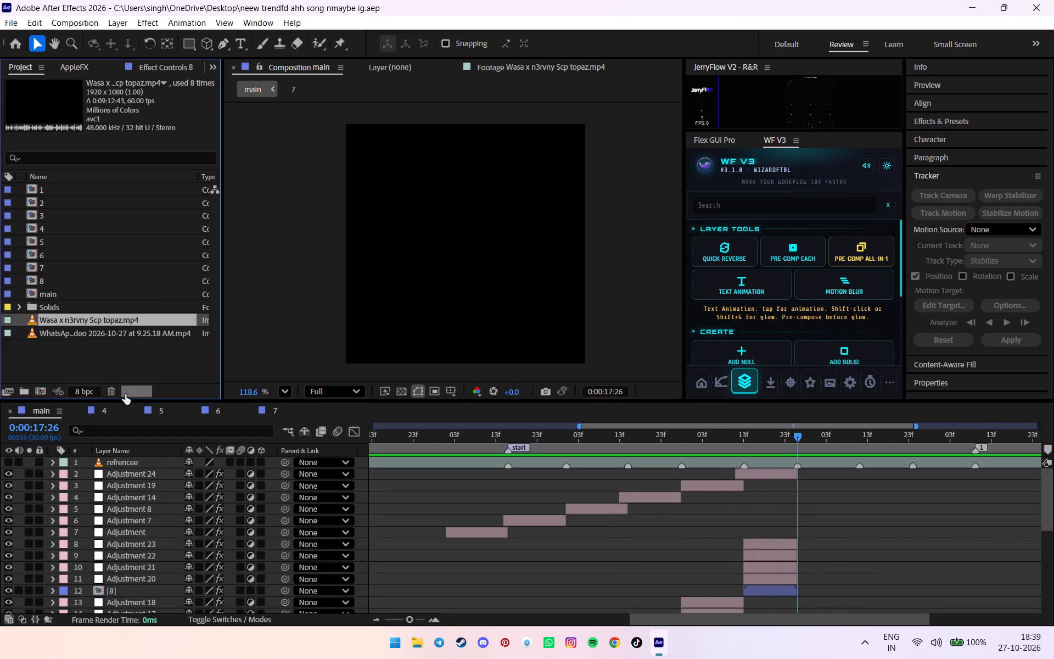
double_click(83, 319)
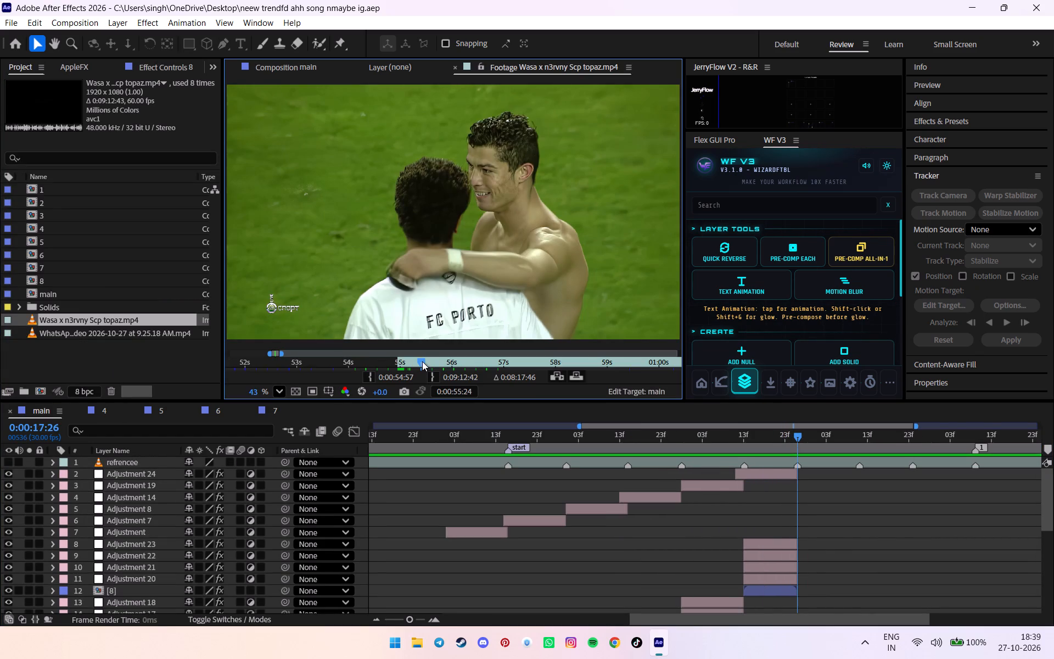
left_click_drag(422, 361, 475, 362)
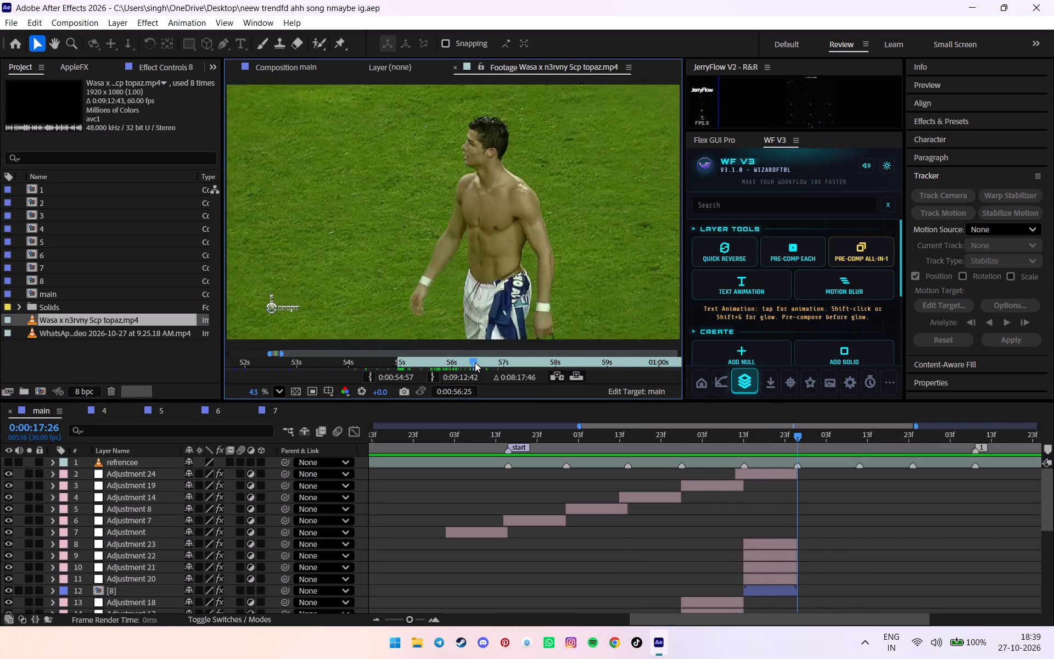
left_click_drag(475, 362, 528, 355)
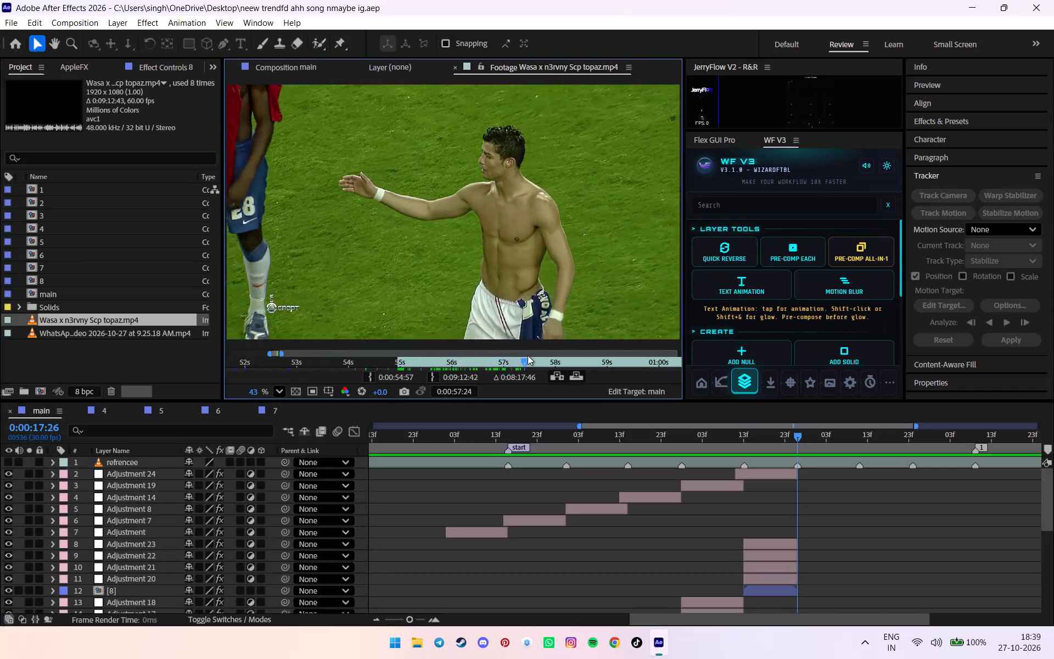
left_click_drag(528, 355, 549, 351)
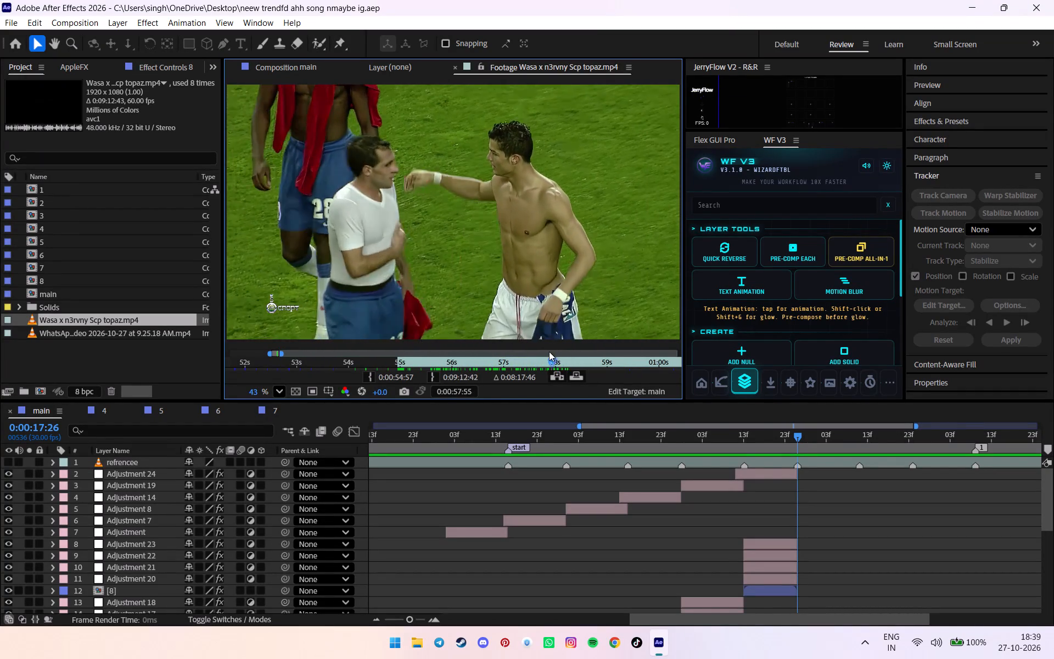
left_click_drag(549, 351, 509, 351)
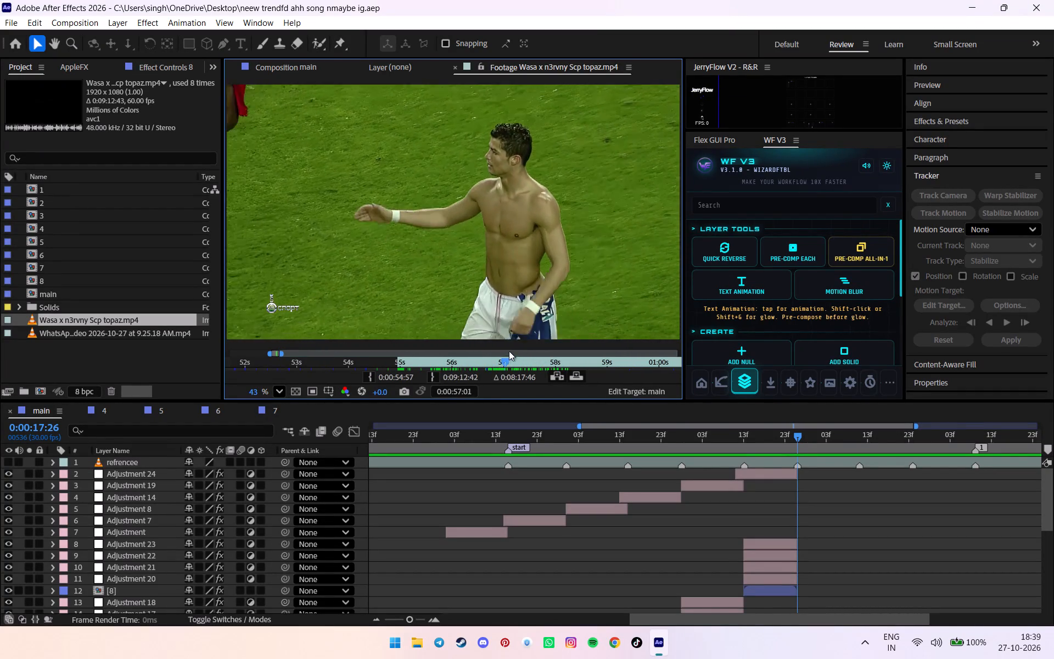
left_click_drag(509, 351, 615, 341)
scroll(615, 341, "down", 11, "alt")
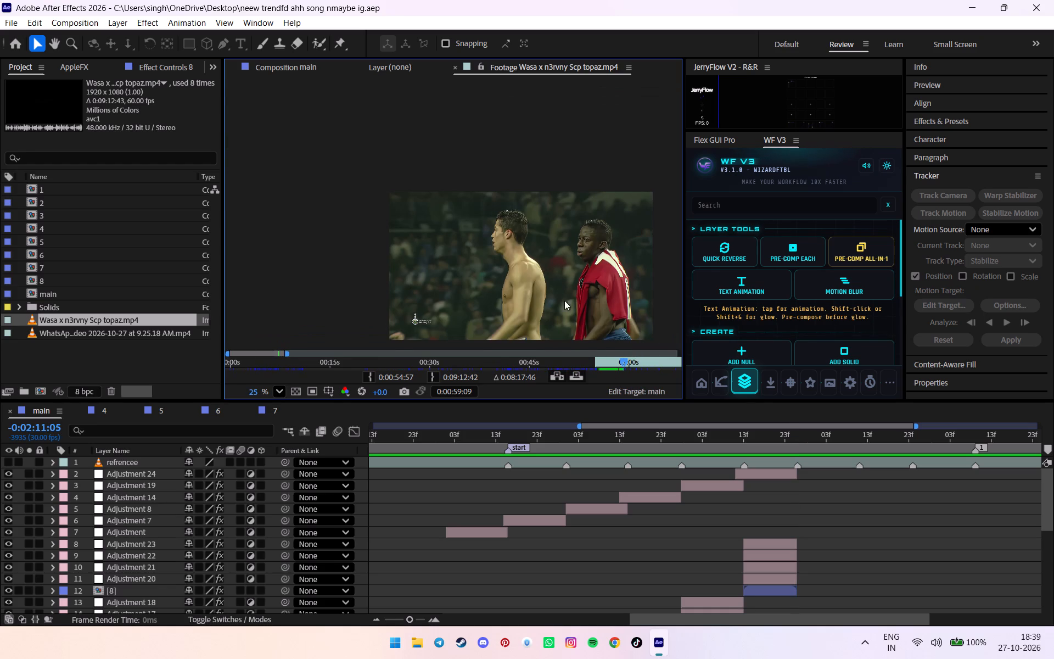
key("space")
key("space")
key("space")
key("space")
key("space")
key("space")
key("space")
key("space")
key("space")
key("space")
key("space")
key("space")
key("space")
key("space")
key("space")
left_click_drag(553, 287, 500, 244)
scroll(490, 265, "up", 4)
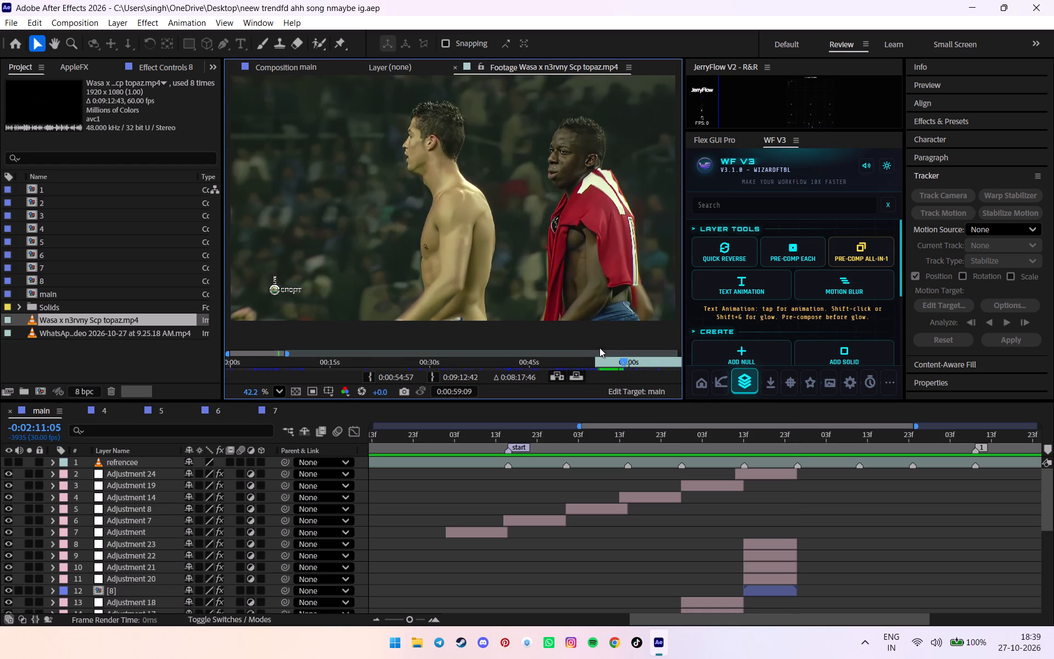
left_click_drag(623, 363, 629, 361)
key("space")
key("space")
key("space")
key("space")
key("space")
key("space")
key("space")
key("space")
key("space")
key("space")
key("space")
scroll(575, 278, "down", 2)
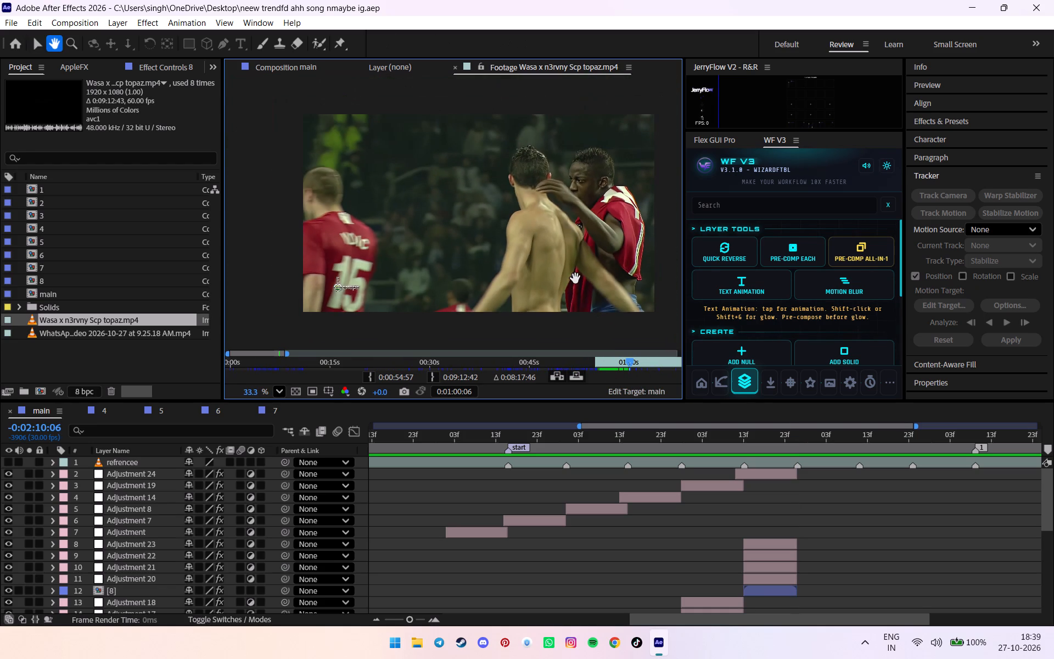
key("space")
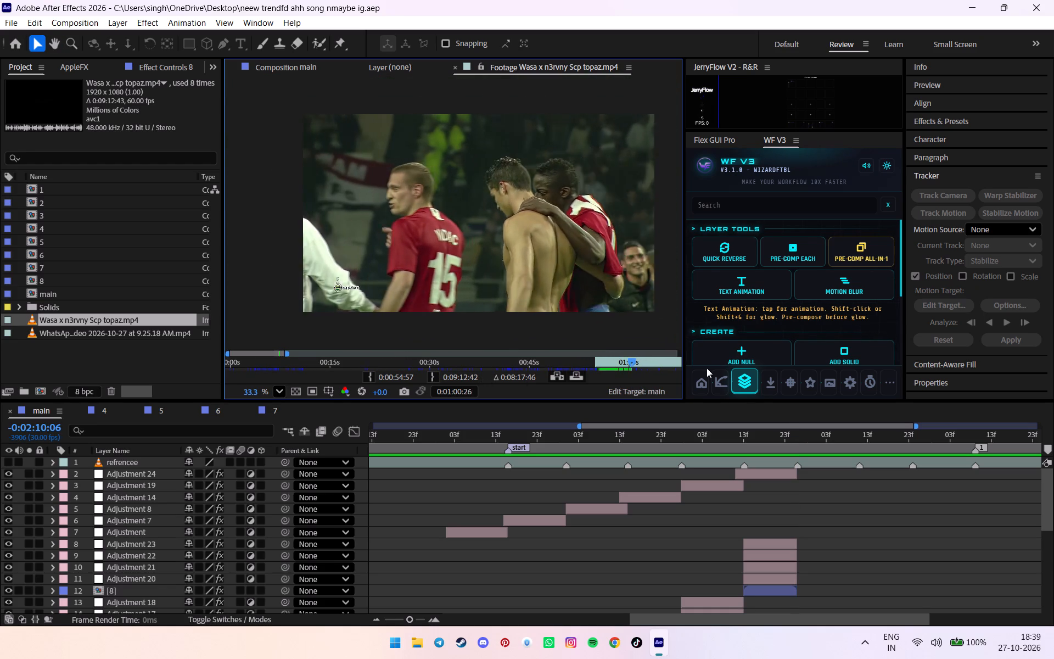
left_click(635, 361)
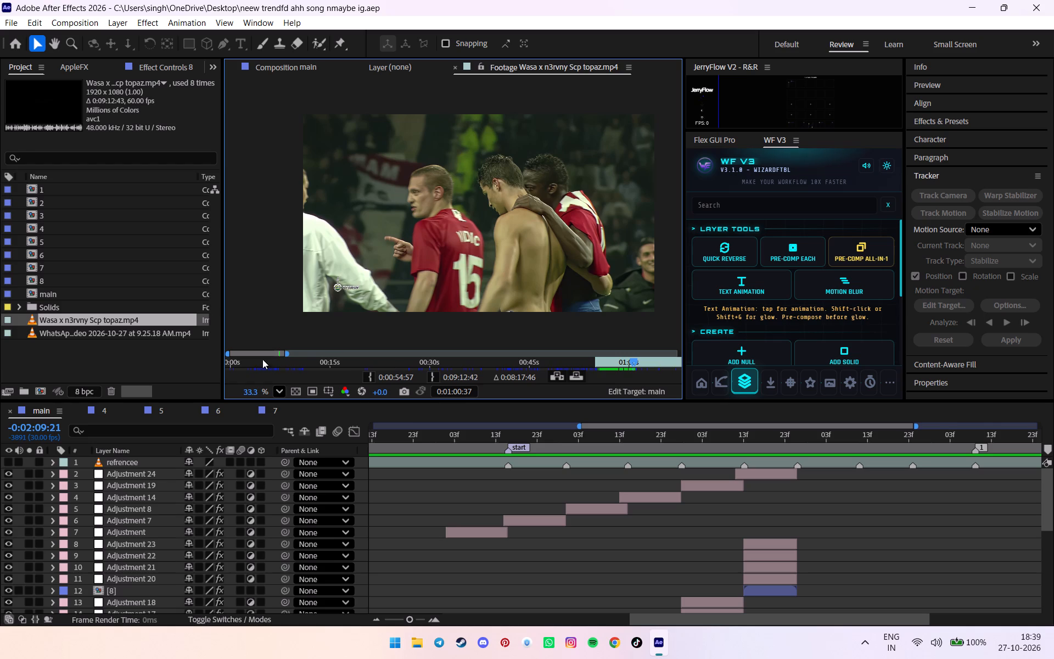
Scan the footage onward to about 0:02:00 for the next Ronaldo clip, examining the red-shirt close-ups around 0:01:50.
left_click_drag(262, 356, 277, 356)
left_click_drag(513, 362, 522, 362)
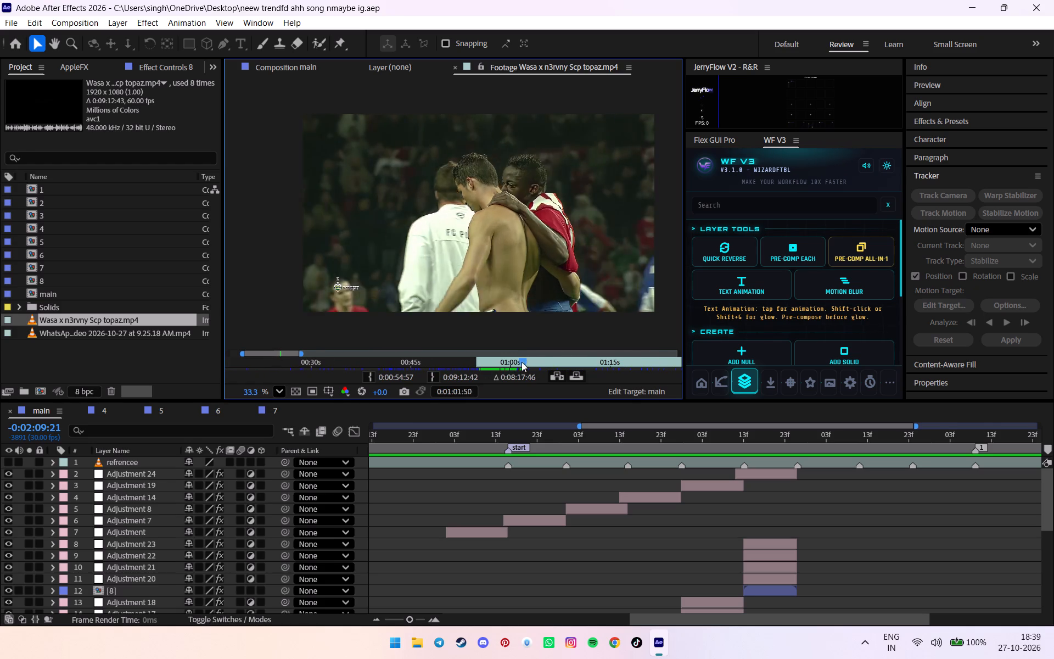
left_click_drag(522, 362, 572, 350)
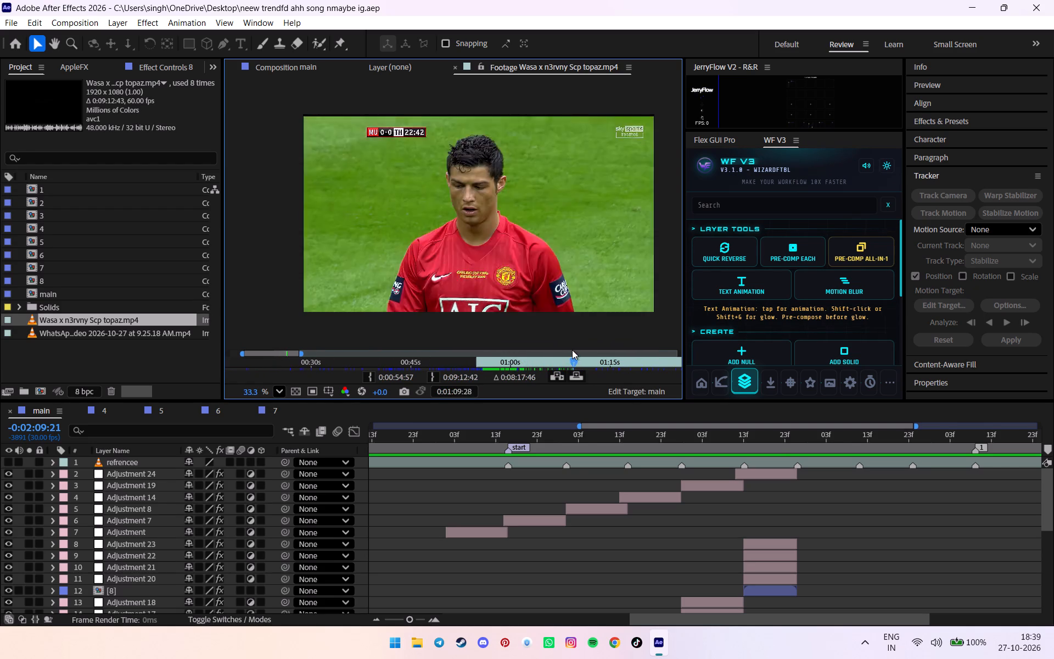
left_click_drag(572, 350, 602, 343)
scroll(601, 349, "down", 3, "alt")
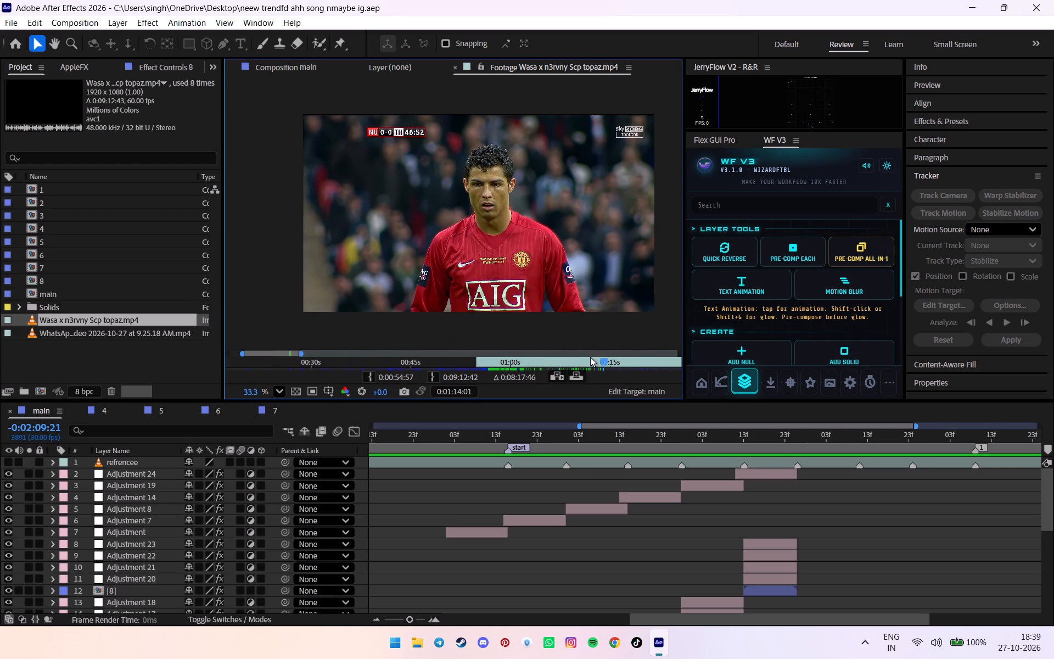
scroll(590, 357, "down", 3, "alt")
left_click_drag(368, 359, 383, 359)
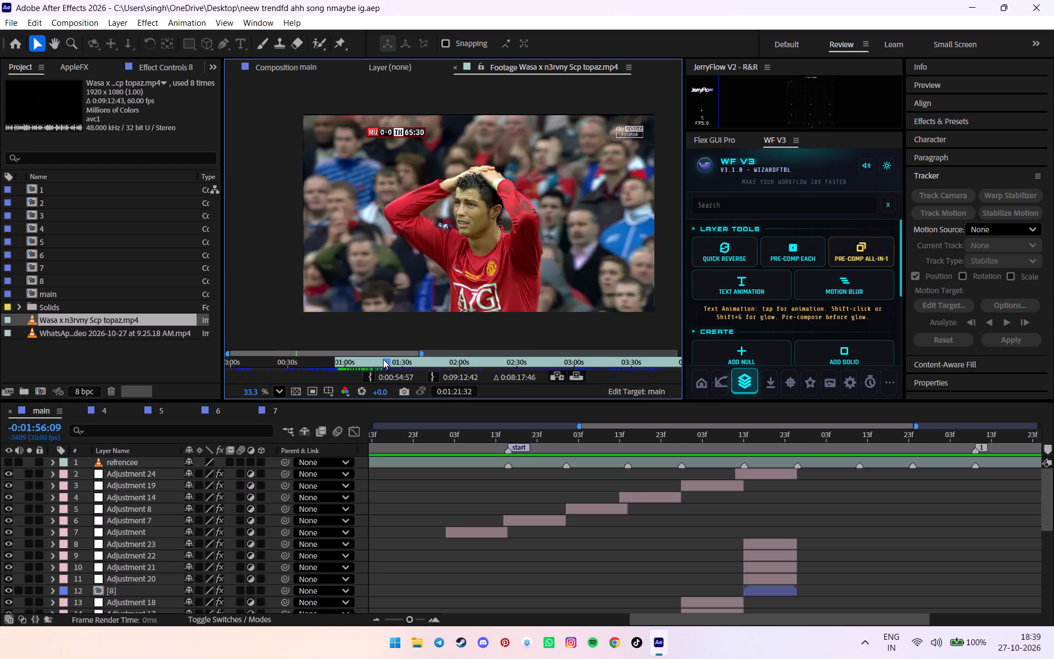
left_click_drag(383, 359, 452, 346)
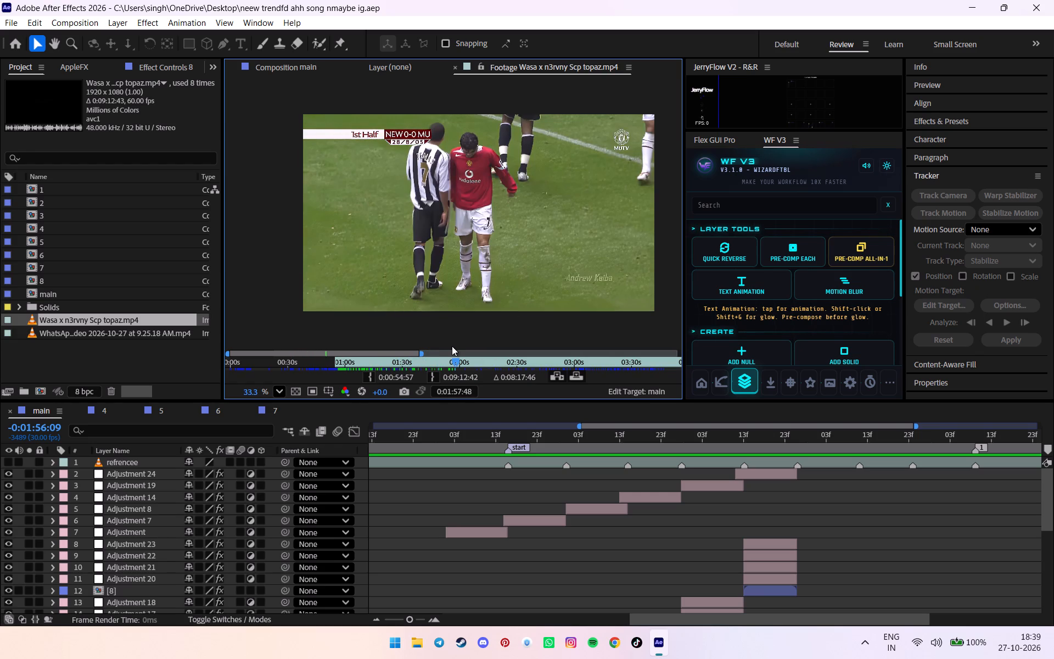
left_click_drag(452, 346, 451, 348)
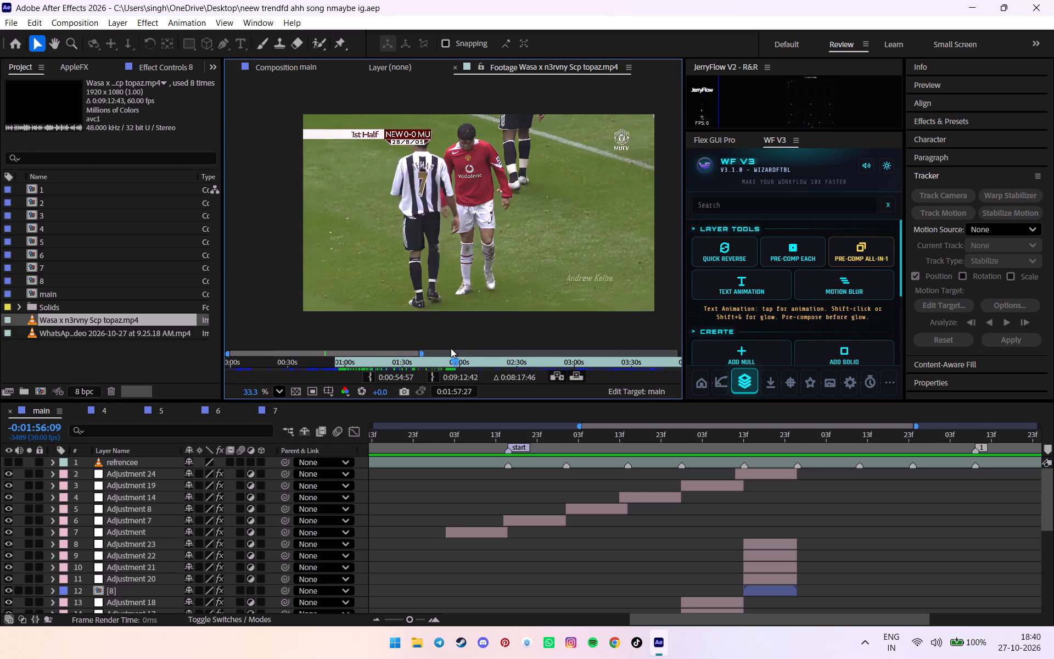
left_click_drag(451, 348, 455, 344)
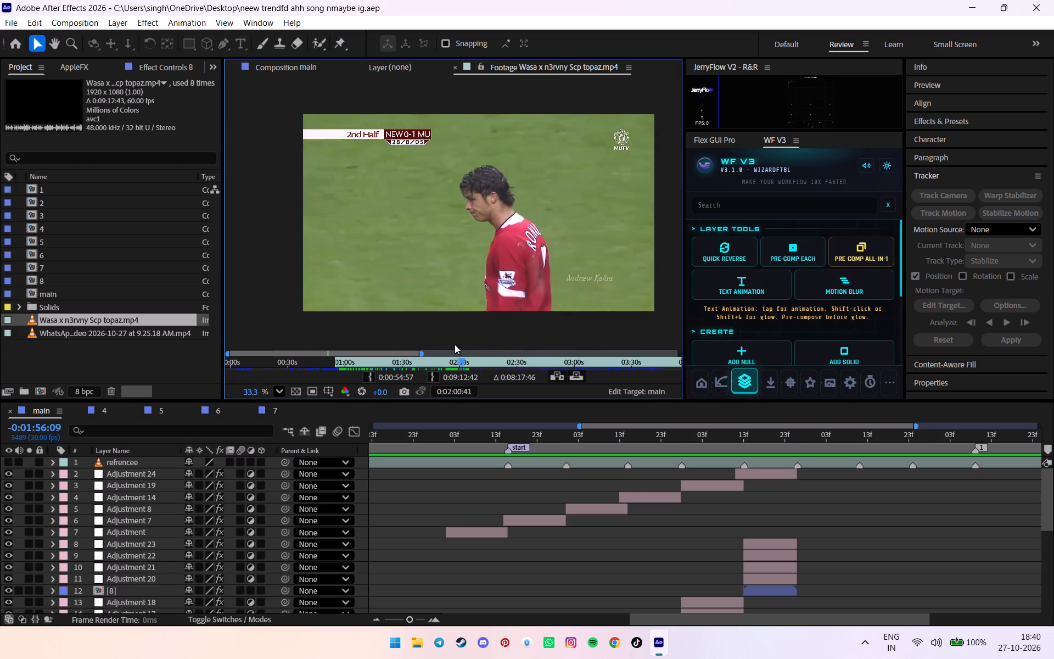
left_click_drag(455, 344, 435, 347)
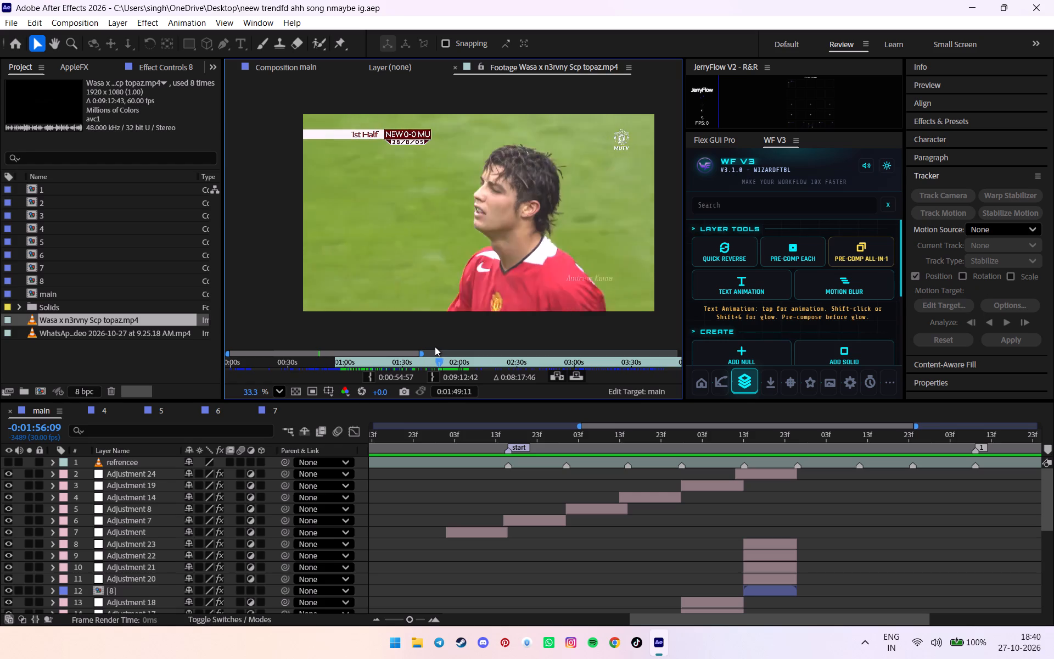
left_click_drag(435, 347, 438, 348)
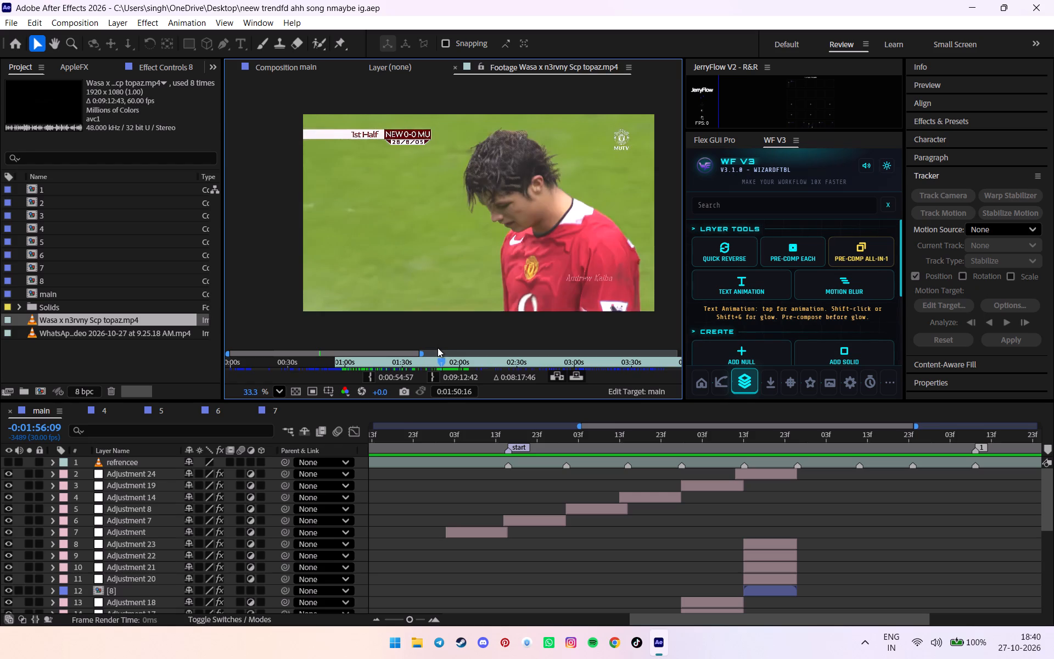
left_click_drag(438, 348, 438, 347)
Set the footage In point to 0:01:48:50, where the red-shirt close-up starts, and review the shot.
scroll(438, 361, "up", 8, "alt")
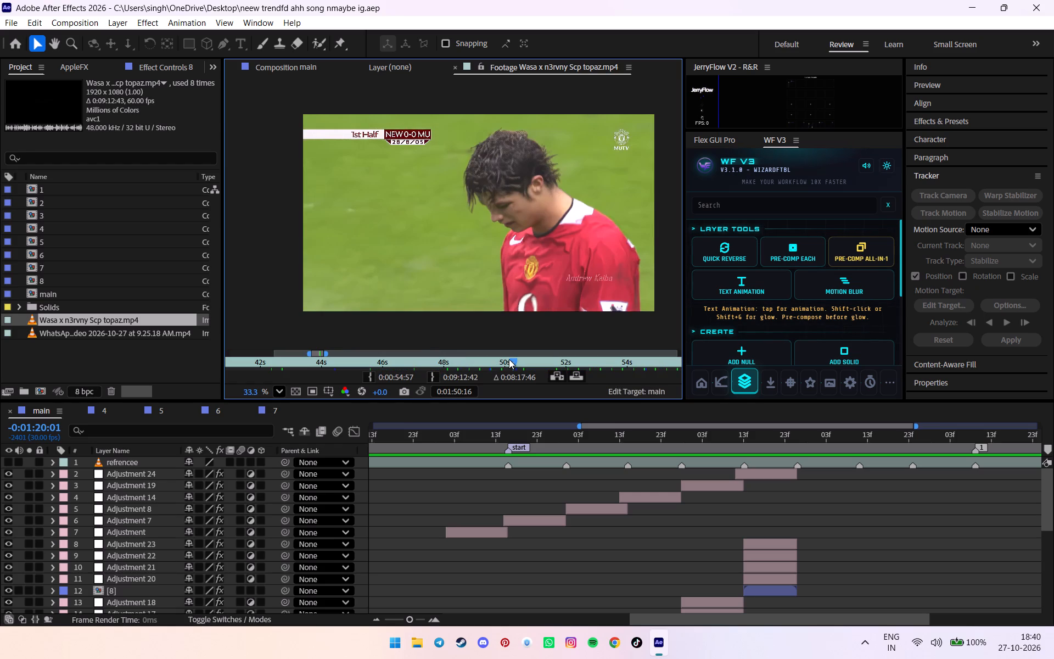
left_click_drag(509, 359, 458, 365)
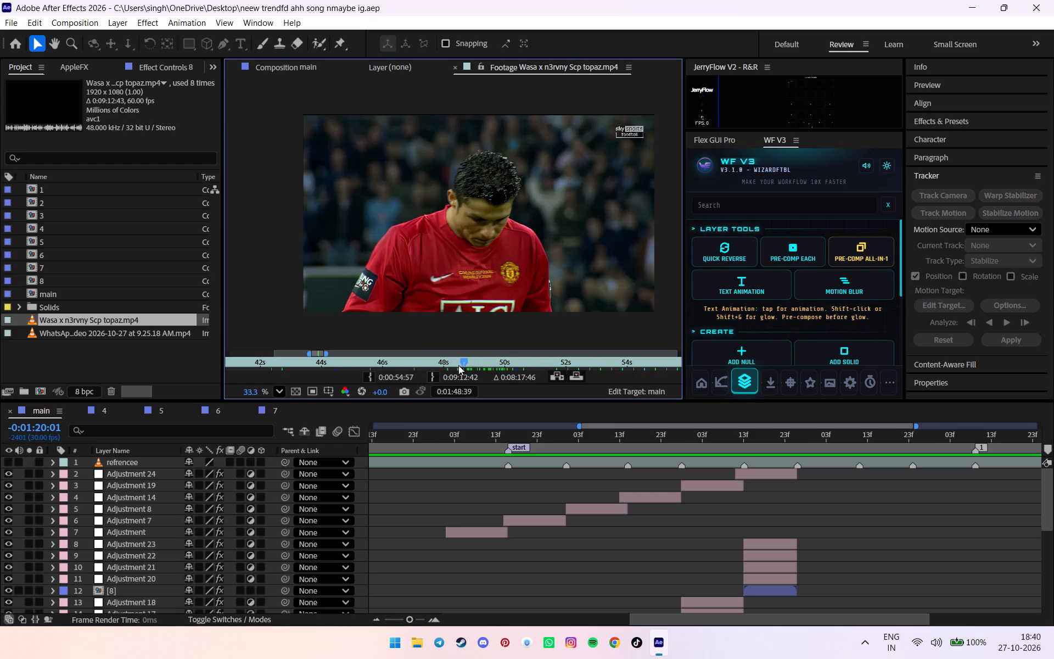
left_click_drag(458, 365, 464, 364)
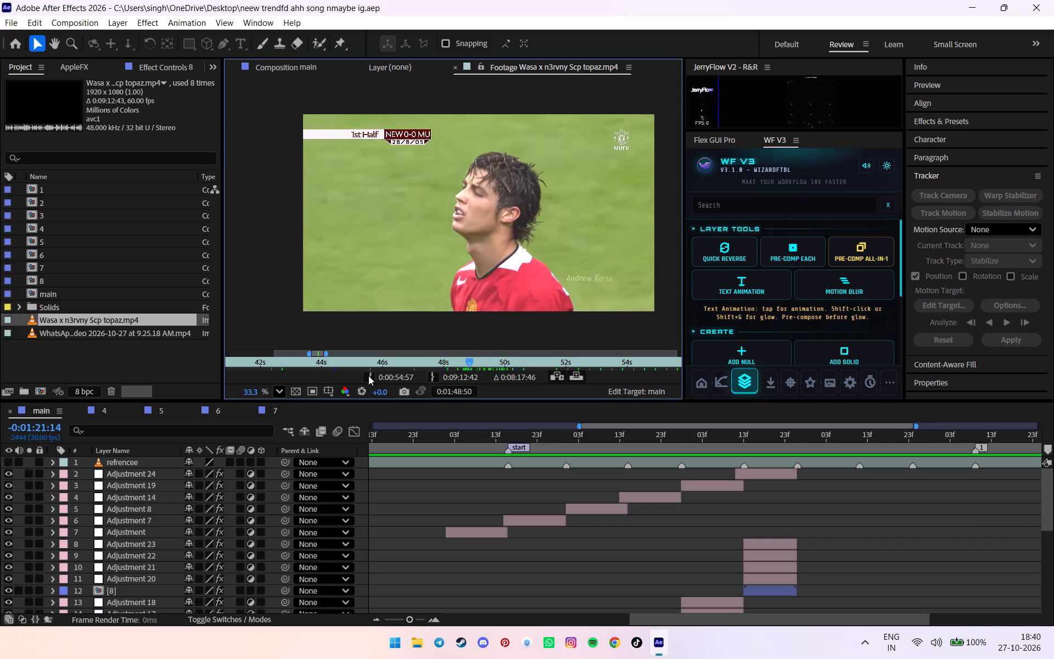
left_click(368, 376)
left_click_drag(470, 365, 527, 352)
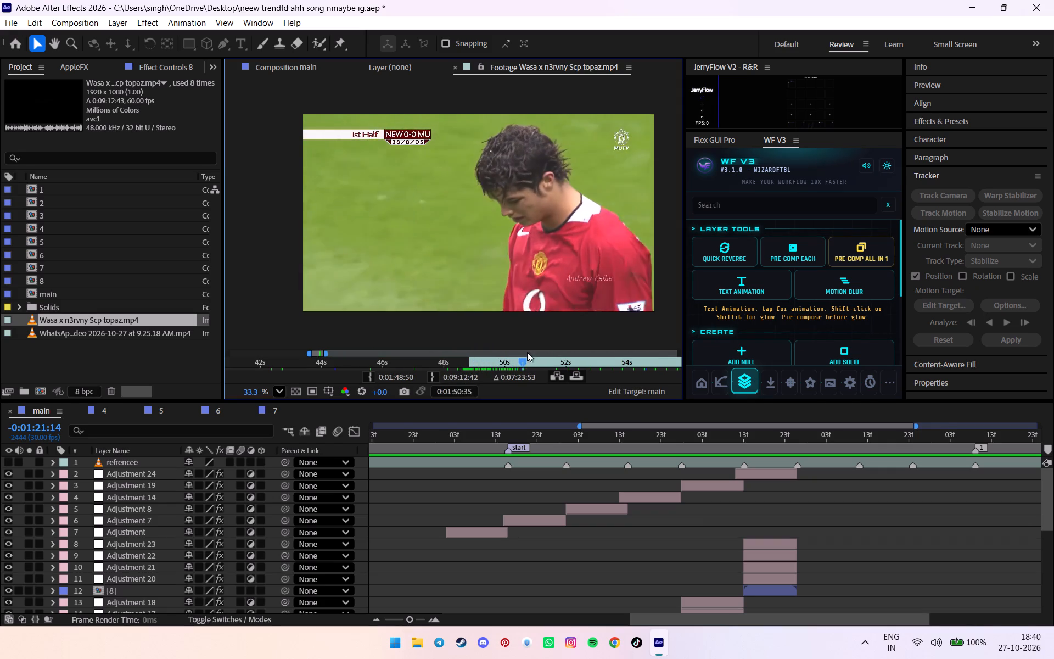
left_click_drag(527, 352, 485, 355)
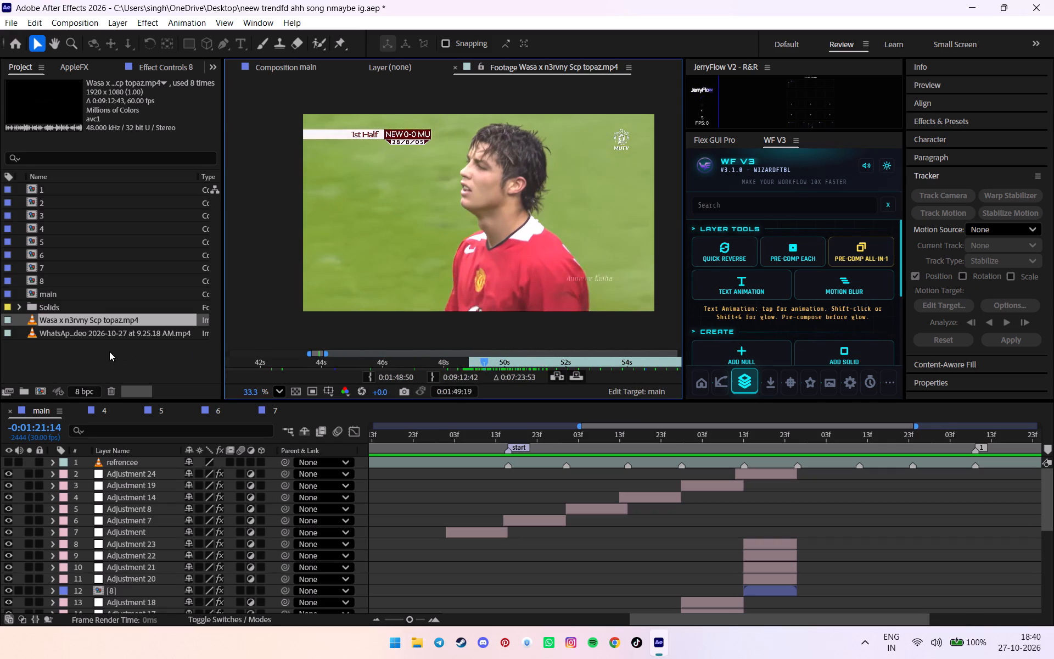
Add the trimmed footage to the main composition above Adjustment 23, starting at 0:00:17:26.
left_click_drag(96, 315, 803, 537)
left_click(795, 445)
left_click_drag(809, 546, 804, 545)
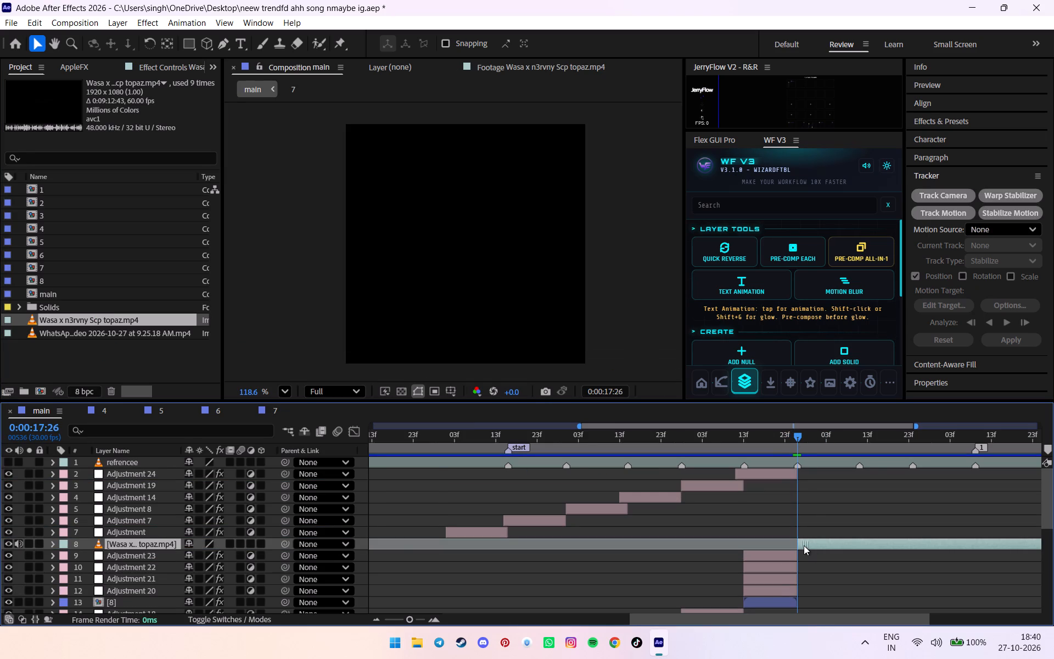
Scale the newly added footage layer down to 35% so the red-shirt player's head and shoulders fit the frame.
left_click_drag(804, 545, 803, 545)
key("s")
left_click_drag(209, 557, 197, 556)
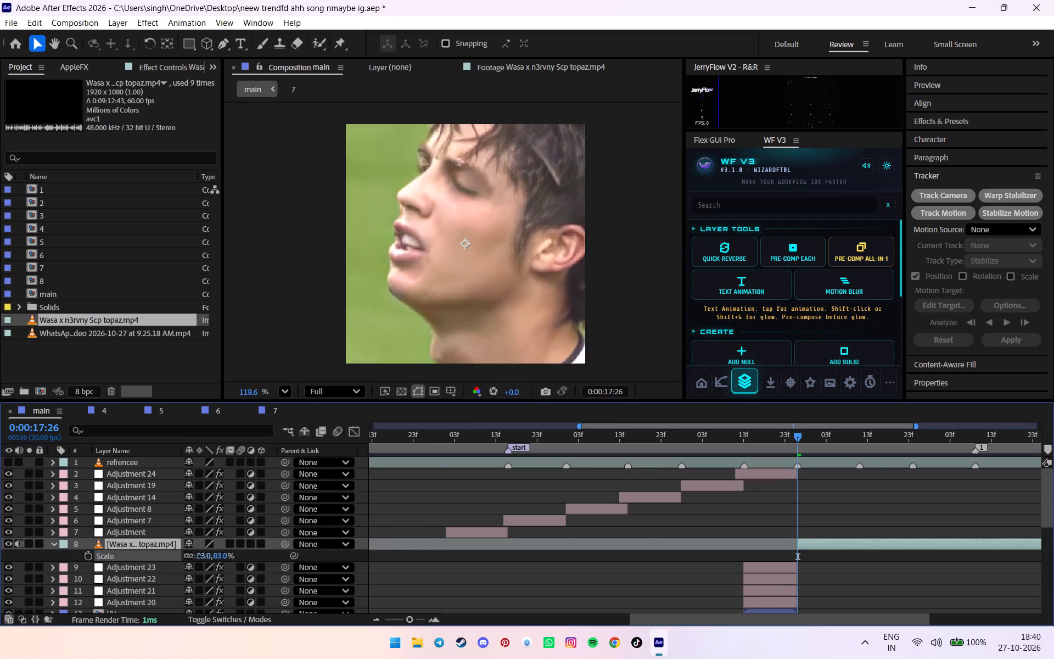
left_click_drag(197, 556, 169, 561)
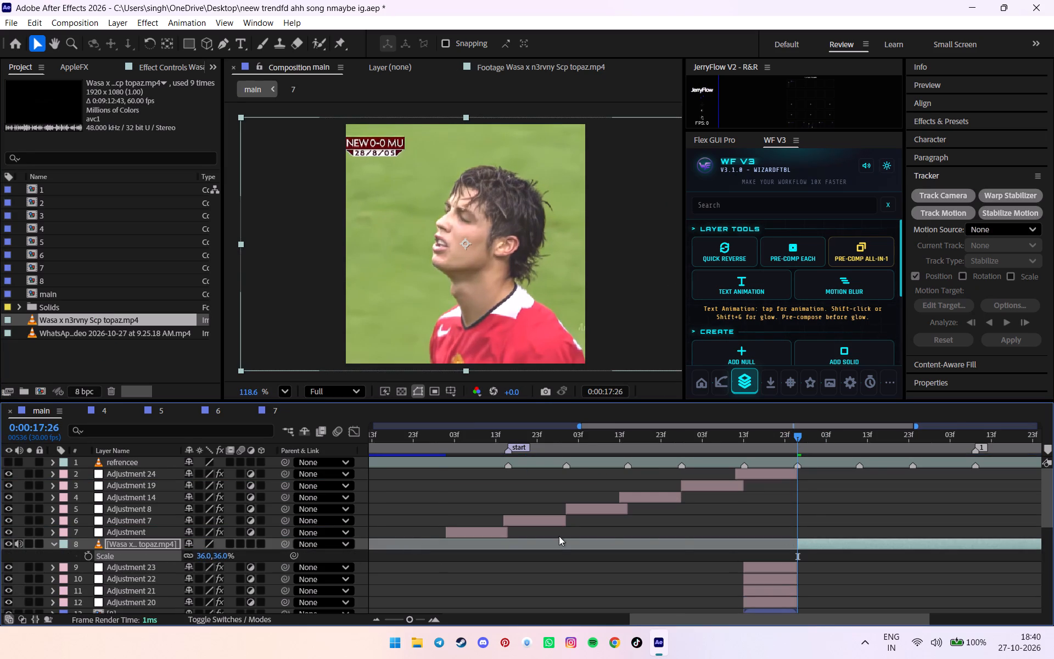
left_click(207, 558)
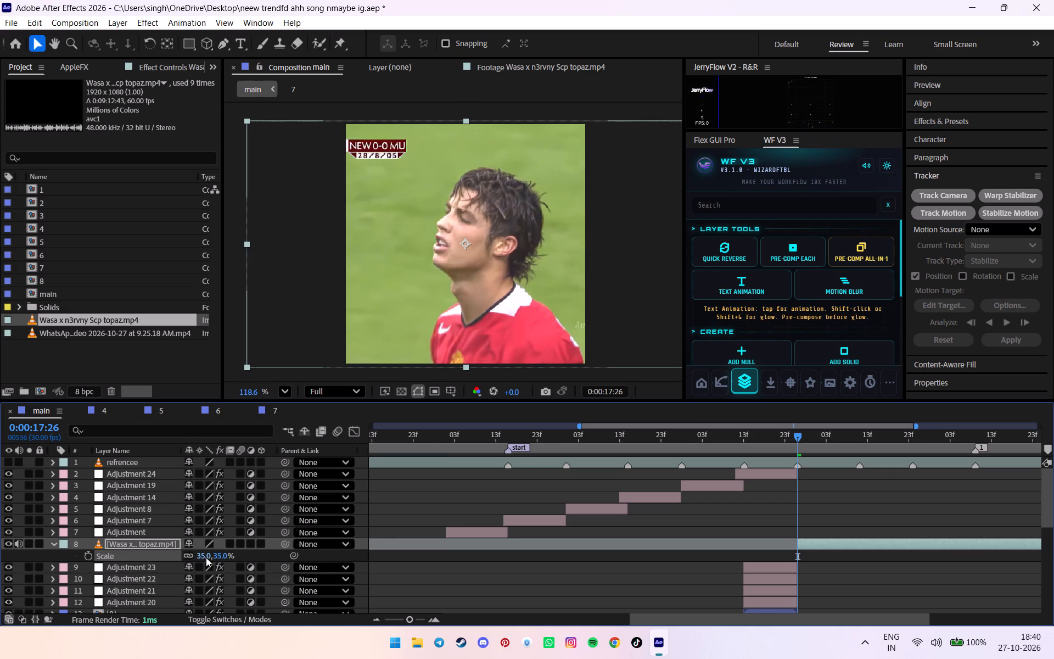
Start Stabilize Motion on the scaled clip, place the track point on the tip of the nose and analyze forward.
key("p")
left_click(1007, 219)
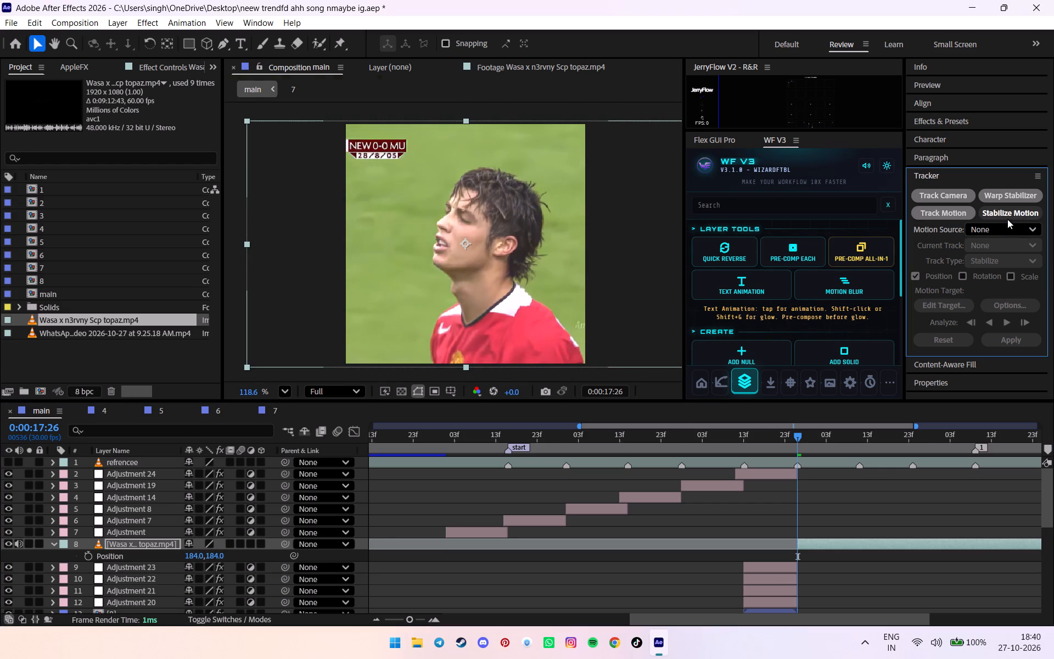
left_click_drag(464, 222, 474, 233)
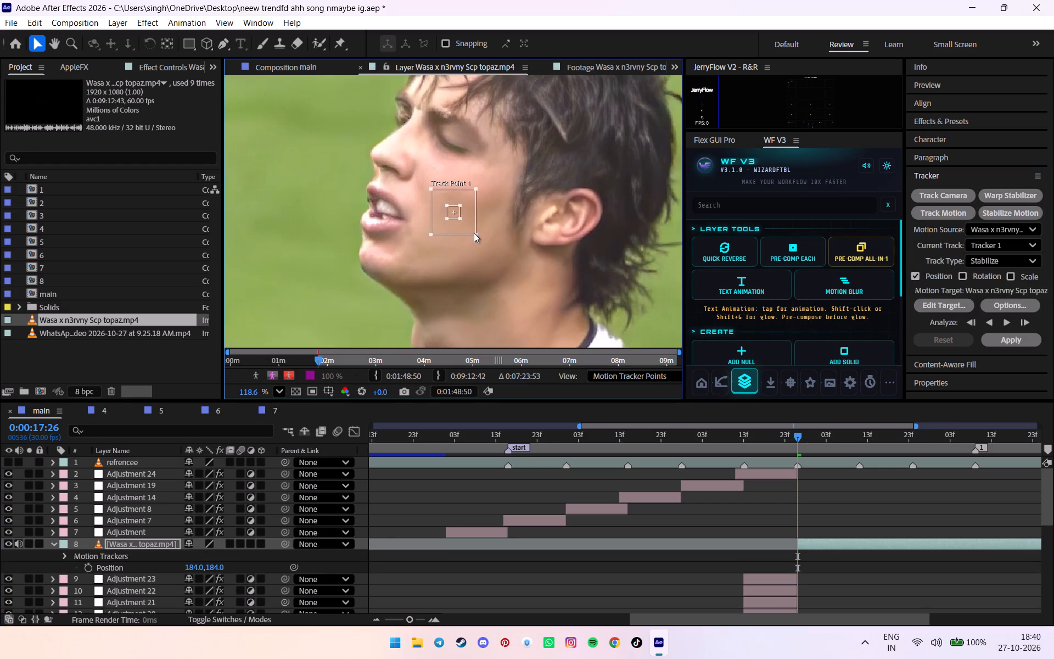
left_click_drag(474, 233, 476, 234)
left_click(458, 217)
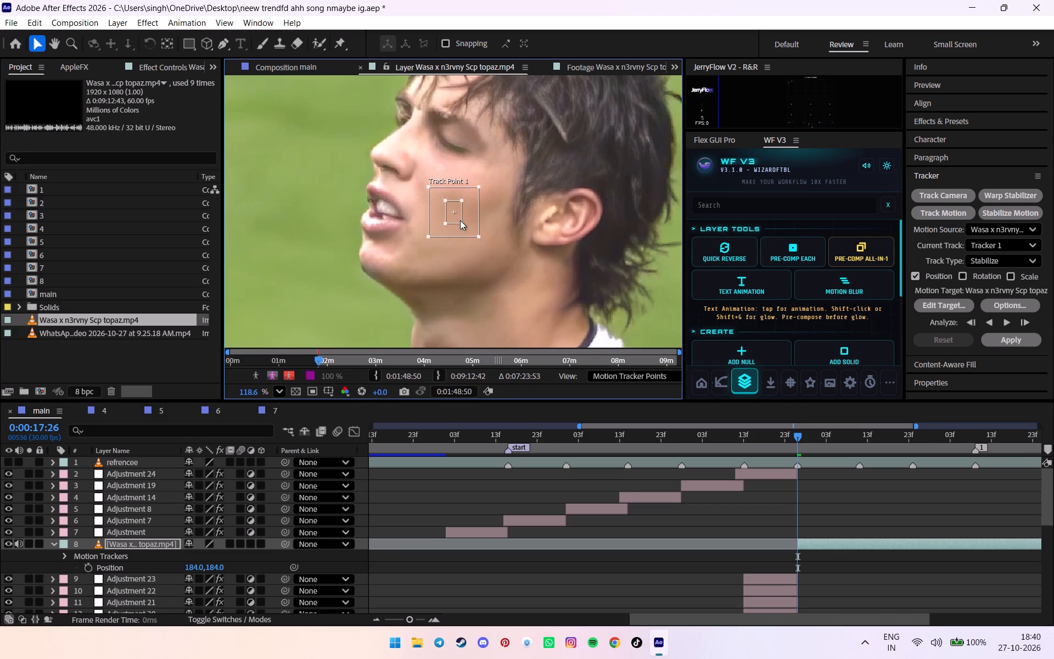
left_click_drag(453, 216, 386, 167)
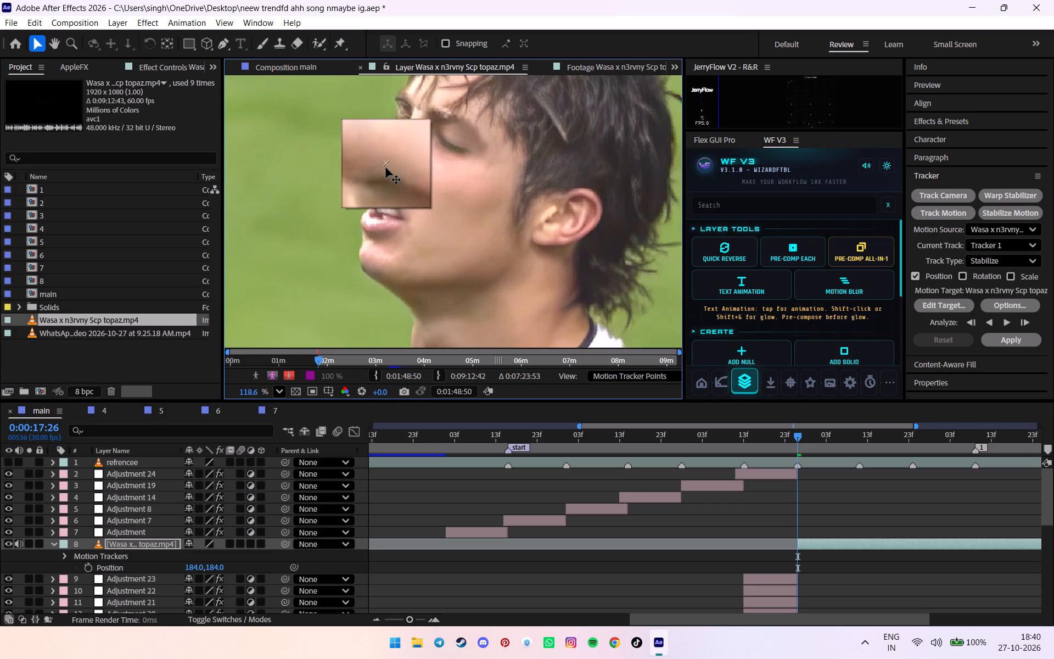
left_click_drag(386, 167, 381, 160)
left_click(1005, 323)
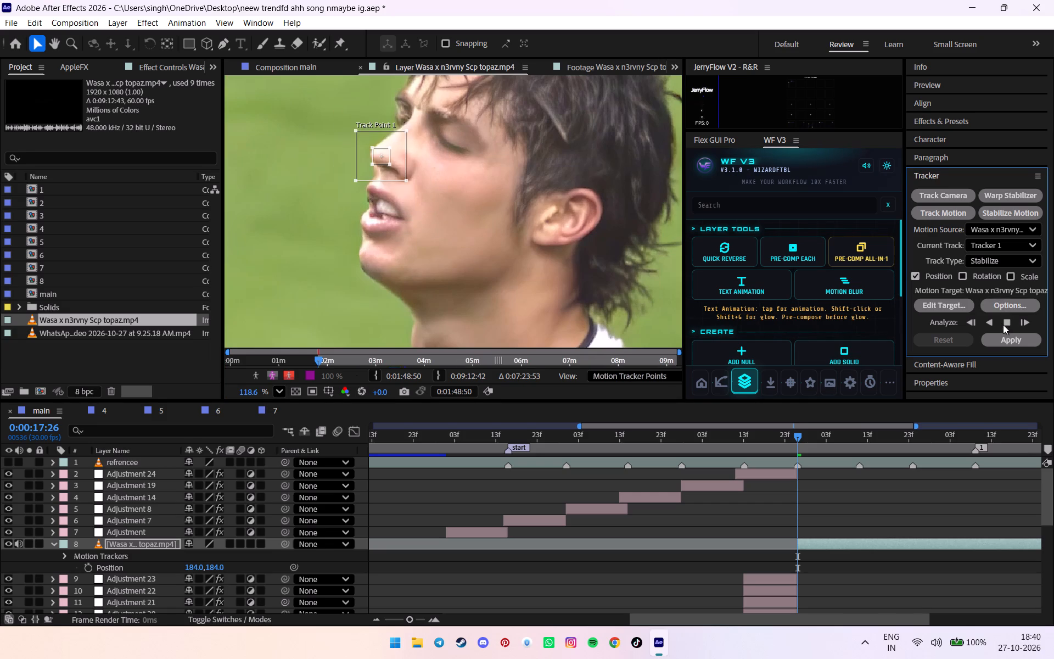
Split the clip at the beat marker at 0:00:18:11 and delete the part after it.
scroll(882, 501, "down", 2, "alt")
left_click_drag(852, 443, 857, 442)
left_click(859, 440)
key("ctrl+shift+d")
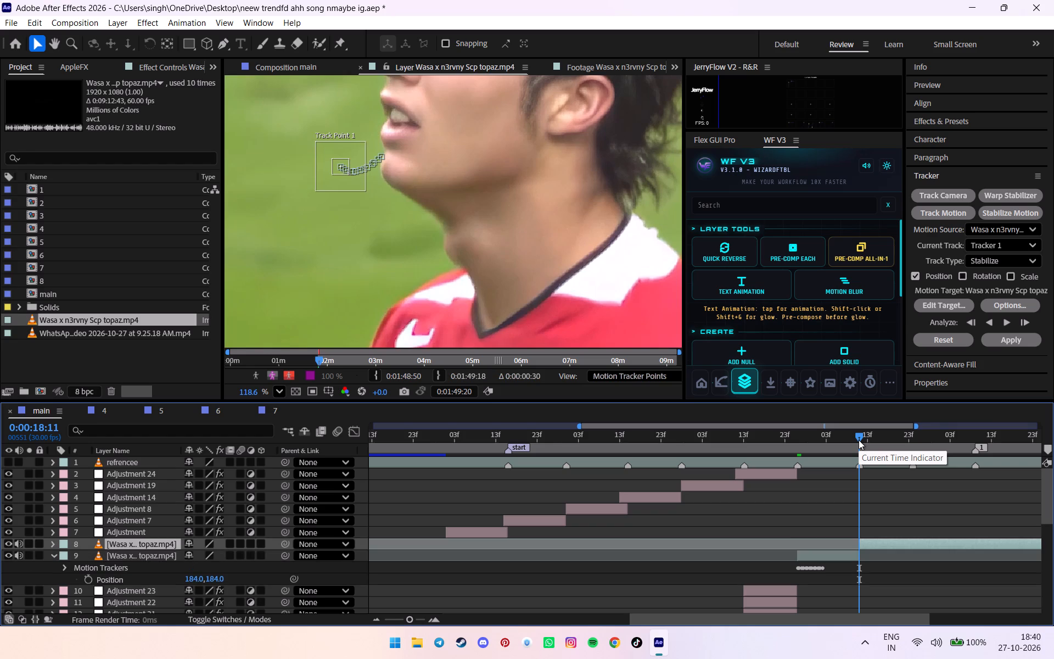
key("Delete")
Re-analyze the nose track forward from the clip's start at 0:00:17:26 and apply the stabilization to the layer.
left_click_drag(840, 437, 805, 444)
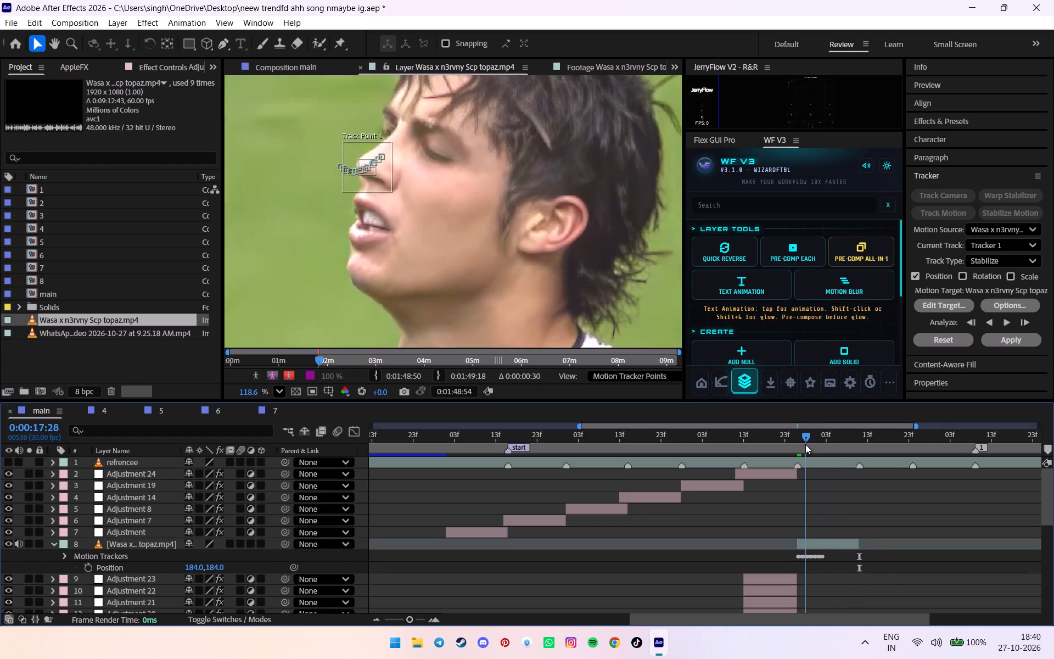
left_click_drag(805, 444, 799, 444)
left_click(799, 444)
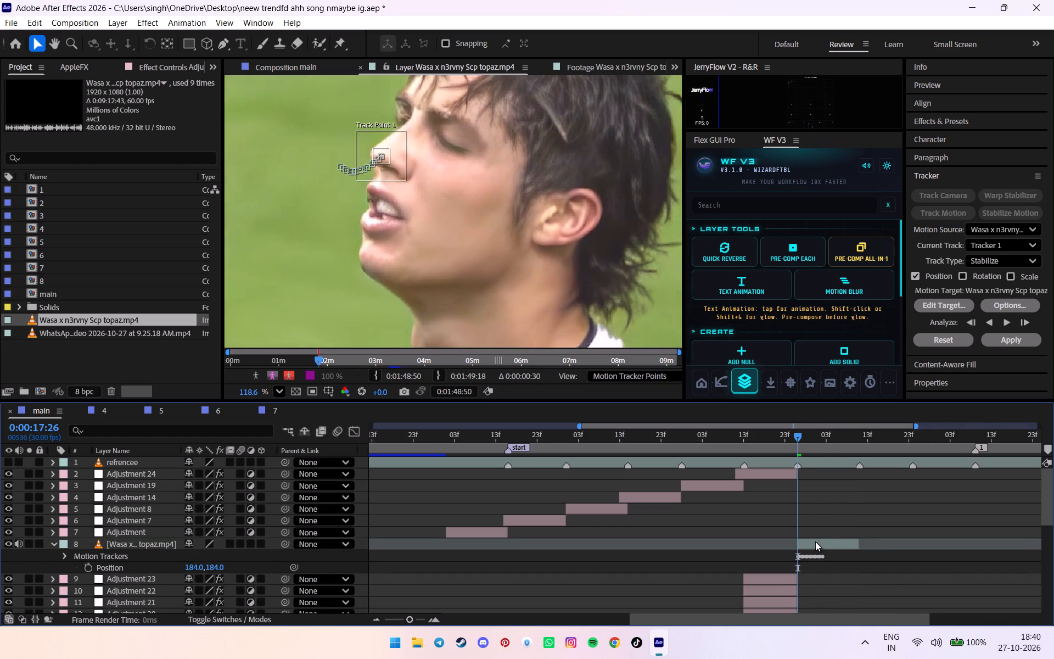
left_click(815, 541)
left_click(1007, 221)
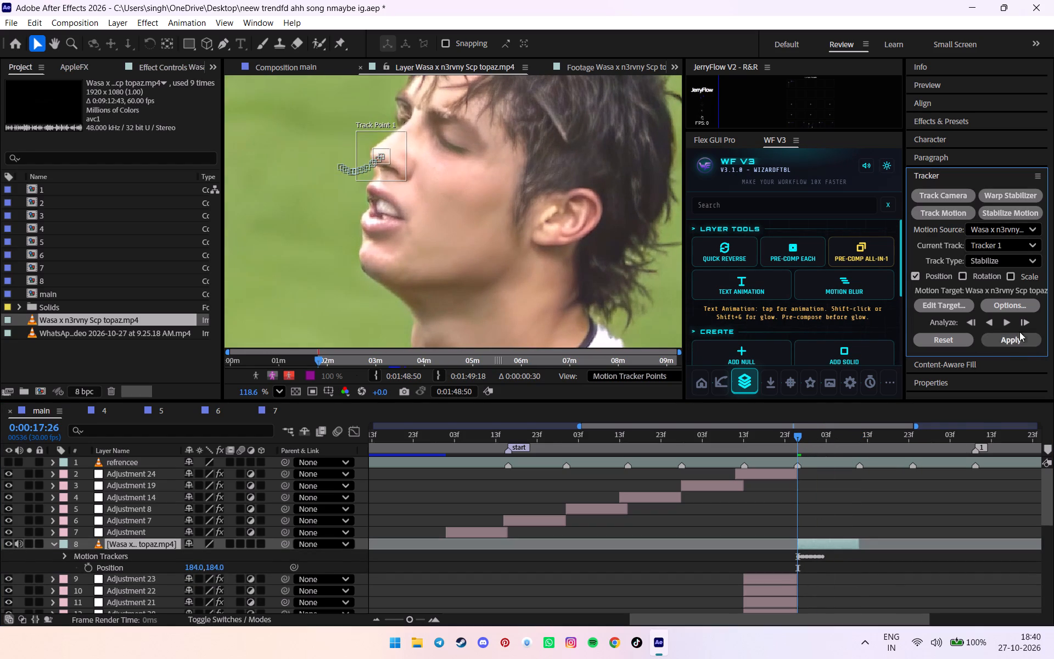
left_click(1009, 319)
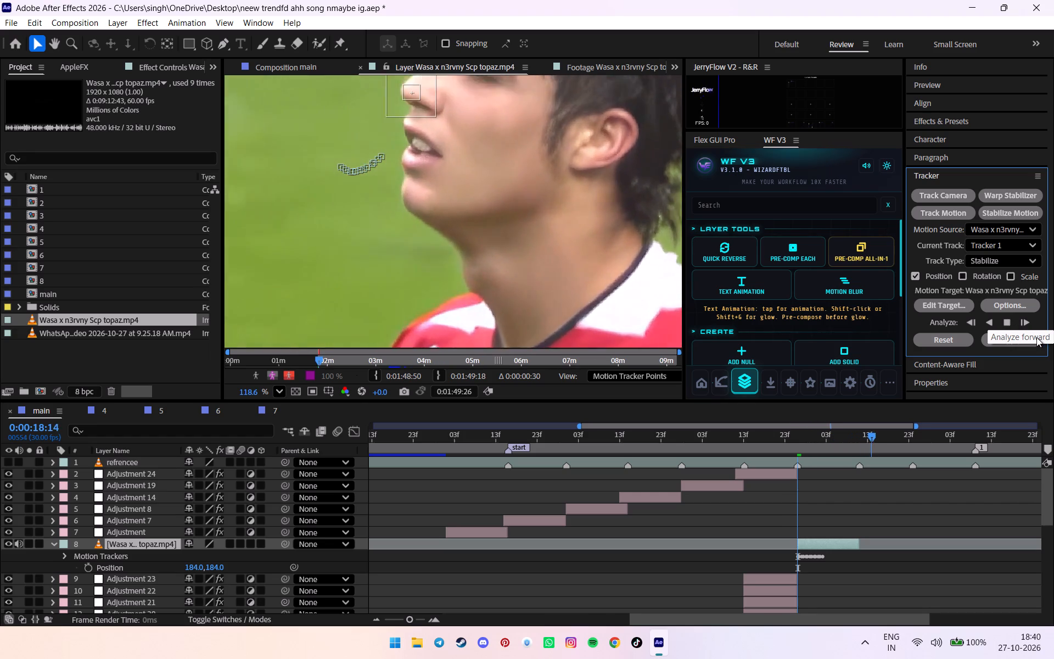
left_click(1036, 337)
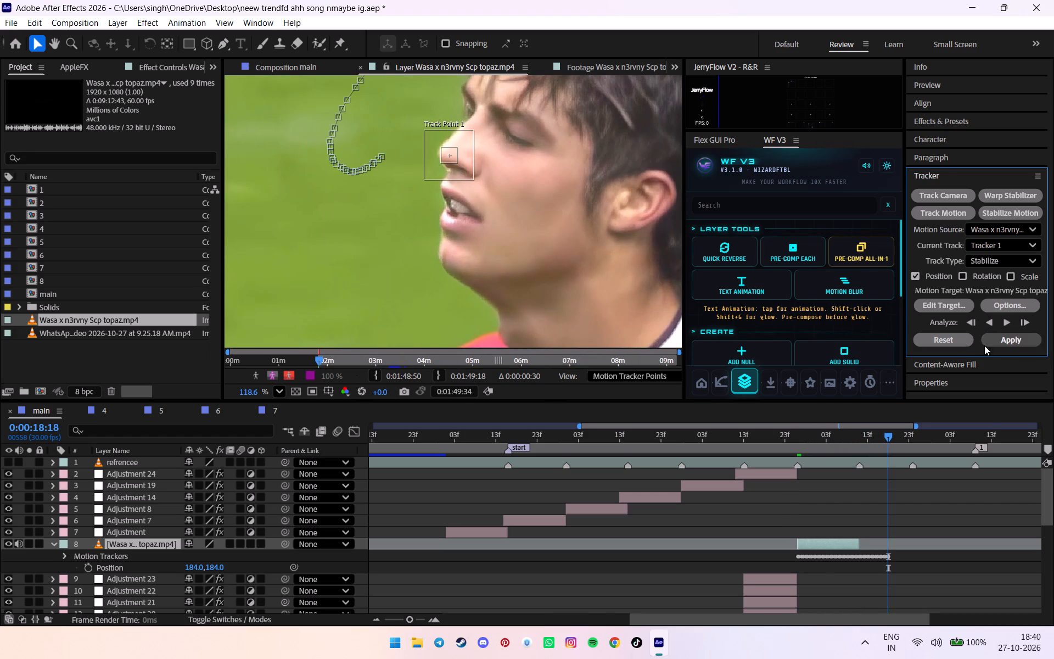
left_click(988, 339)
left_click(551, 336)
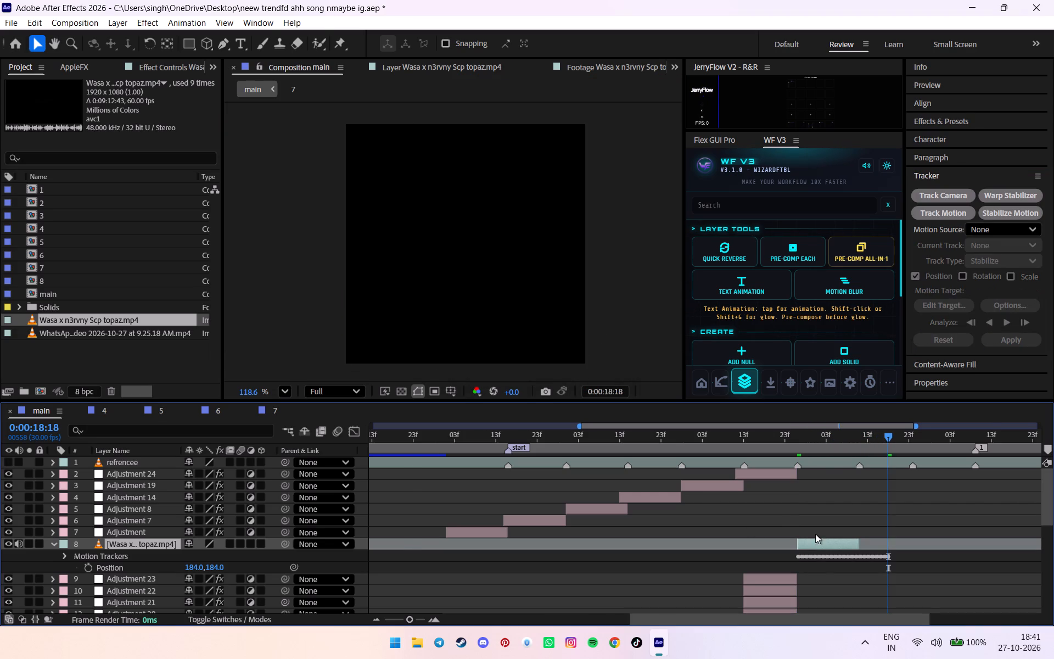
Preview the stabilized clip and pre-compose it as its own composition in main.
key("u")
key("u")
left_click_drag(807, 441, 851, 440)
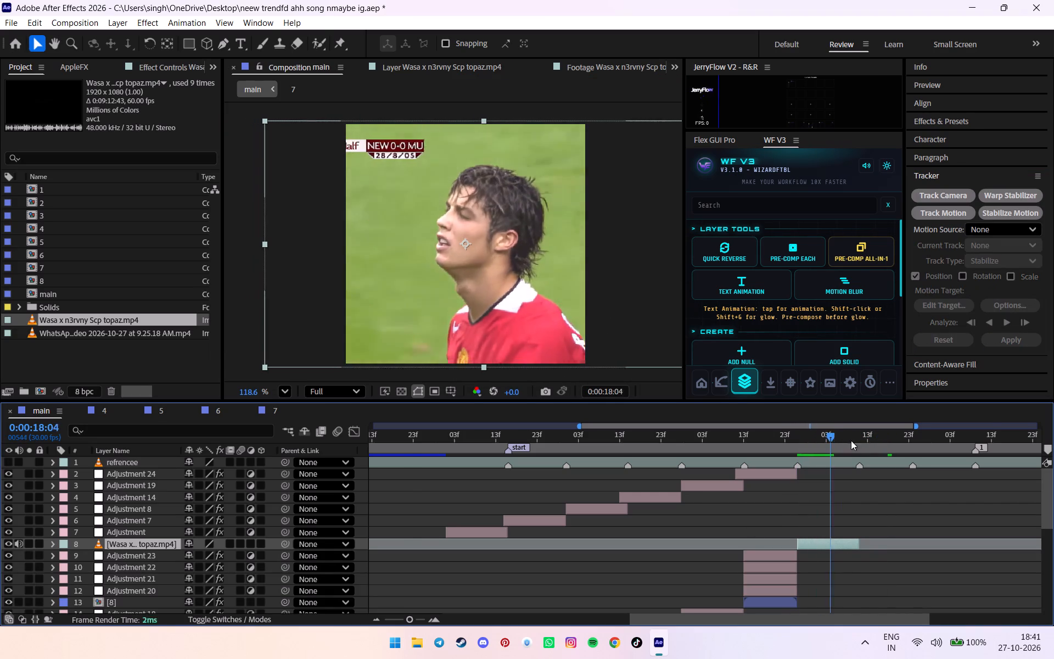
left_click_drag(851, 440, 800, 453)
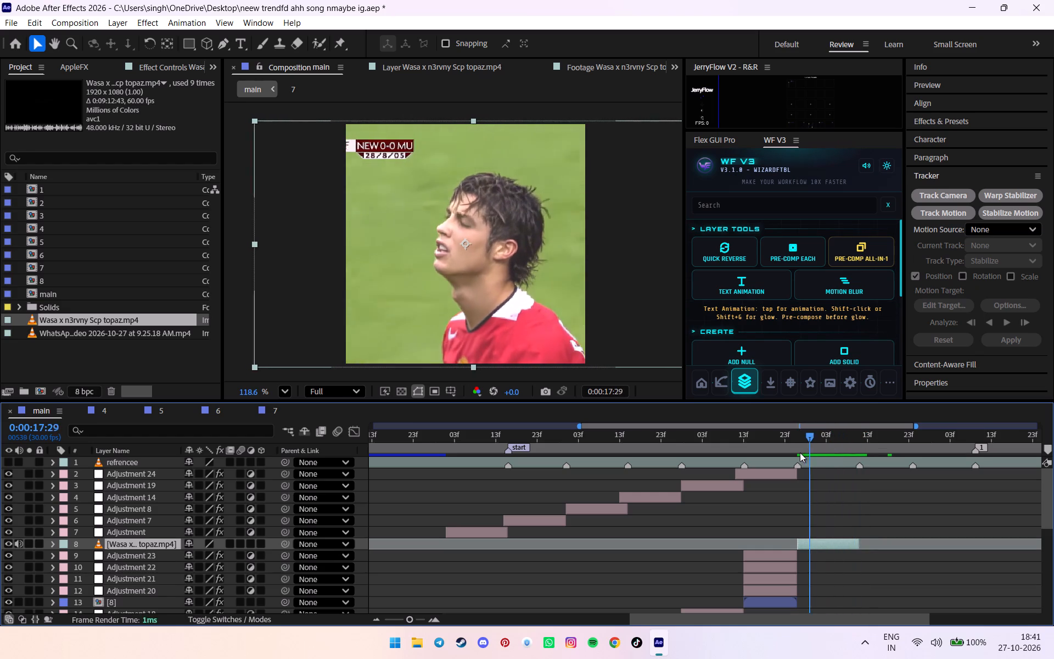
left_click_drag(800, 453, 798, 453)
left_click(804, 255)
Paste the Twixtor Pro effect with its Speed % keyframes onto precomp layer 9 and preview the speed ramp.
scroll(809, 500, "down", 1)
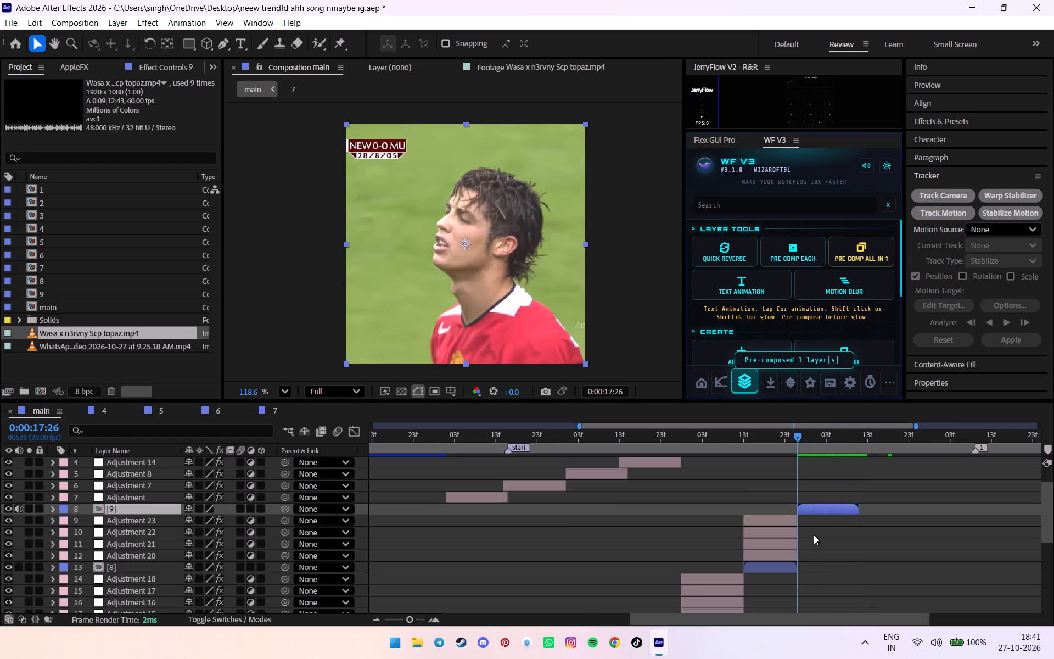
left_click(806, 509)
key("ctrl+v")
key("u")
left_click(859, 528, "alt")
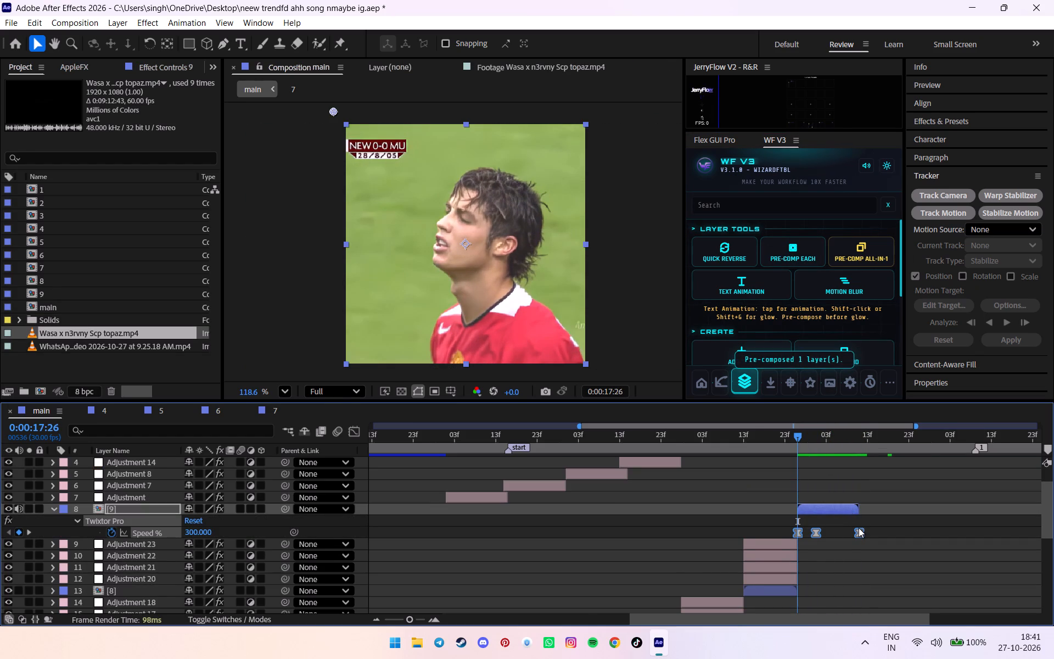
scroll(859, 528, "up", 1, "alt")
scroll(859, 440, "down", 1)
scroll(859, 440, "up", 6)
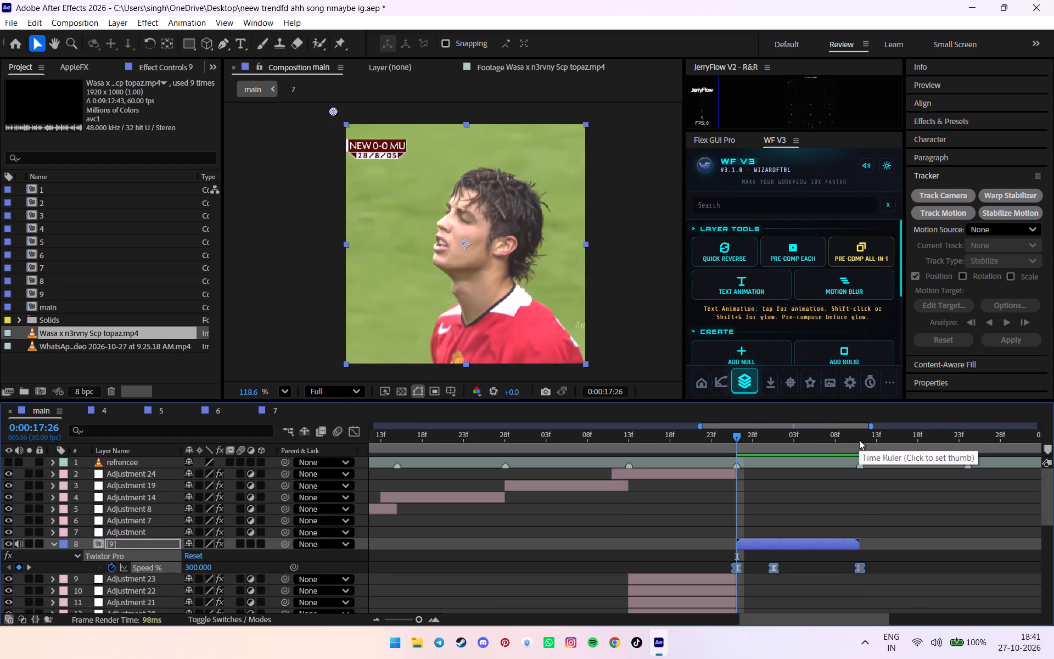
left_click(859, 440)
left_click_drag(859, 440, 804, 462)
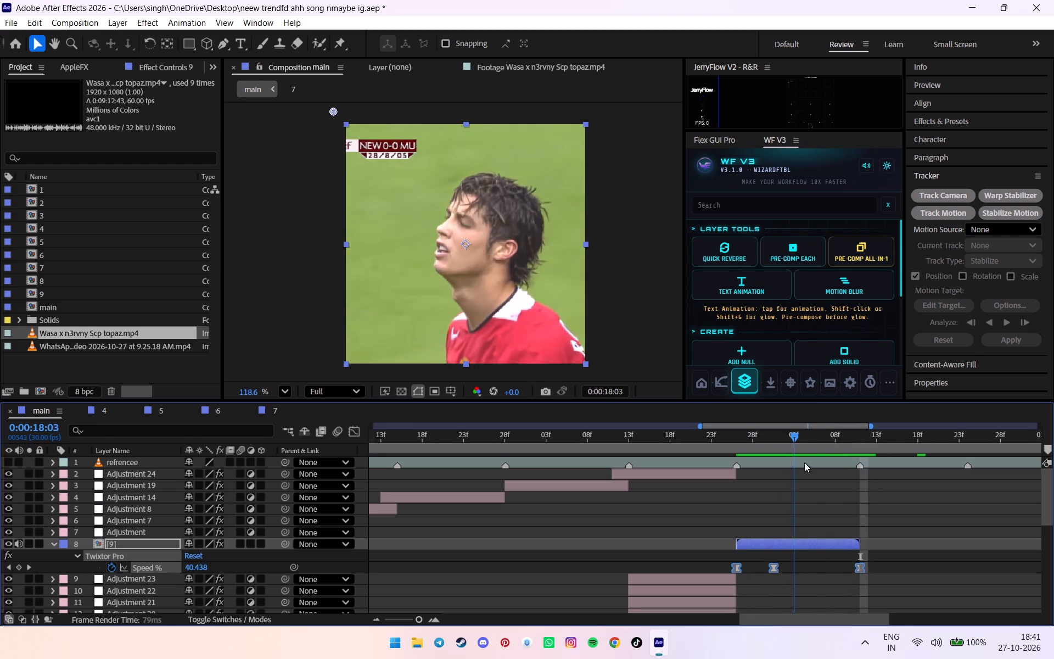
left_click_drag(804, 462, 727, 490)
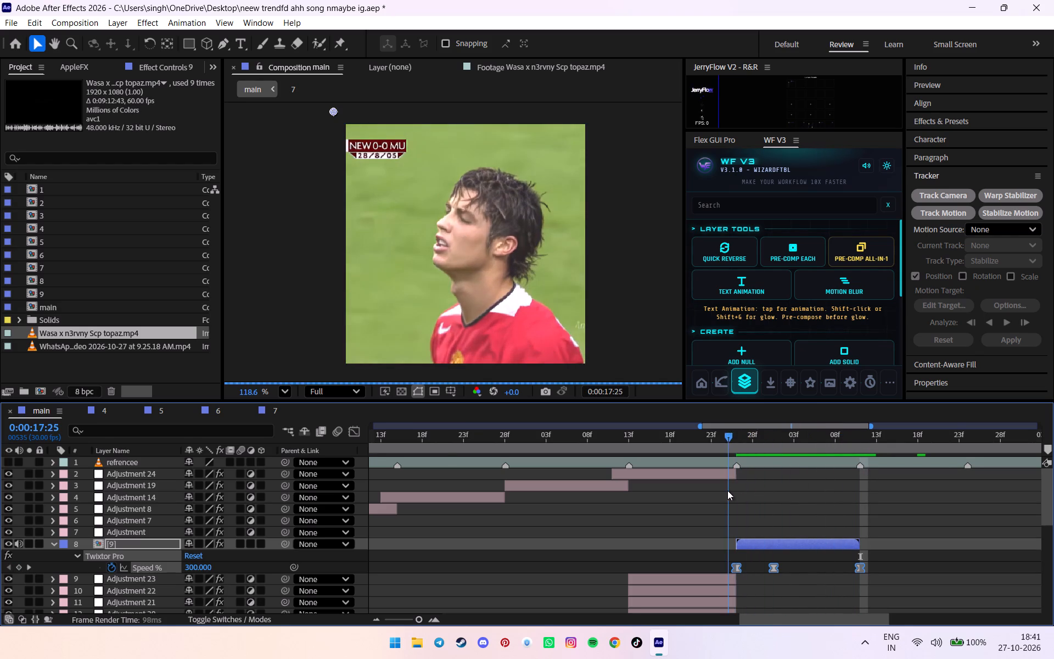
left_click_drag(727, 490, 733, 490)
Inside precomp 9, slide the footage earlier and extend its end repeatedly so a later part of the shot nearly fills the composition.
scroll(760, 527, "down", 2, "alt")
double_click(765, 545)
double_click(753, 478)
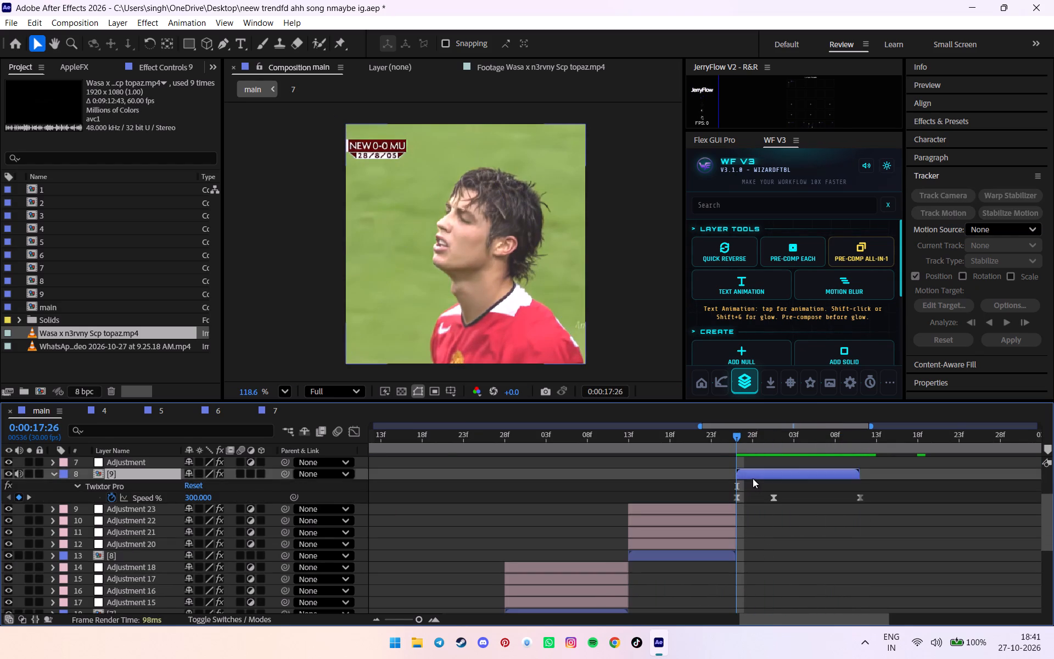
left_click_drag(780, 468, 355, 504)
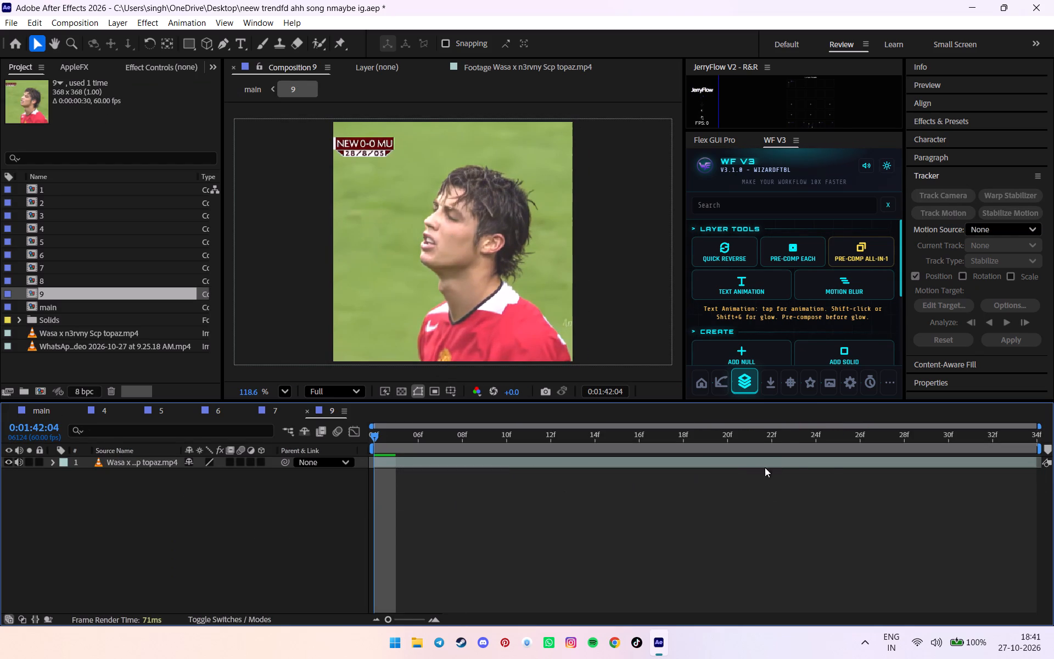
left_click_drag(898, 467, 218, 483)
key("ctrl+z")
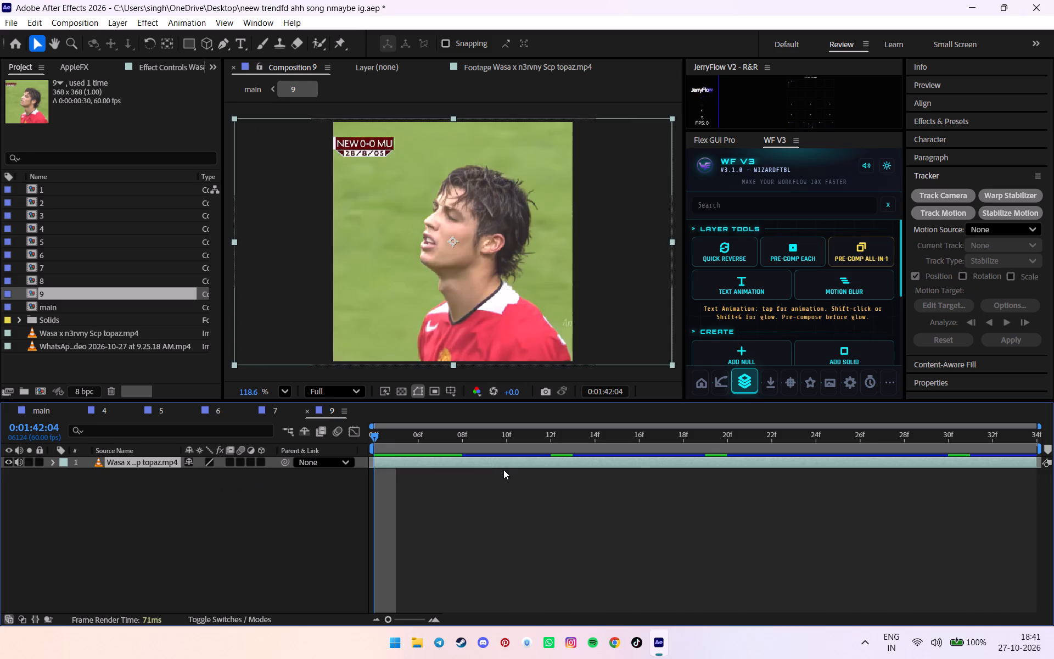
left_click_drag(514, 468, 222, 476)
left_click_drag(554, 465, 168, 463)
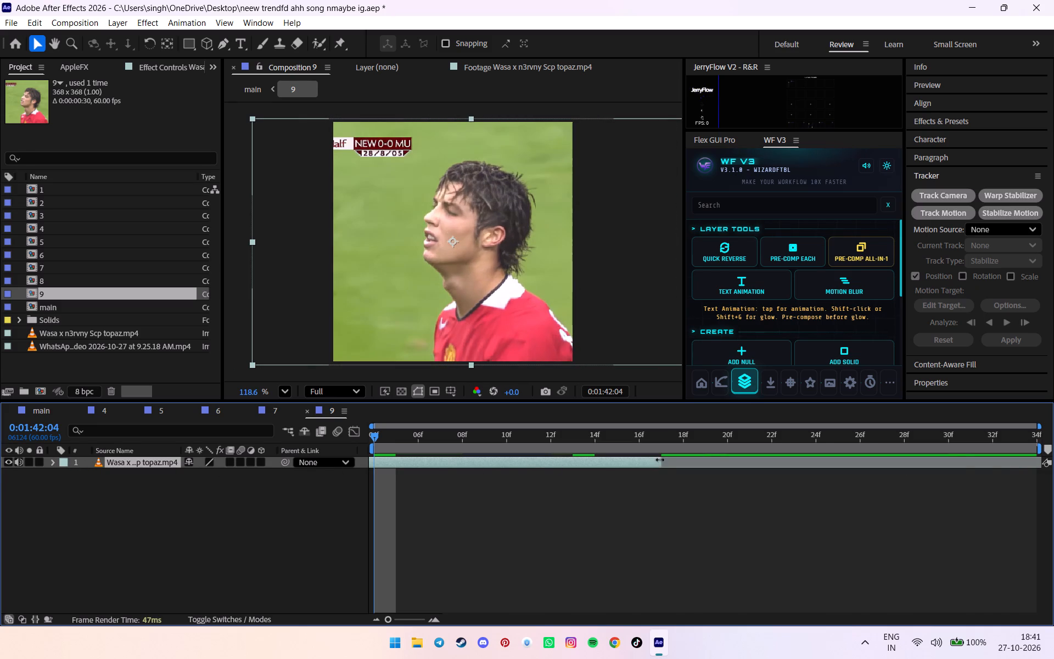
left_click_drag(660, 460, 1020, 469)
left_click_drag(981, 460, 458, 481)
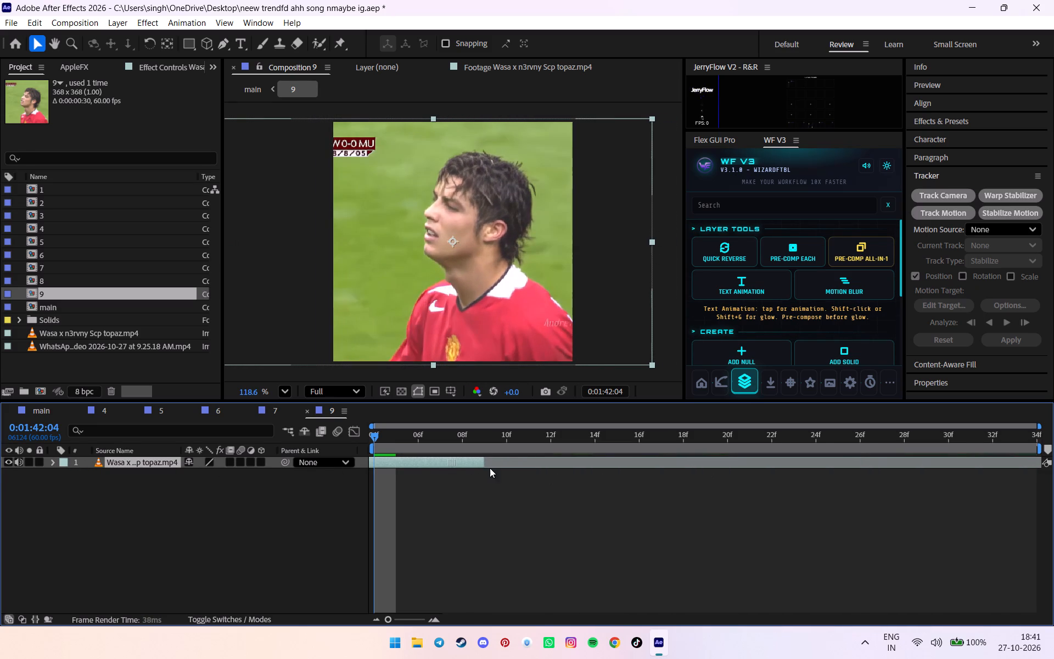
left_click_drag(488, 464, 1053, 465)
left_click_drag(996, 463, 618, 468)
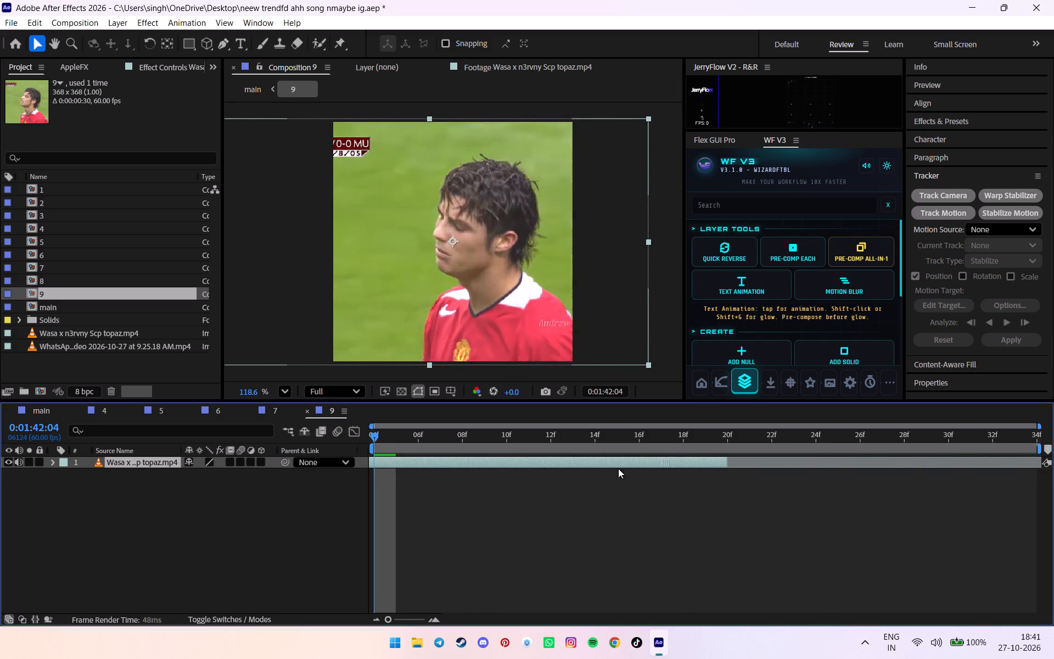
left_click_drag(618, 468, 949, 453)
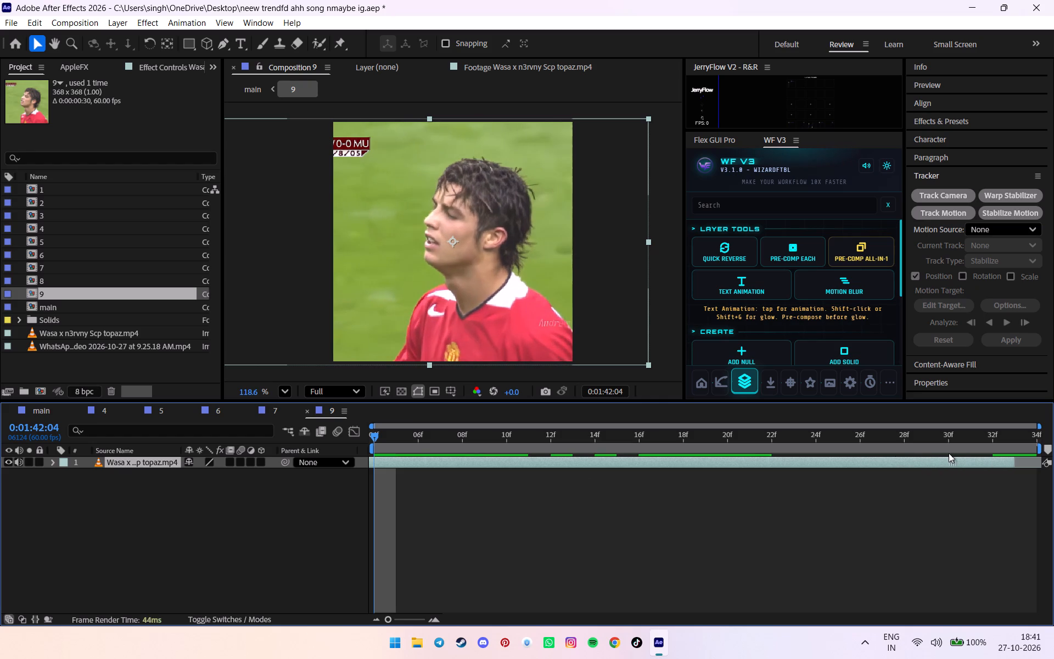
left_click_drag(949, 453, 949, 452)
Set the footage's position in precomp 9 to 125, 184 and preview the reframed clip in the main composition.
left_click_drag(419, 435, 874, 442)
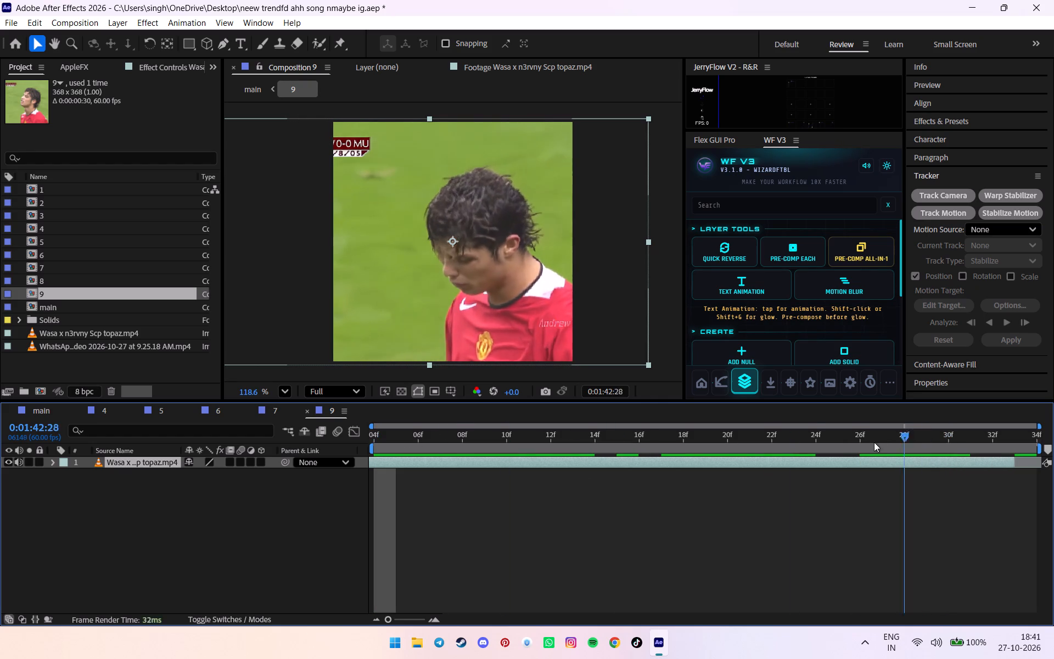
left_click_drag(874, 442, 551, 451)
key("p")
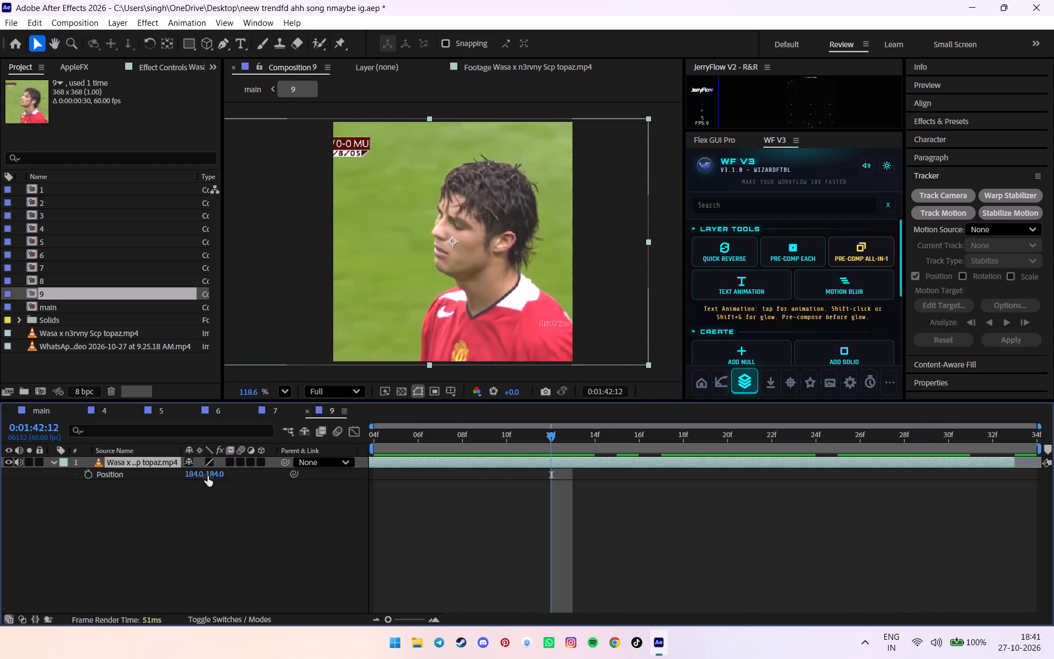
left_click_drag(194, 477, 154, 477)
left_click(43, 416)
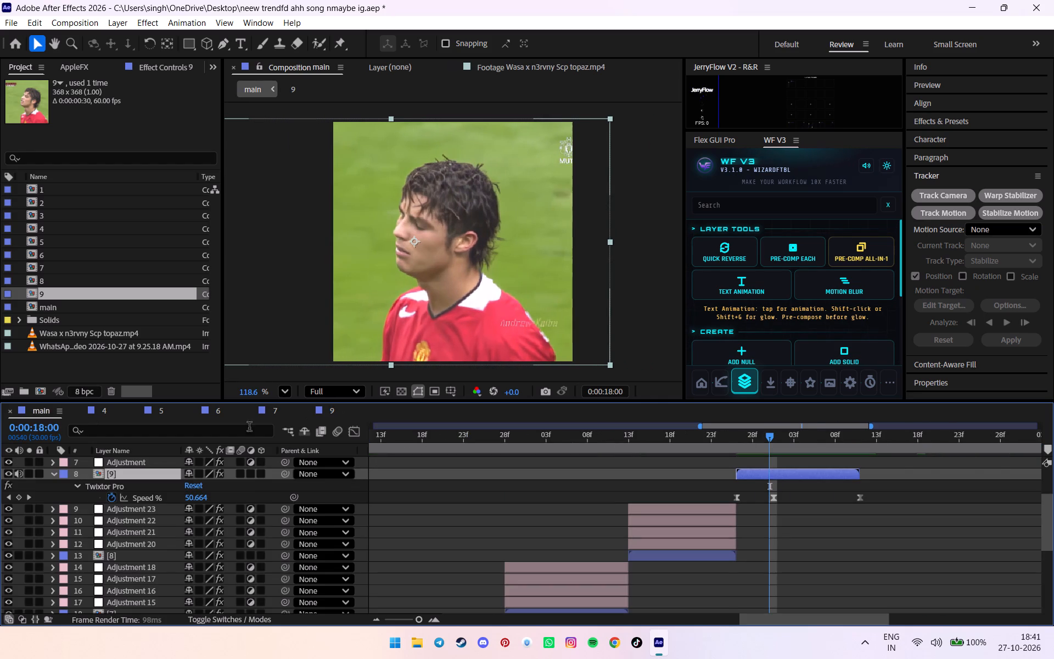
left_click_drag(730, 438, 765, 439)
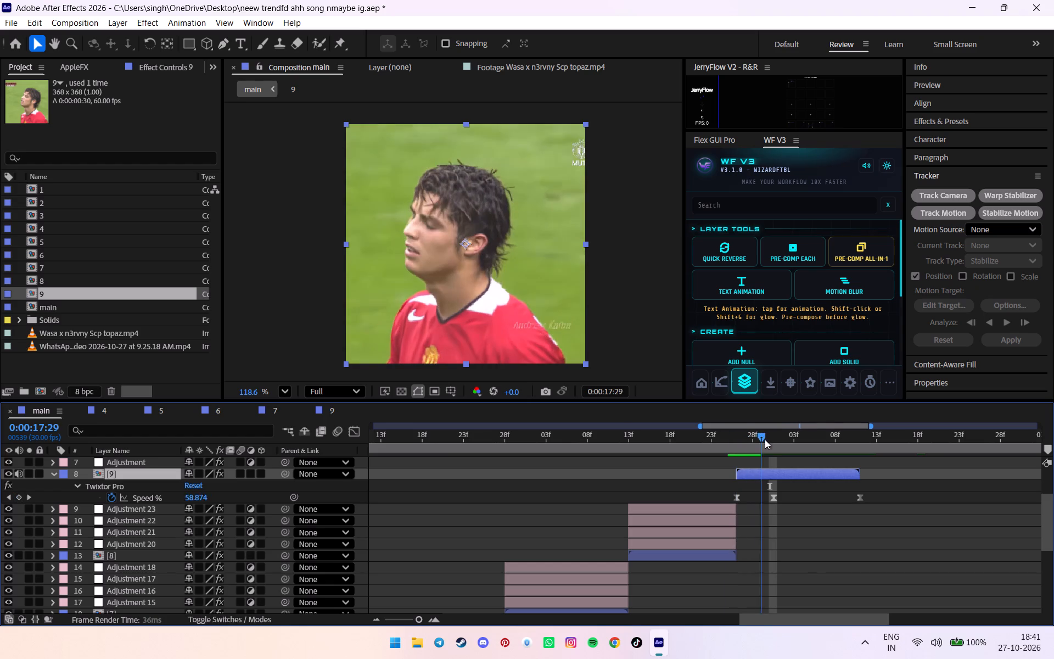
left_click_drag(765, 439, 743, 448)
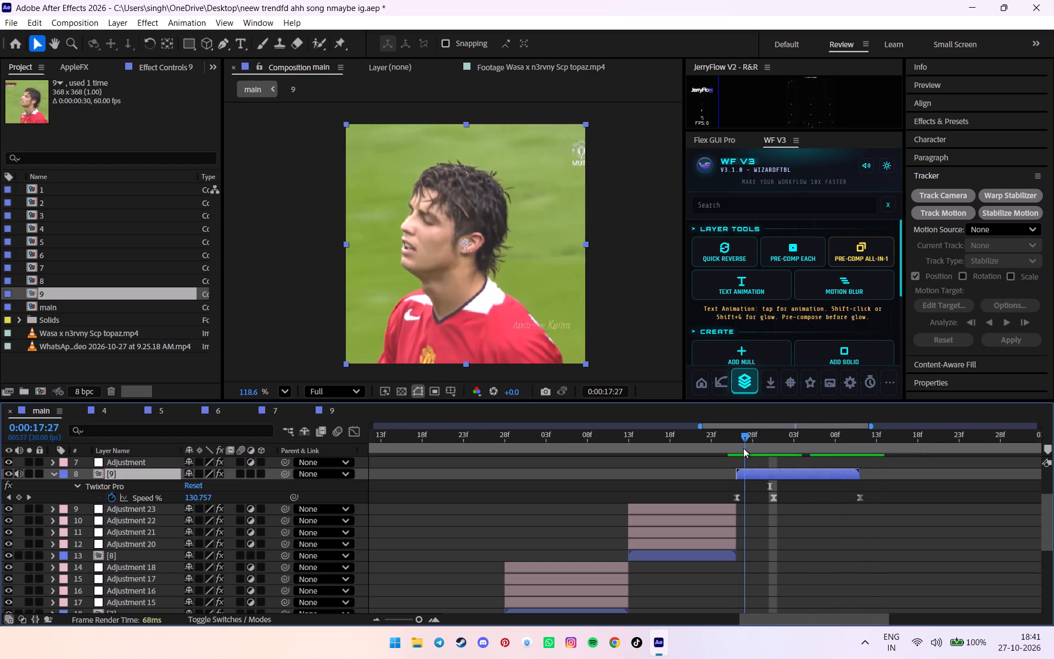
left_click_drag(743, 448, 738, 448)
left_click(335, 406)
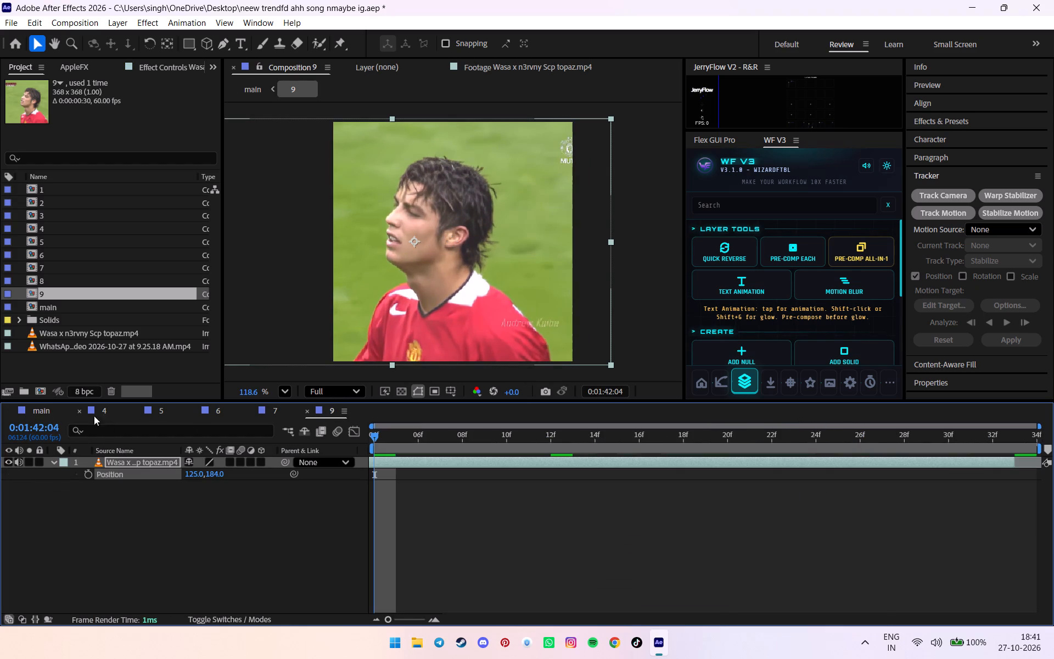
Close the open timelines of compositions 4, 5, 6 and 7, keeping only main and 9 open.
triple_click(79, 409)
double_click(79, 409)
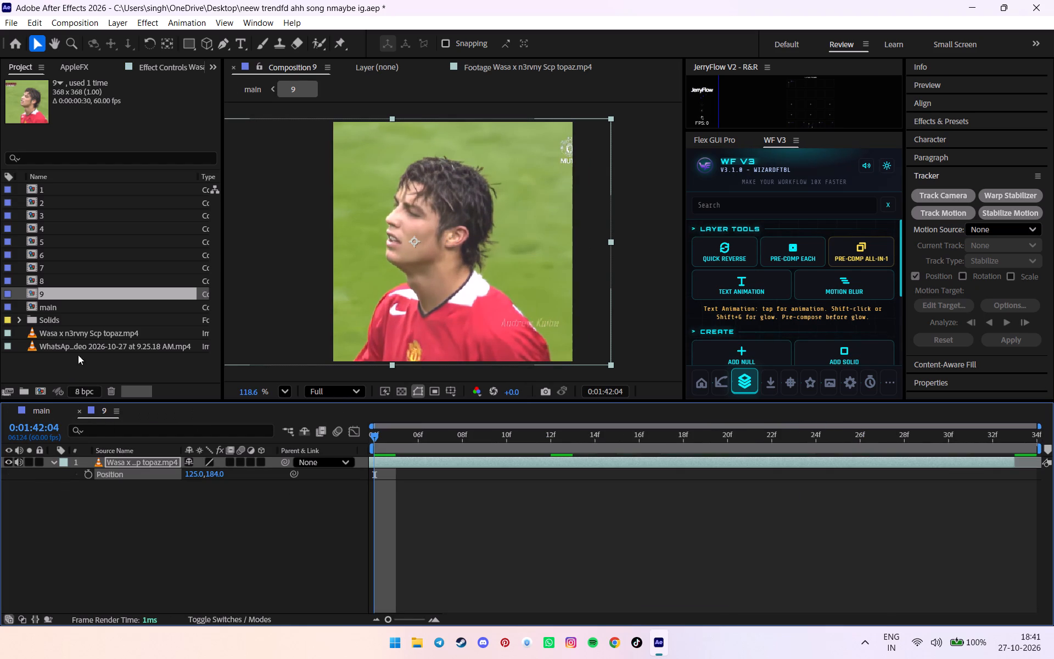
Open the Wasa x n3rvny Scp topaz.mp4 source footage and scrub and play through the first-half shots to look for the next clip.
double_click(96, 334)
left_click_drag(494, 364, 564, 356)
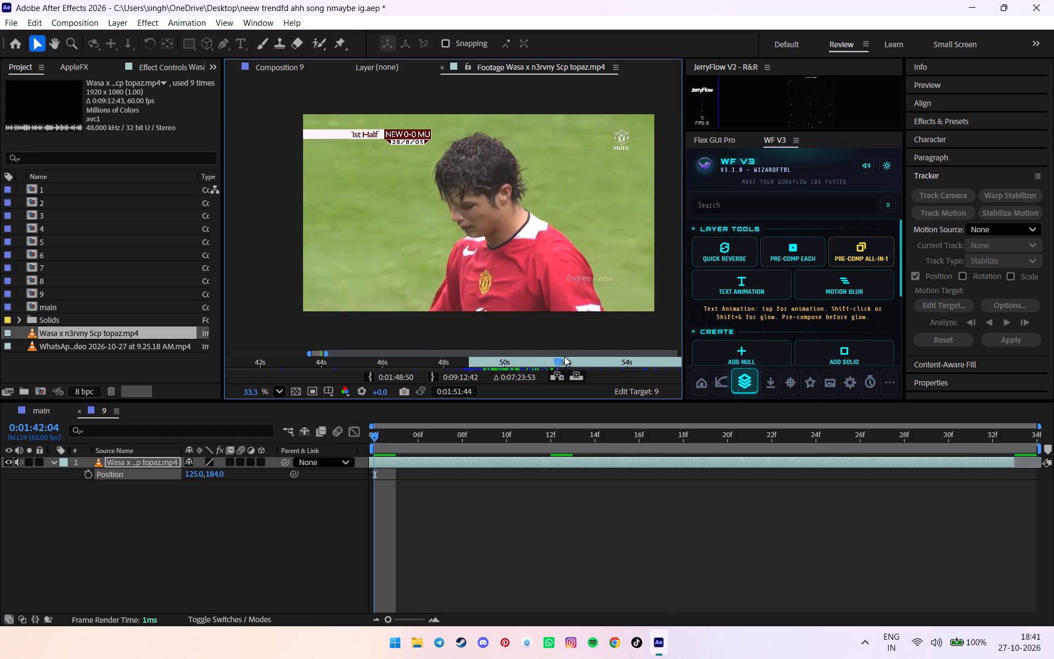
left_click_drag(564, 356, 621, 352)
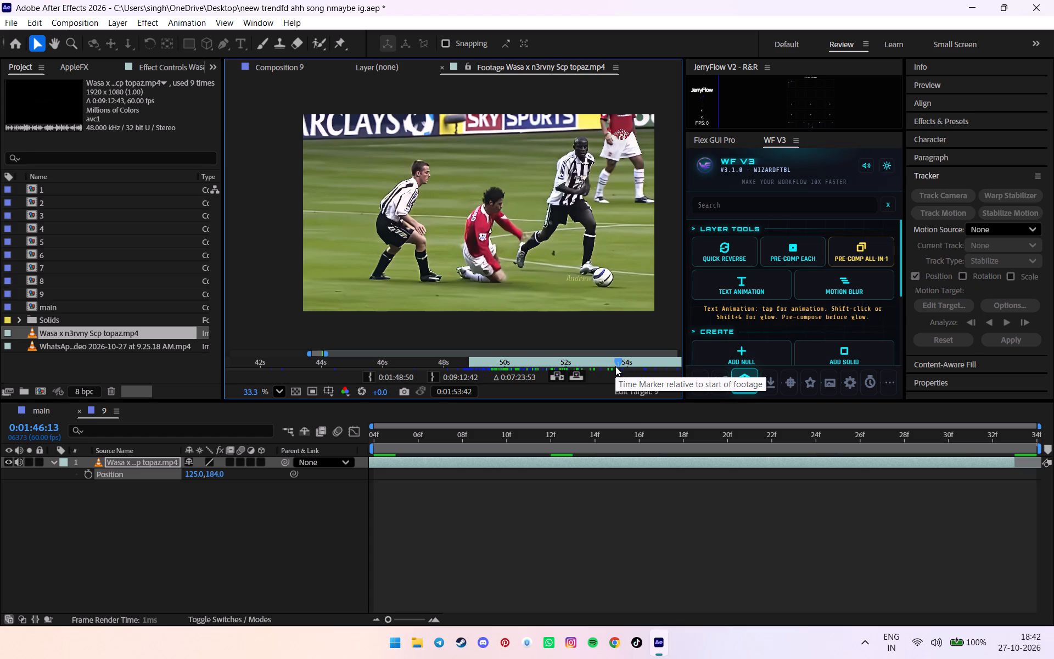
key("space")
key("space")
key("space")
key("space")
key("space")
key("space")
key("space")
left_click_drag(618, 363, 646, 360)
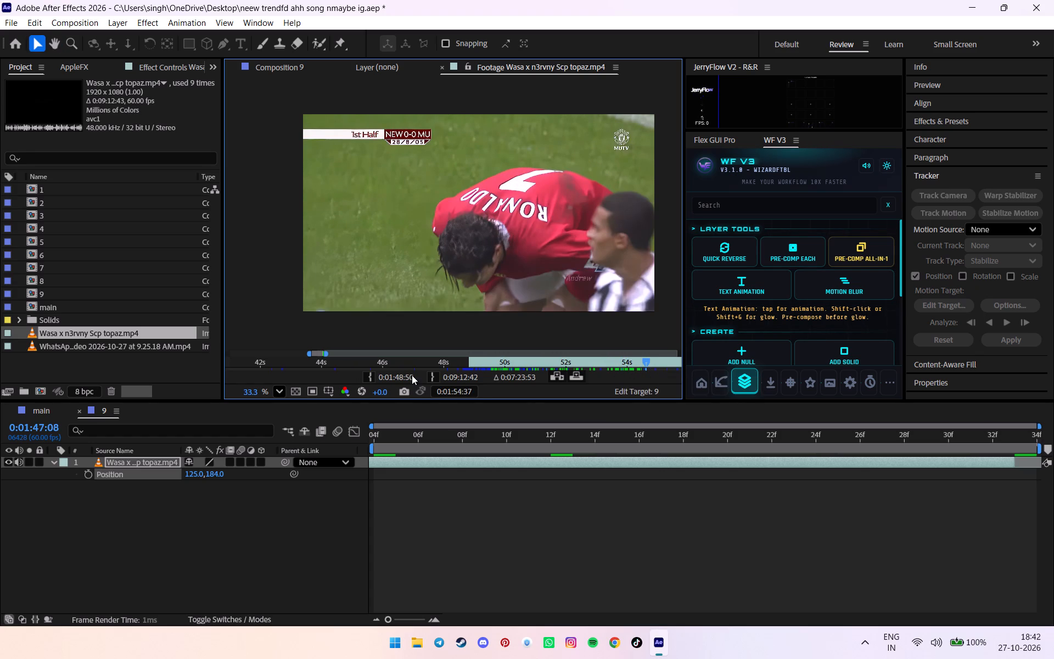
left_click_drag(315, 353, 321, 353)
left_click_drag(389, 364, 444, 360)
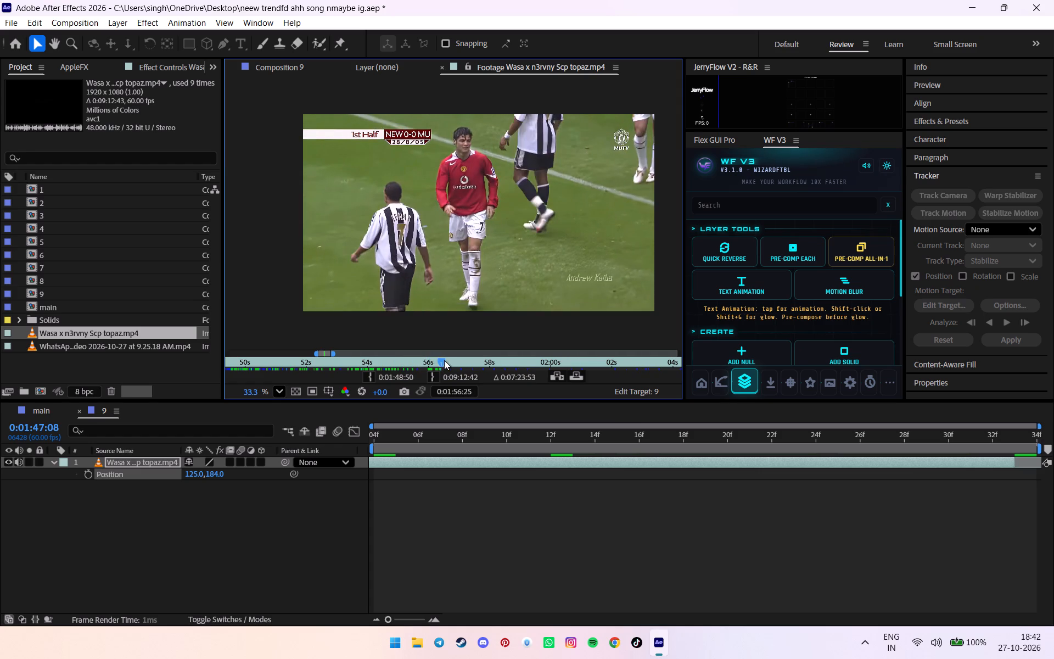
left_click_drag(444, 360, 411, 365)
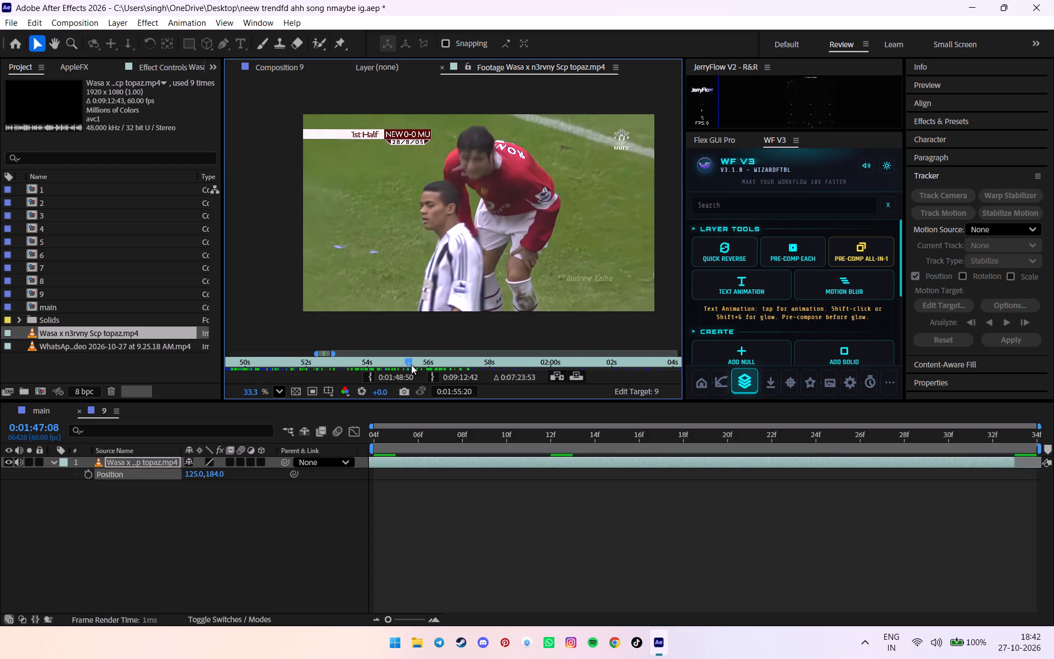
left_click_drag(411, 365, 417, 364)
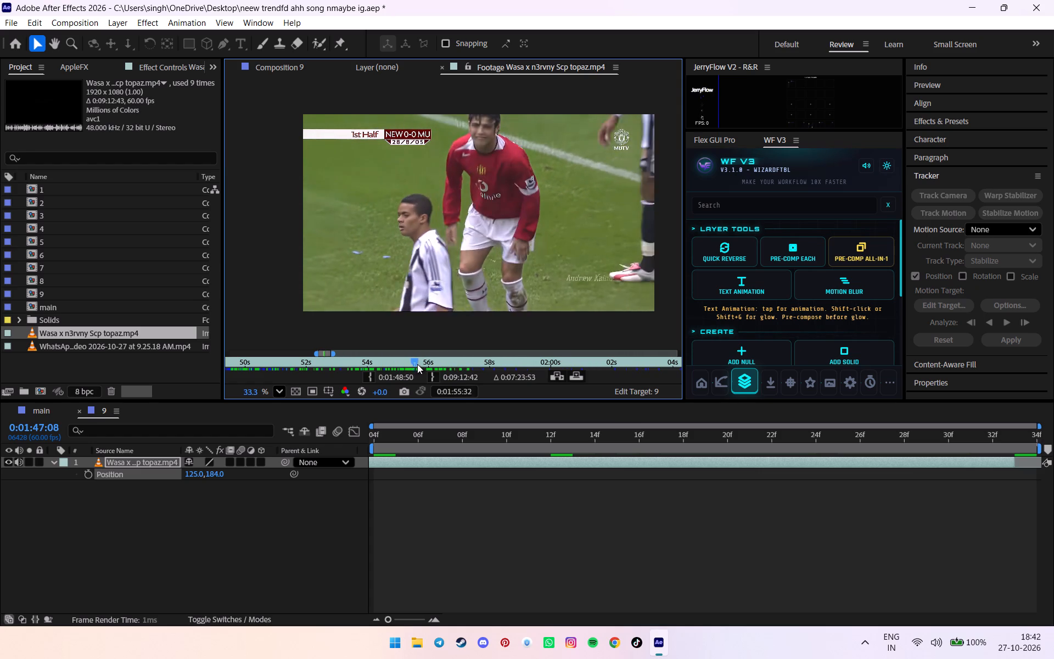
left_click_drag(417, 364, 416, 362)
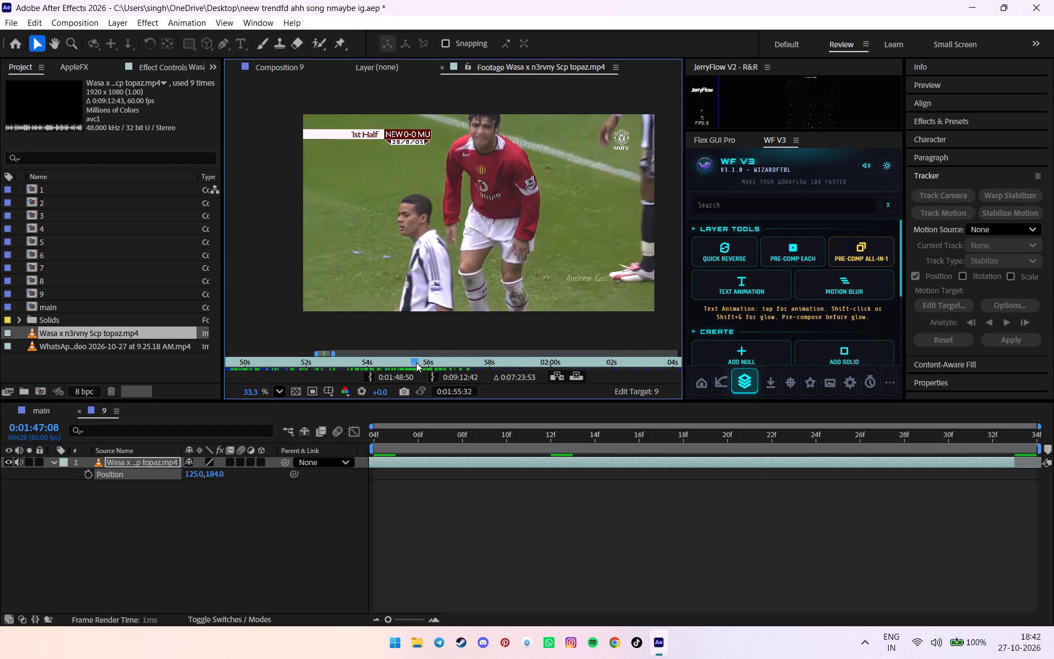
left_click_drag(416, 362, 542, 355)
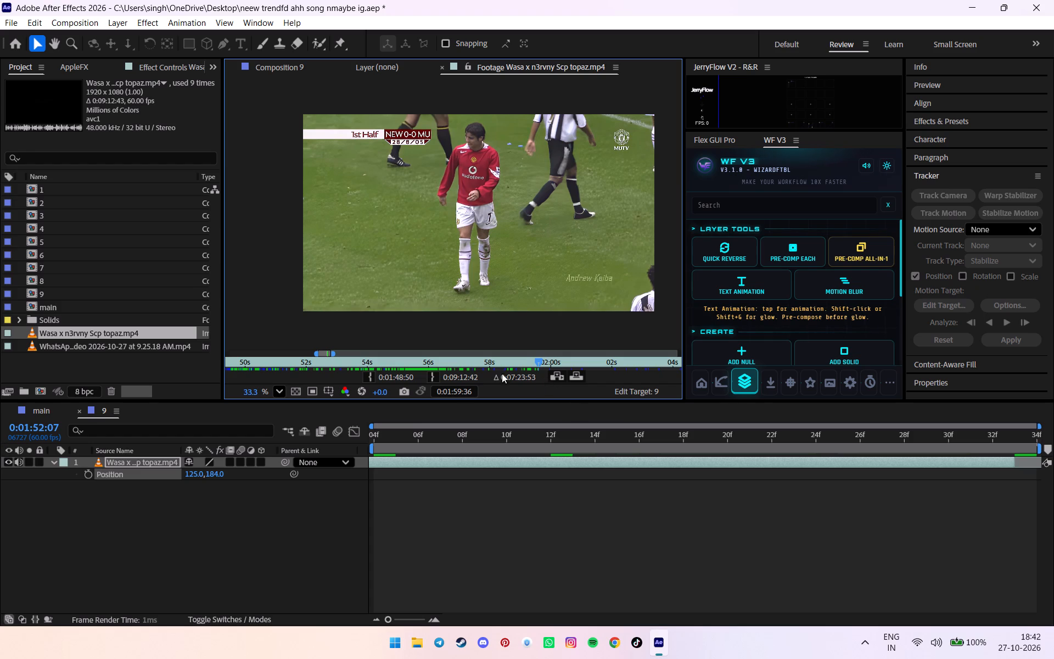
left_click_drag(536, 360, 592, 354)
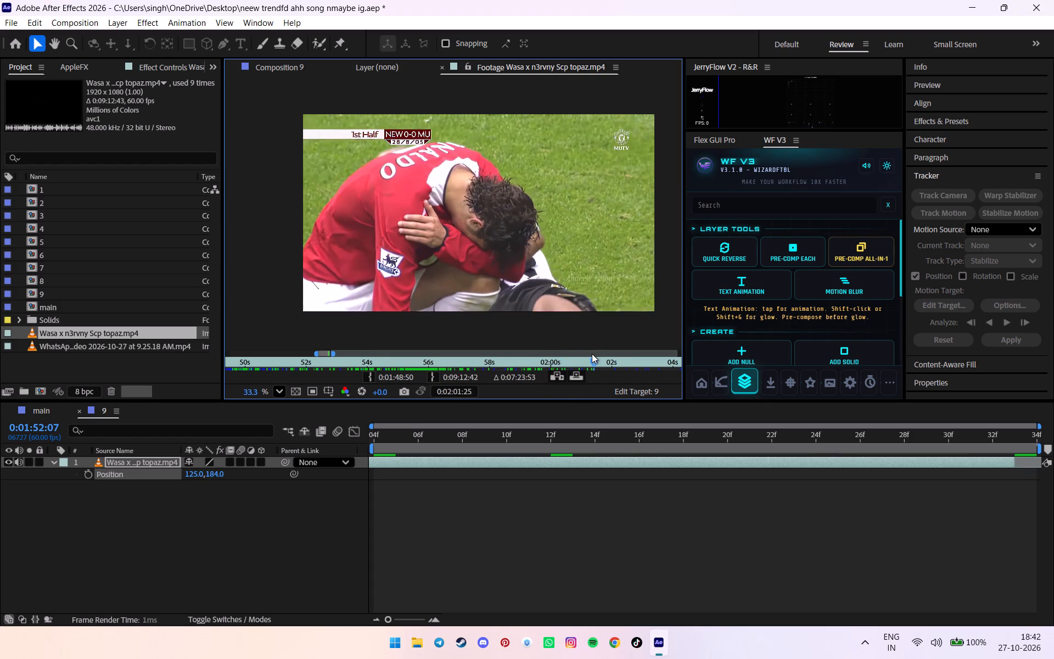
left_click_drag(592, 354, 620, 350)
Find the second-half close-up of Ronaldo swinging his fist and set the footage's IN point at 0:02:04:55.
left_click_drag(324, 350, 330, 350)
left_click_drag(389, 365, 469, 358)
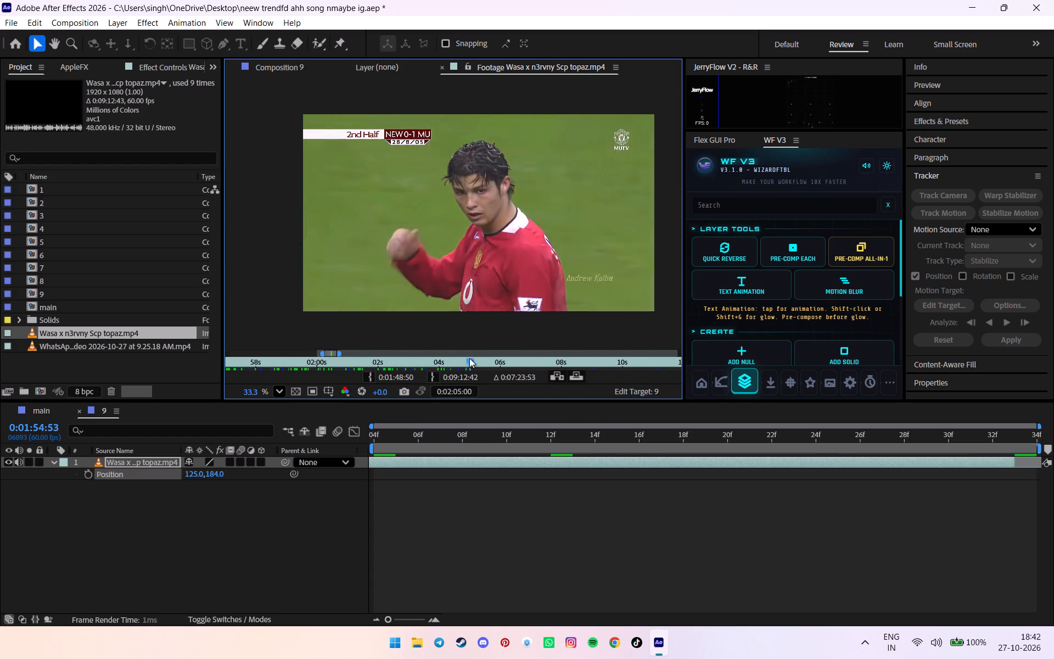
left_click_drag(469, 358, 458, 357)
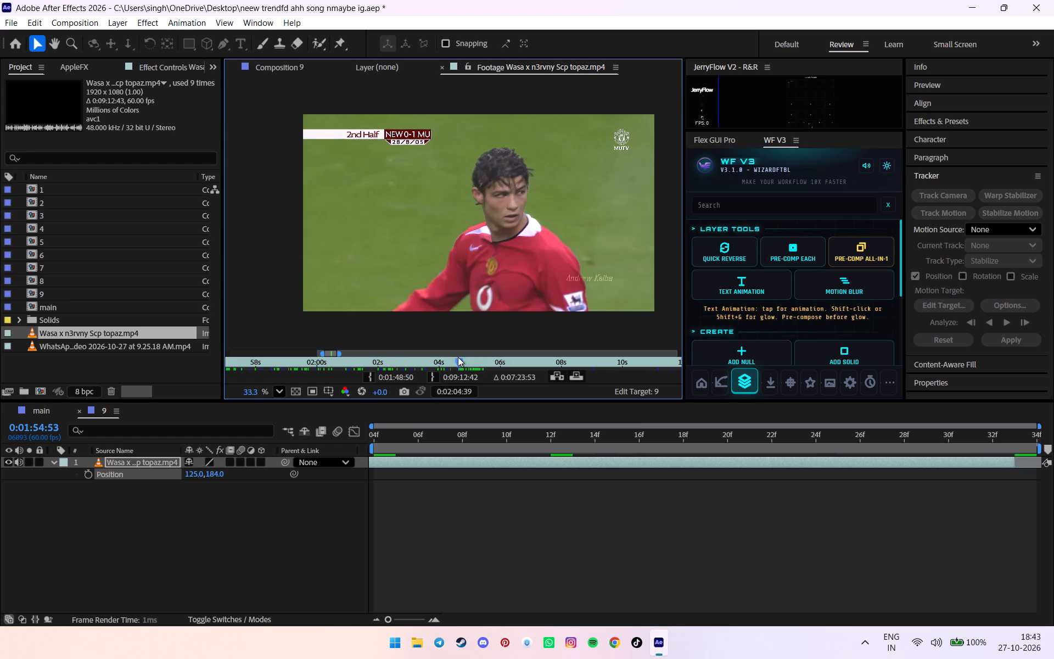
left_click_drag(458, 357, 466, 357)
triple_click(368, 369)
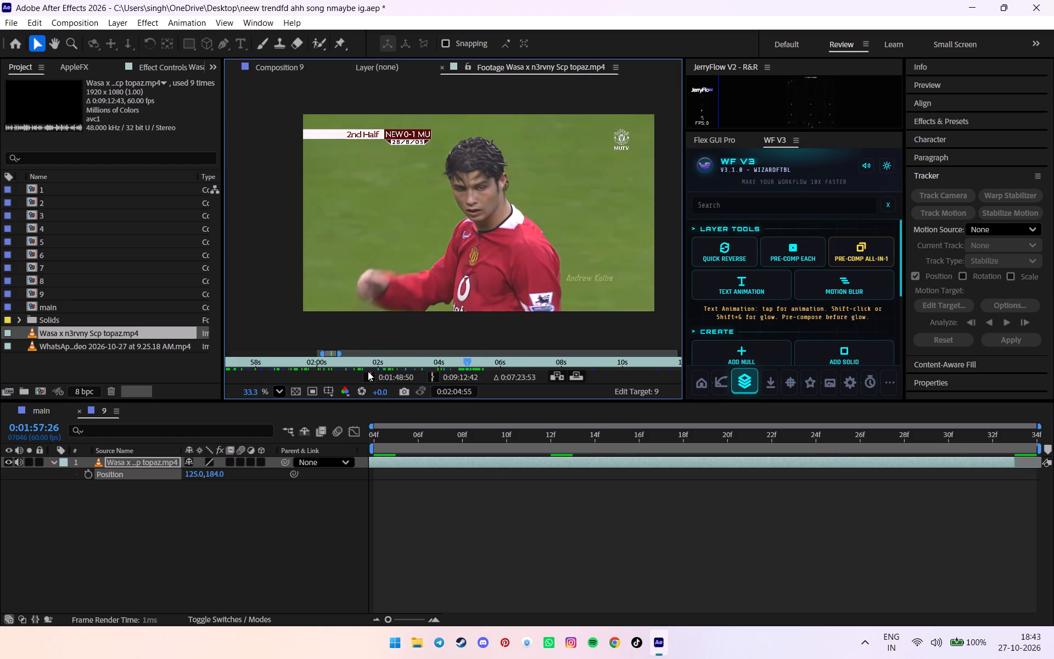
left_click(368, 375)
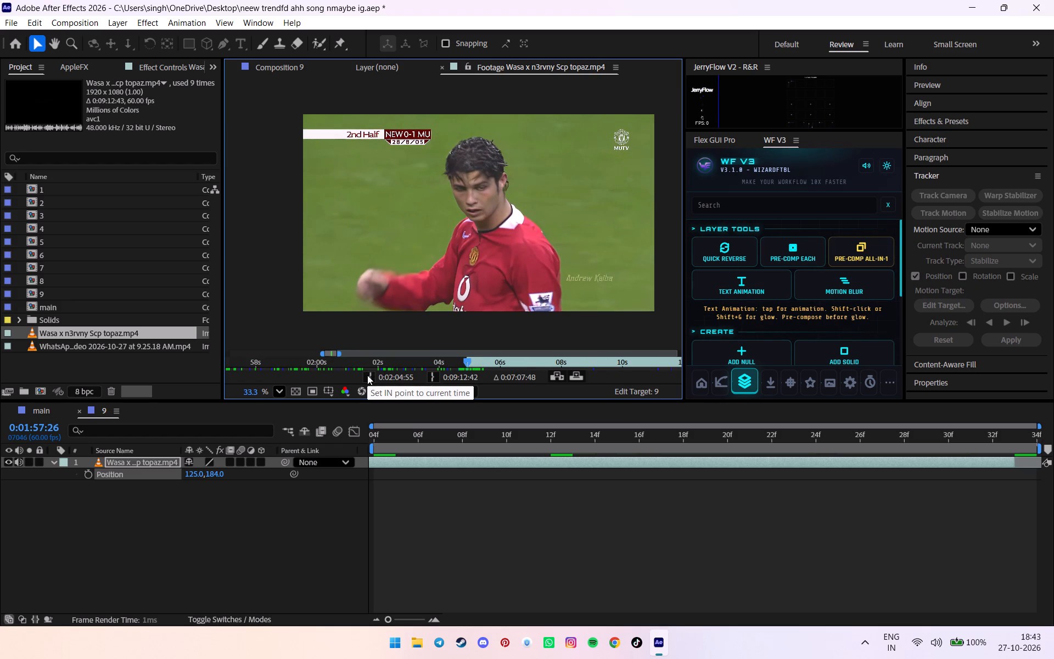
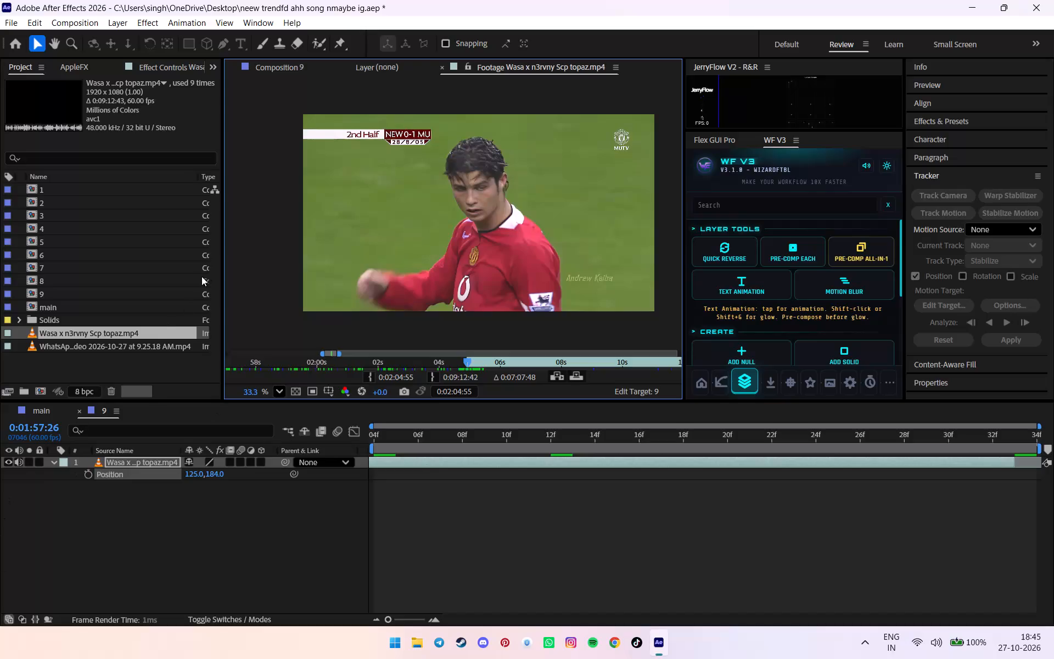
Add the new close-up clip above the existing footage in precomp 9 from its start and set its scale to 34%.
left_click_drag(119, 331, 132, 459)
left_click_drag(427, 432, 375, 445)
key("s")
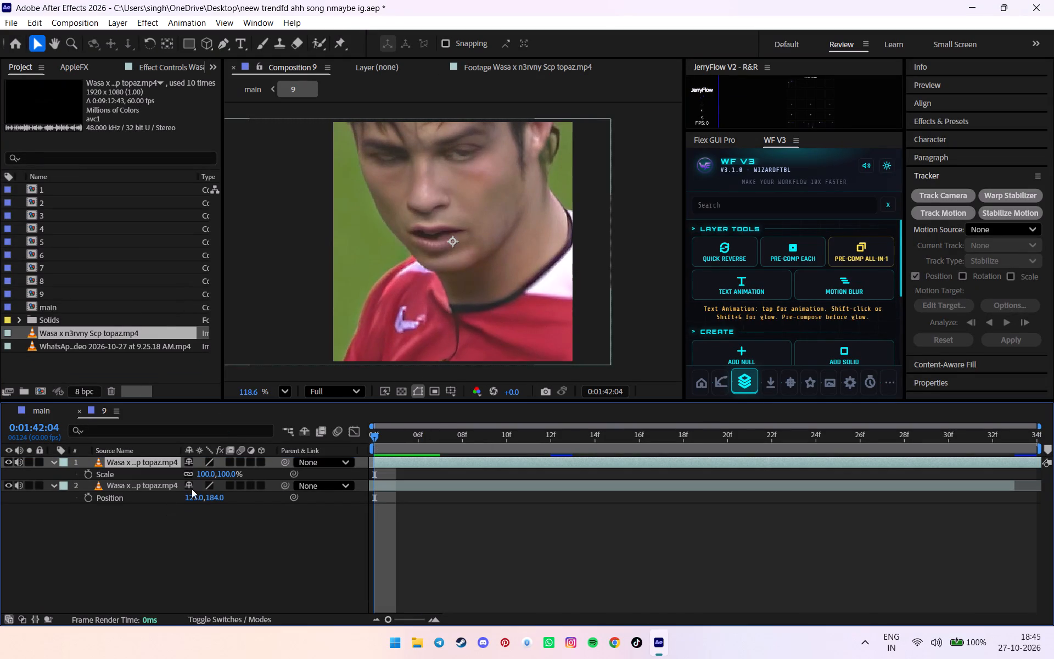
left_click_drag(201, 477, 147, 489)
left_click_drag(471, 439, 329, 507)
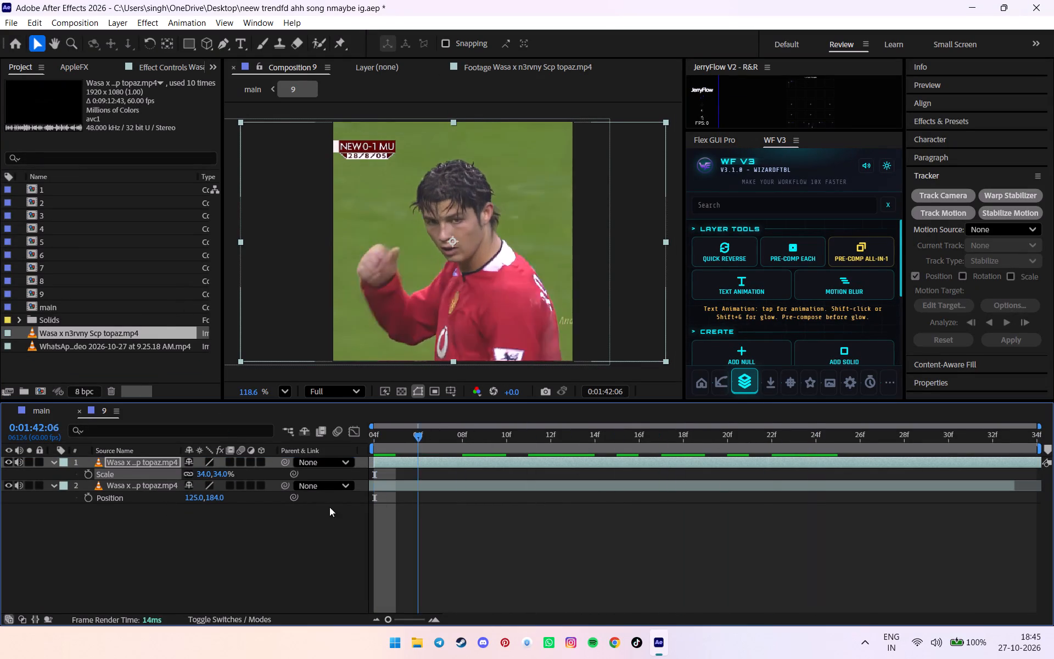
left_click_drag(329, 507, 316, 504)
In main, duplicate Adjustment 20 to 23, move the copies above layer 9 and fit them to that clip's full duration.
left_click(25, 410)
left_click(667, 539)
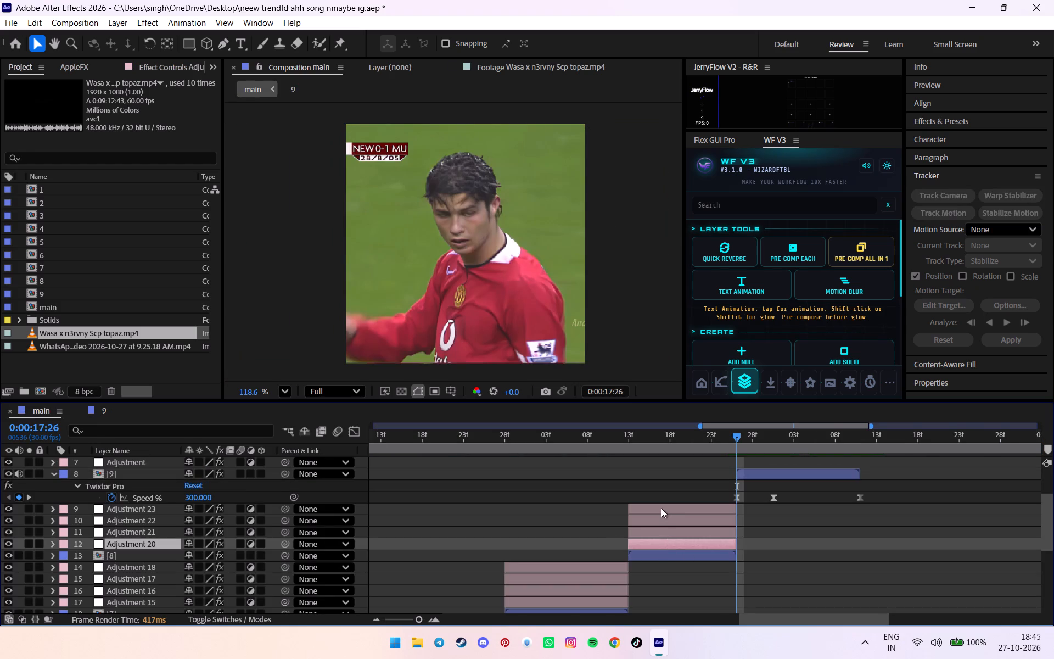
left_click(661, 508, "ctrl+shift")
key("ctrl+d")
left_click_drag(139, 512, 152, 467)
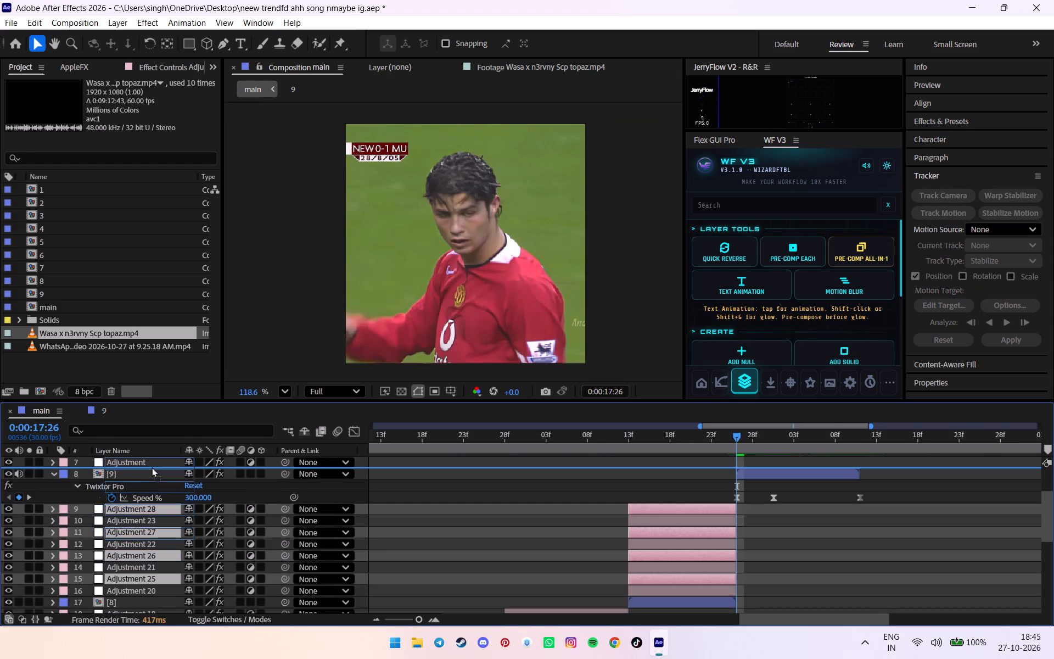
left_click_drag(152, 467, 152, 467)
left_click_drag(685, 515, 794, 511)
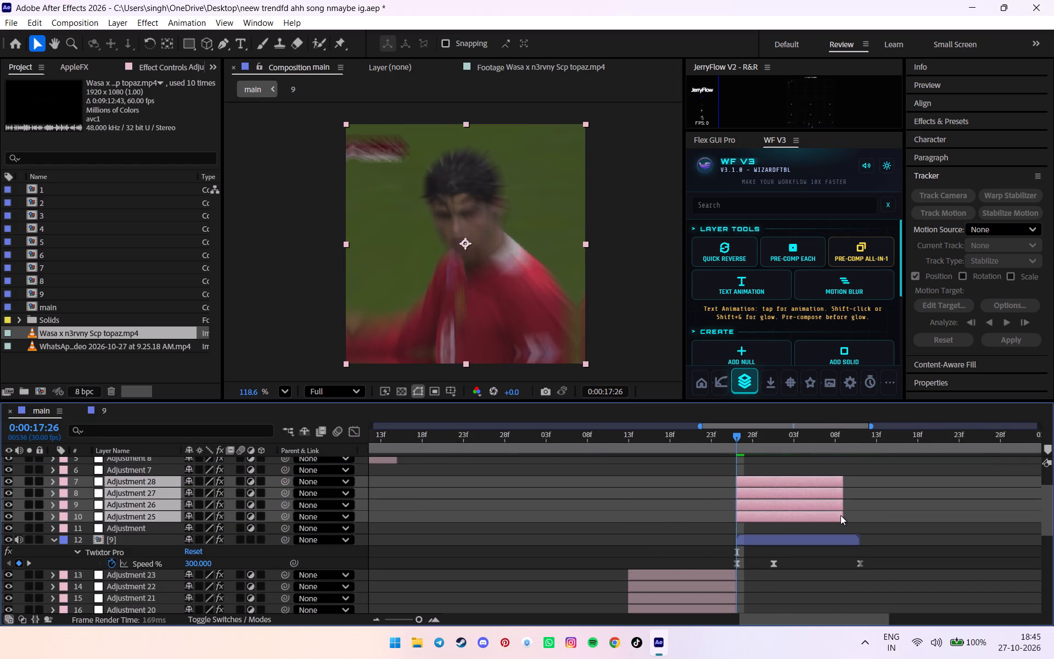
left_click_drag(843, 516, 856, 515)
Stretch the copied adjustment layers' effect keyframes so the last Z Dist keyframe lands at the end of clip 9.
key("u")
left_click_drag(676, 491, 947, 658)
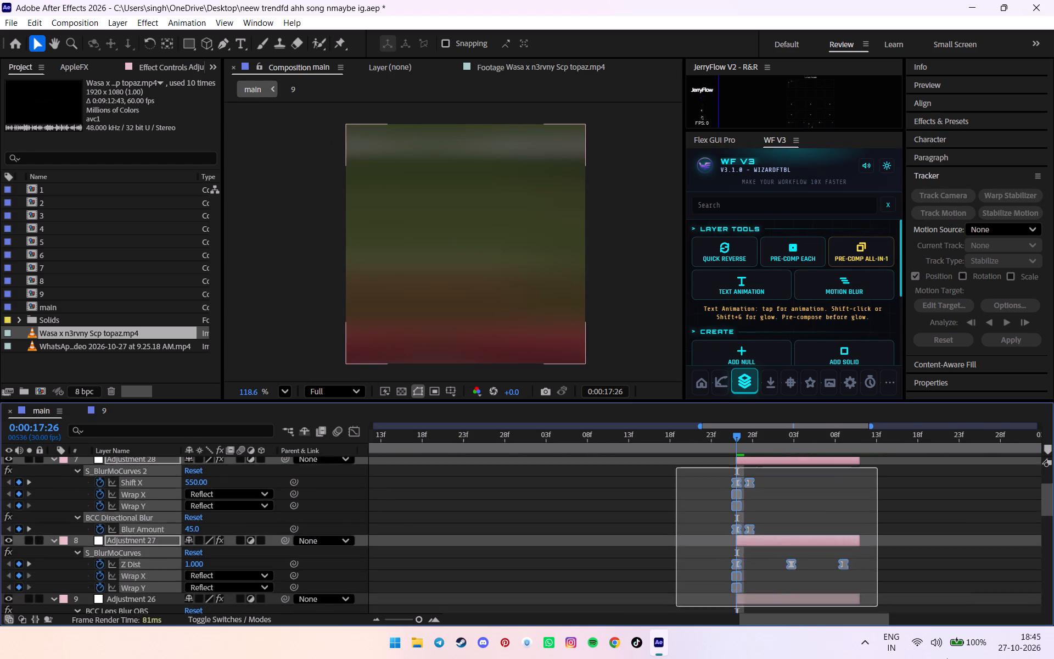
left_click_drag(947, 658, 952, 654)
scroll(876, 541, "up", 6)
scroll(861, 539, "down", 3)
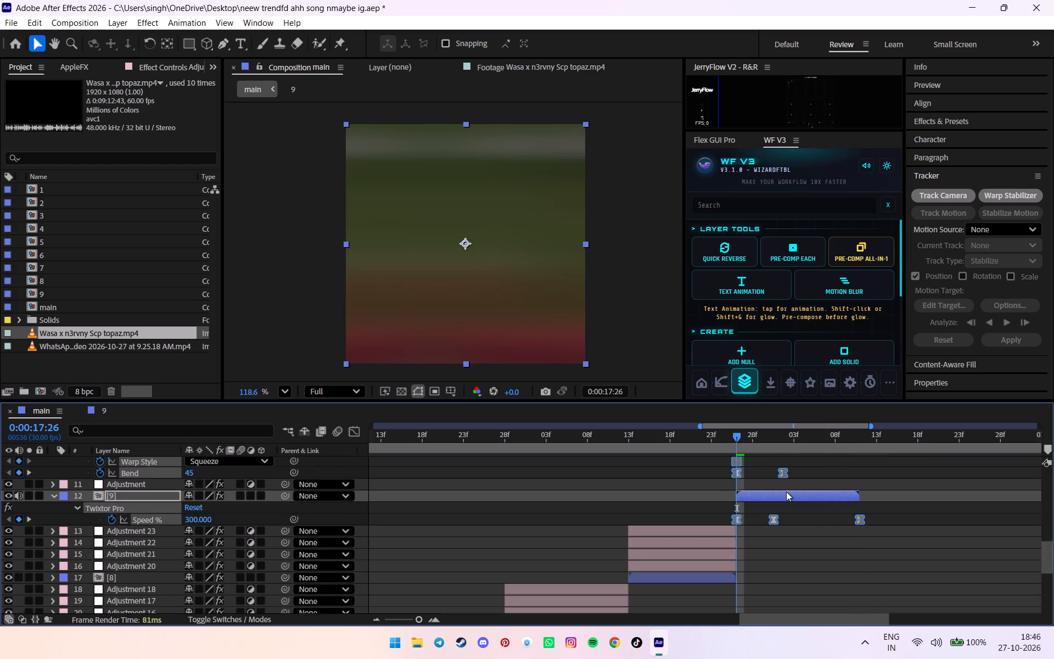
left_click(784, 488)
left_click(779, 494)
key("u")
scroll(783, 507, "up", 5)
scroll(706, 498, "up", 4)
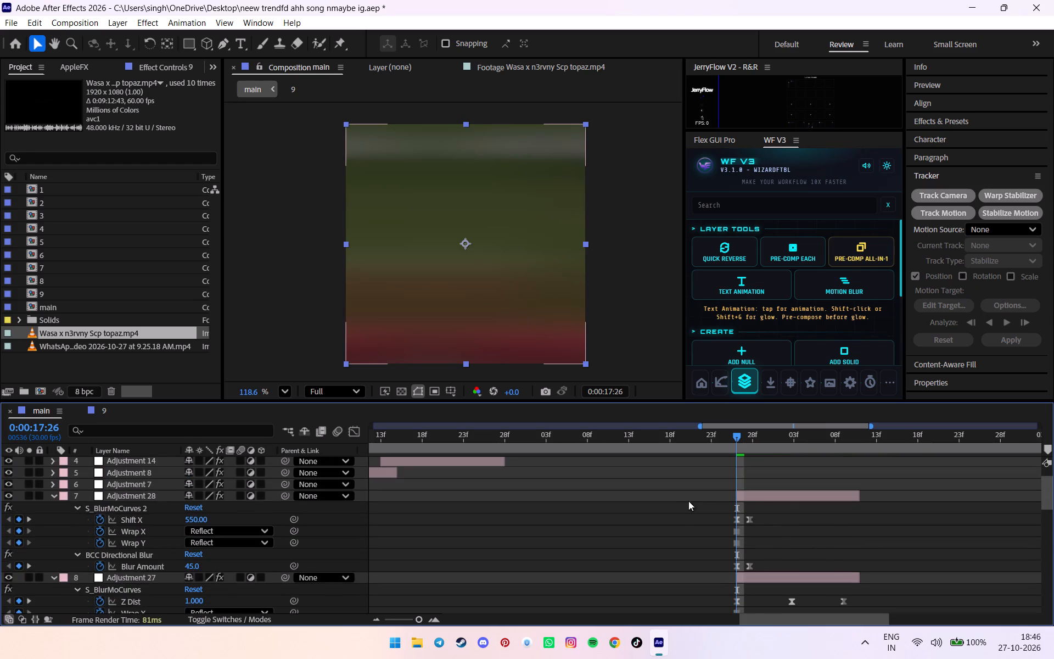
left_click_drag(682, 499, 923, 656)
scroll(883, 524, "up", 7)
left_click(840, 538, "alt")
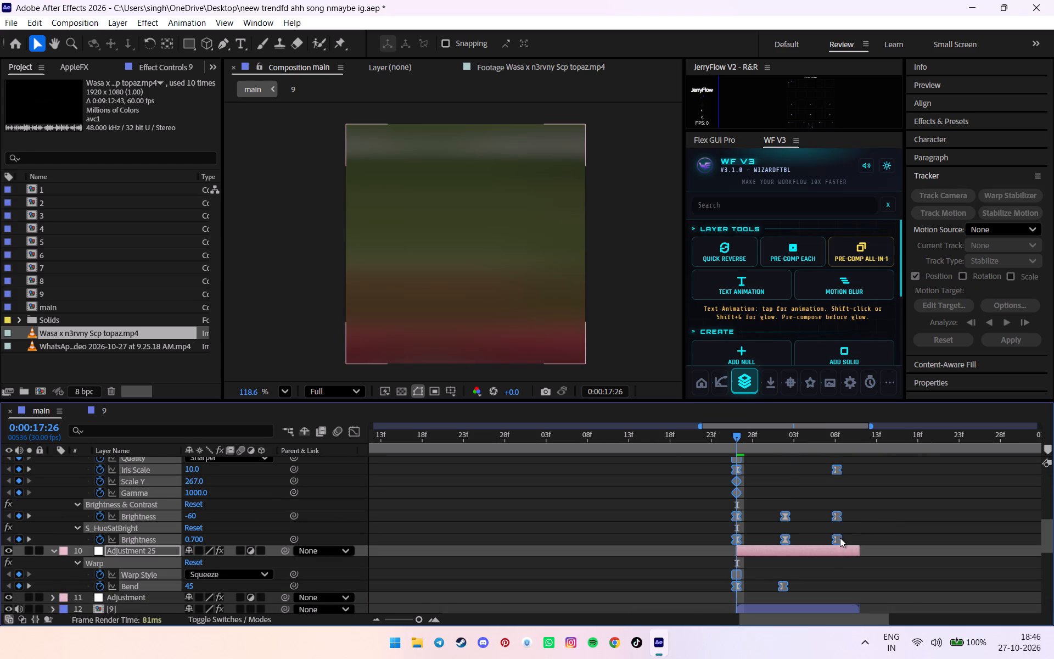
scroll(843, 537, "up", 7)
left_click_drag(679, 511, 939, 650)
scroll(821, 498, "up", 7)
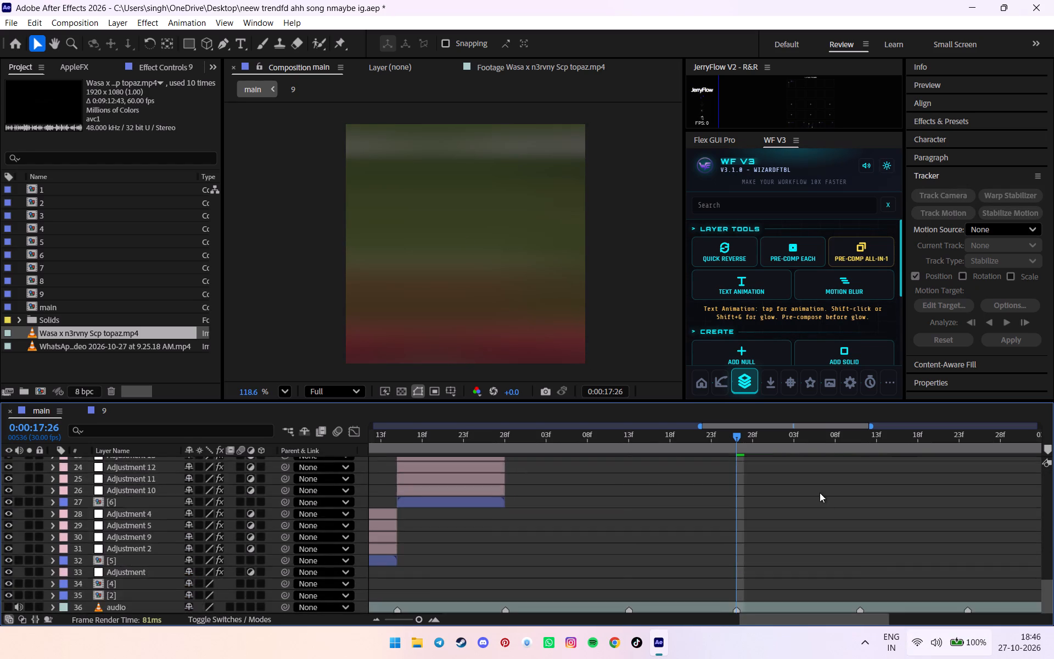
scroll(820, 493, "up", 8)
scroll(827, 550, "down", 3)
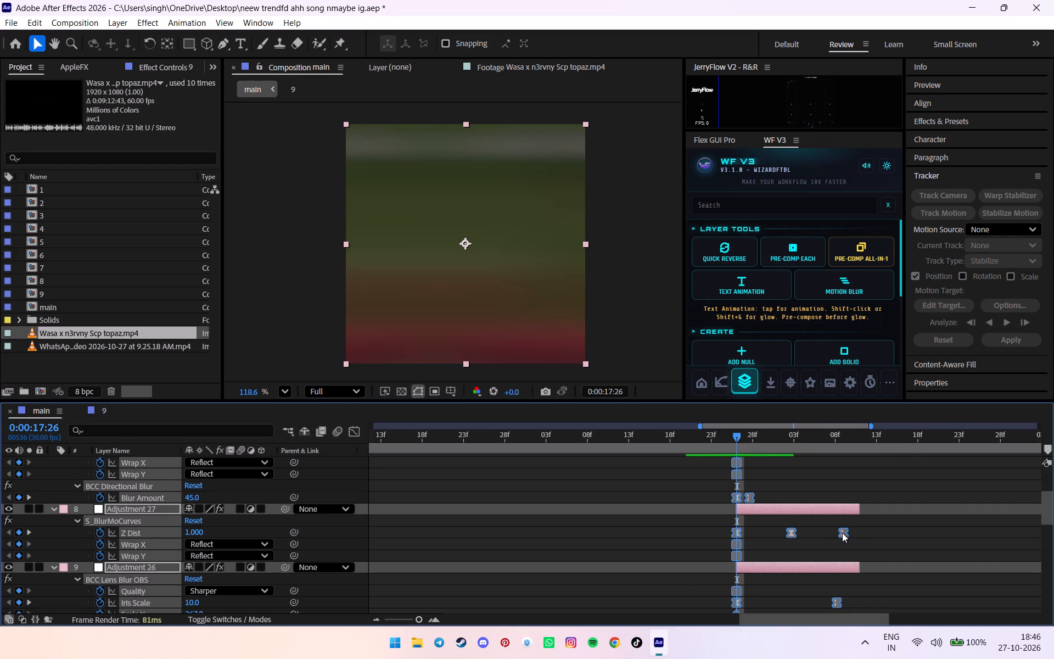
left_click_drag(843, 533, 860, 533, "alt")
key("u")
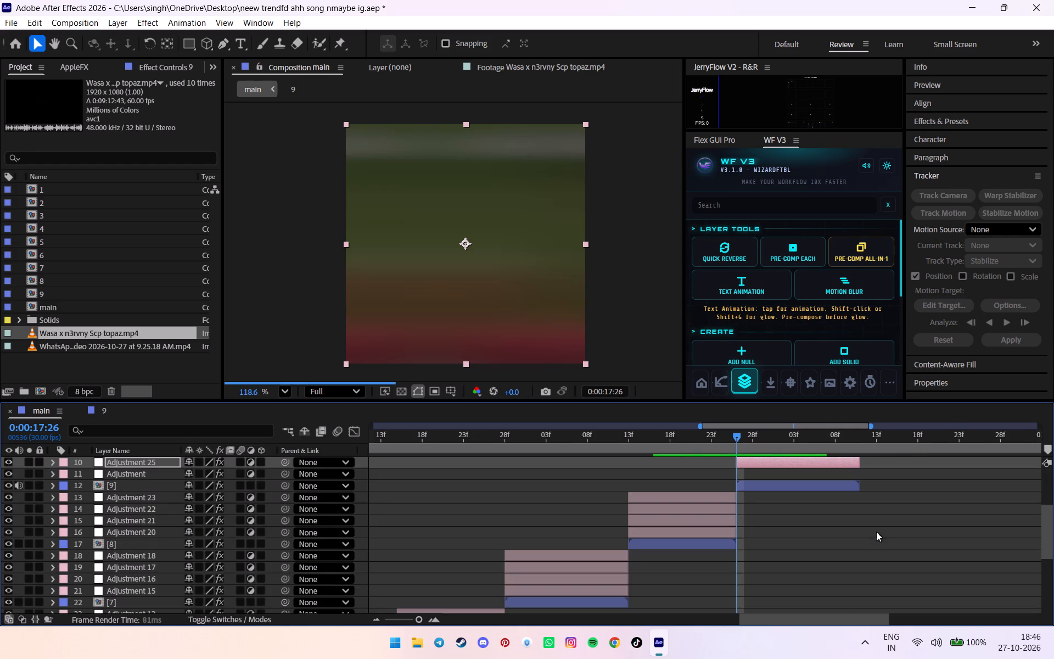
Reorder the layers so the four copied adjustments sit directly above layer 9, below the plain Adjustment layer, and save the project.
scroll(883, 530, "up", 2)
left_click_drag(161, 514, 161, 547)
left_click(967, 486)
key("ctrl+s")
left_click(884, 478)
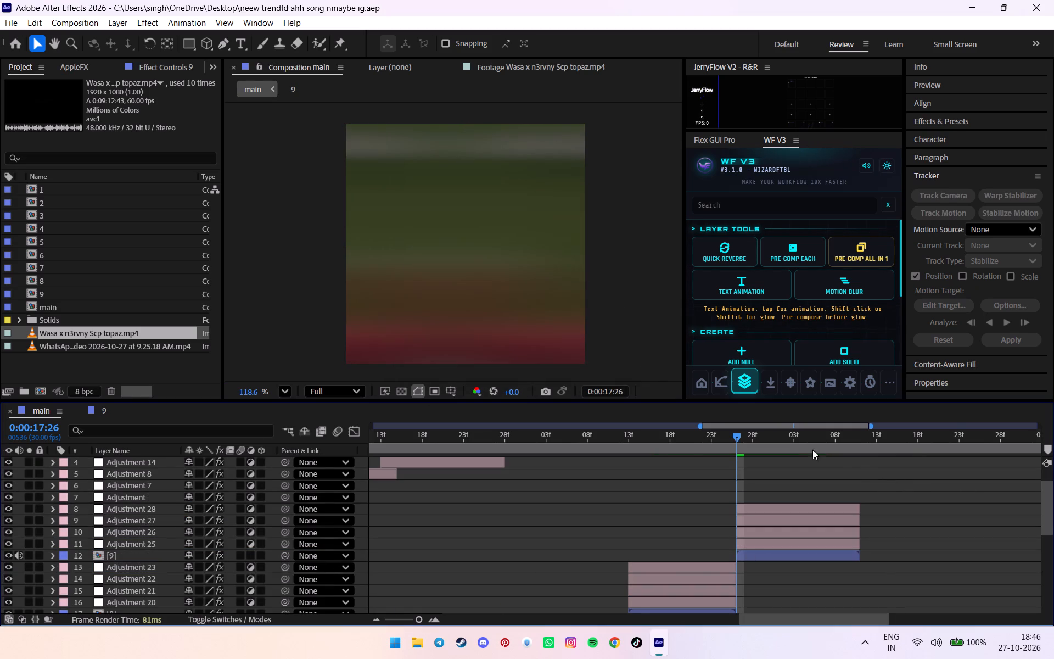
Set the S_BlurMoCurves Center XY on Adjustment 27 to 158, 196 and scrub clip 9 to check the framing.
left_click_drag(754, 435, 784, 438)
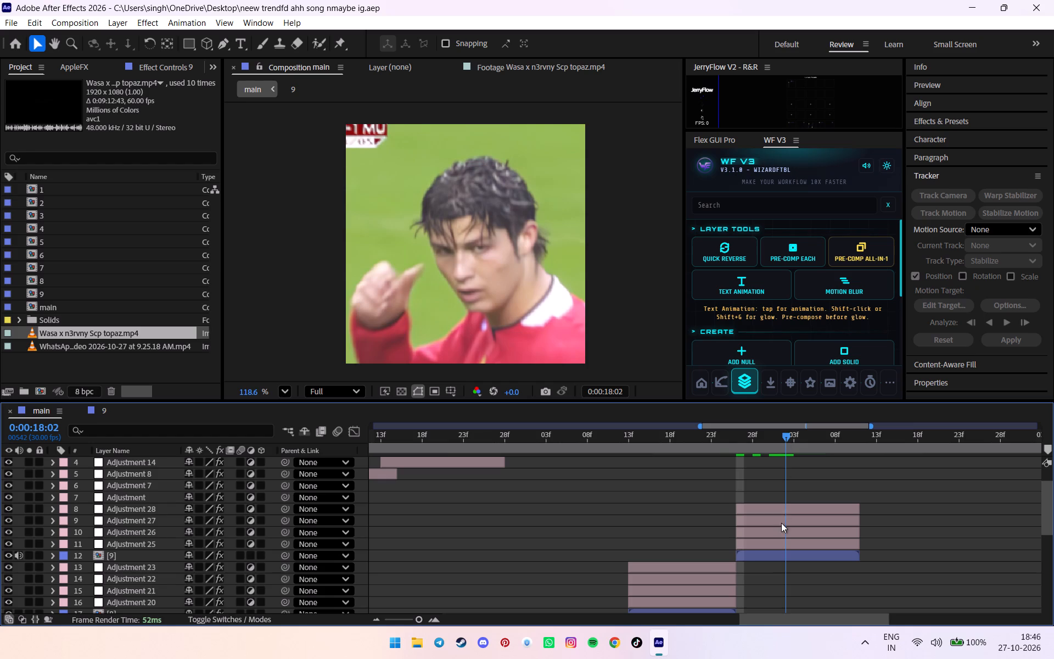
left_click(781, 523)
left_click(131, 68)
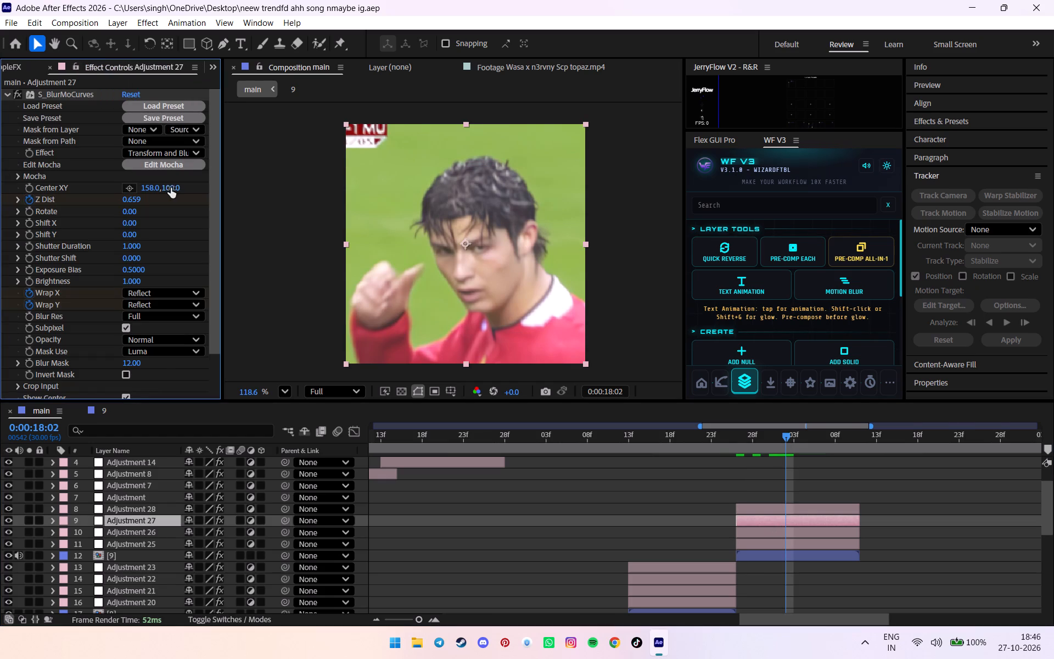
left_click_drag(171, 188, 243, 182)
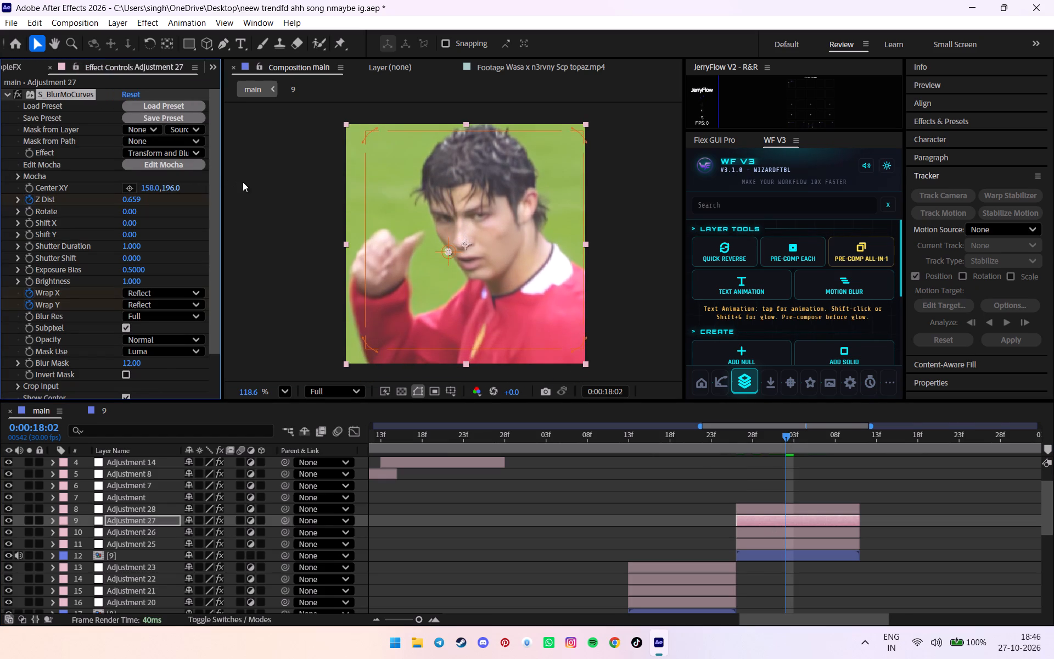
left_click_drag(786, 439, 827, 437)
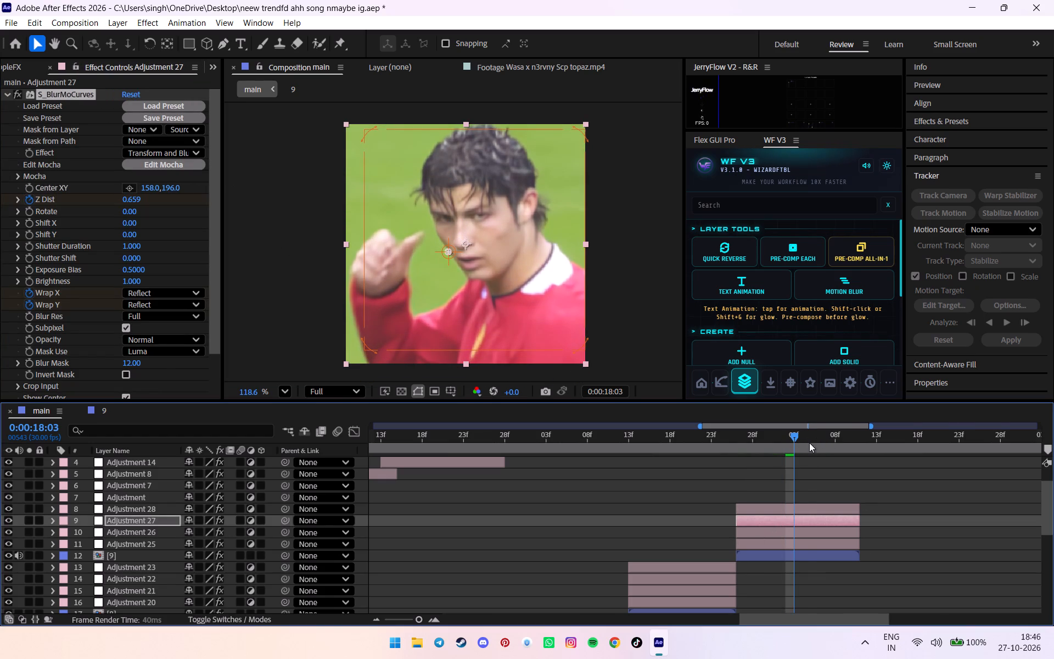
left_click_drag(798, 443, 816, 439)
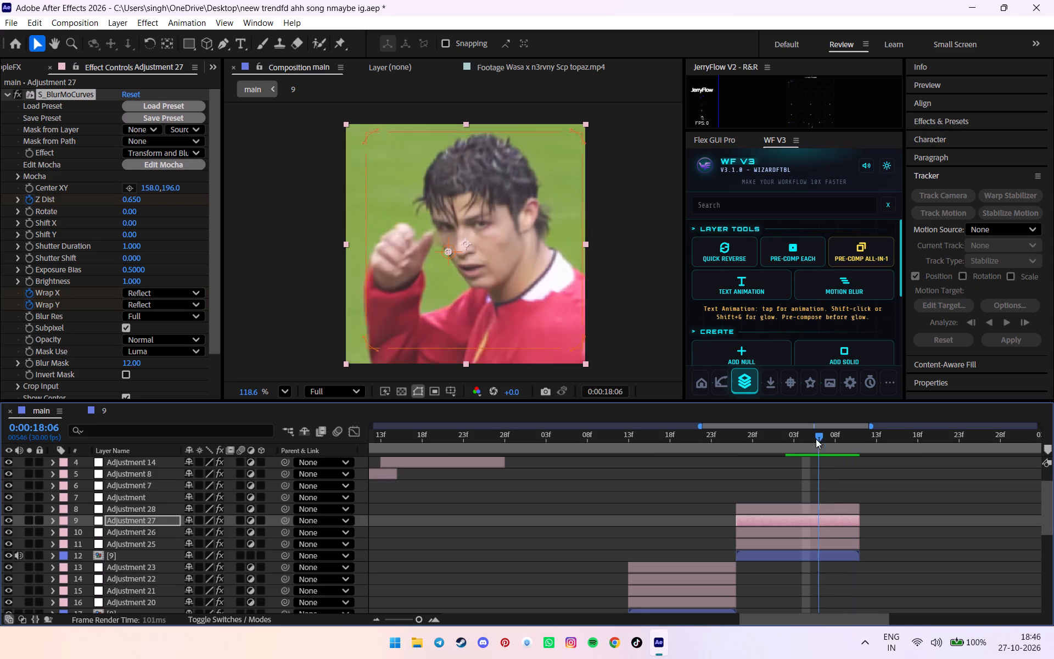
left_click_drag(816, 439, 788, 446)
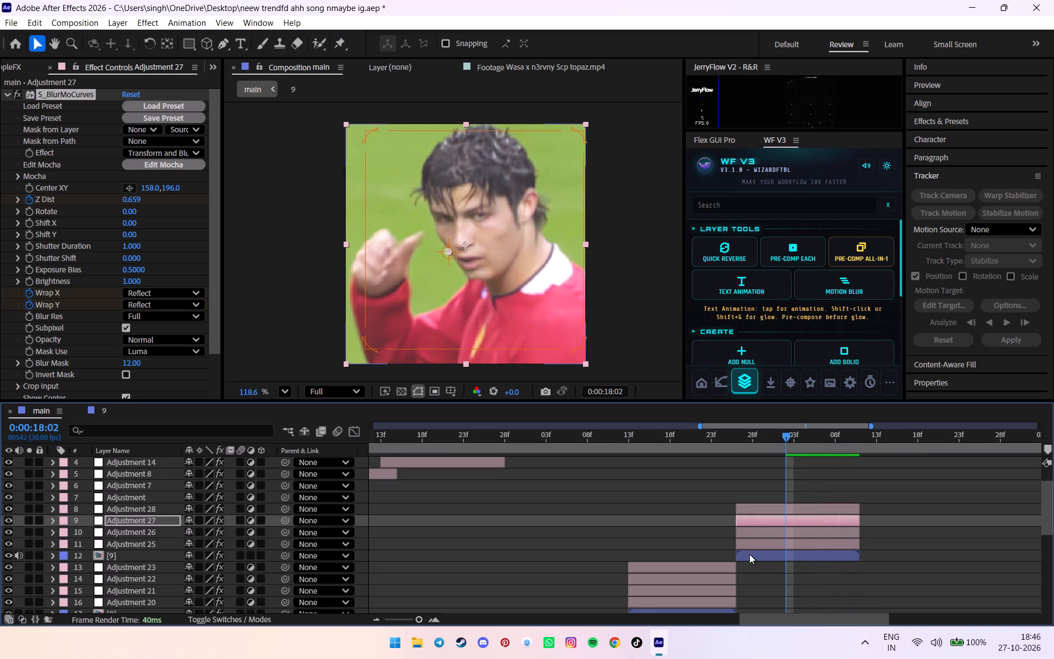
Shift the upper clip later in precomp 9, extend its start back to 0:01:42:04, and scrub the result in main.
double_click(749, 554)
left_click_drag(549, 447, 373, 472)
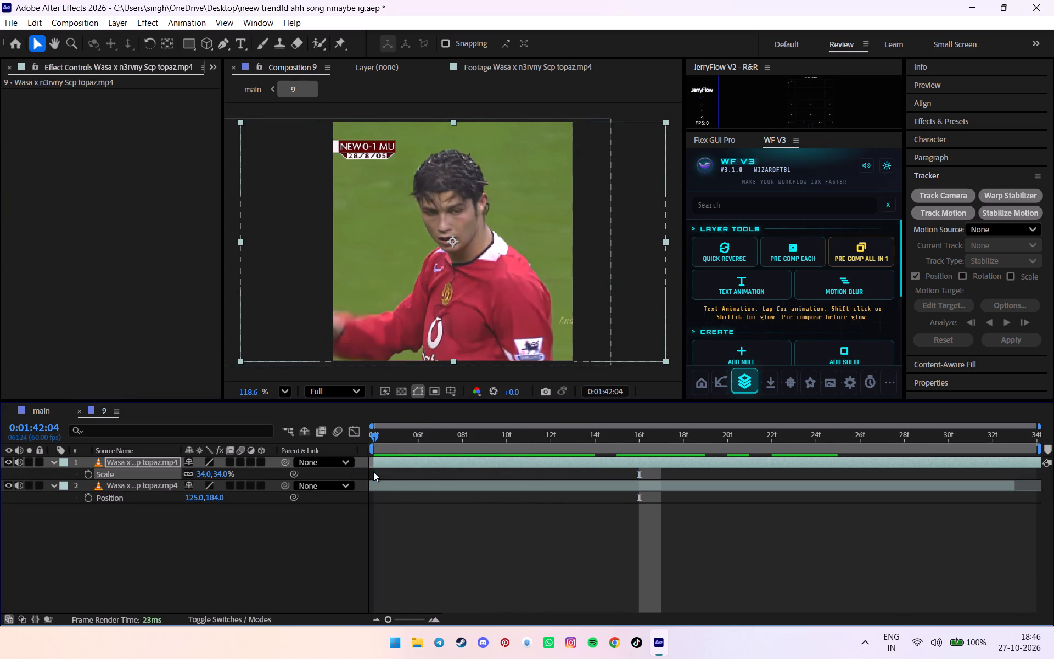
left_click_drag(373, 472, 351, 483)
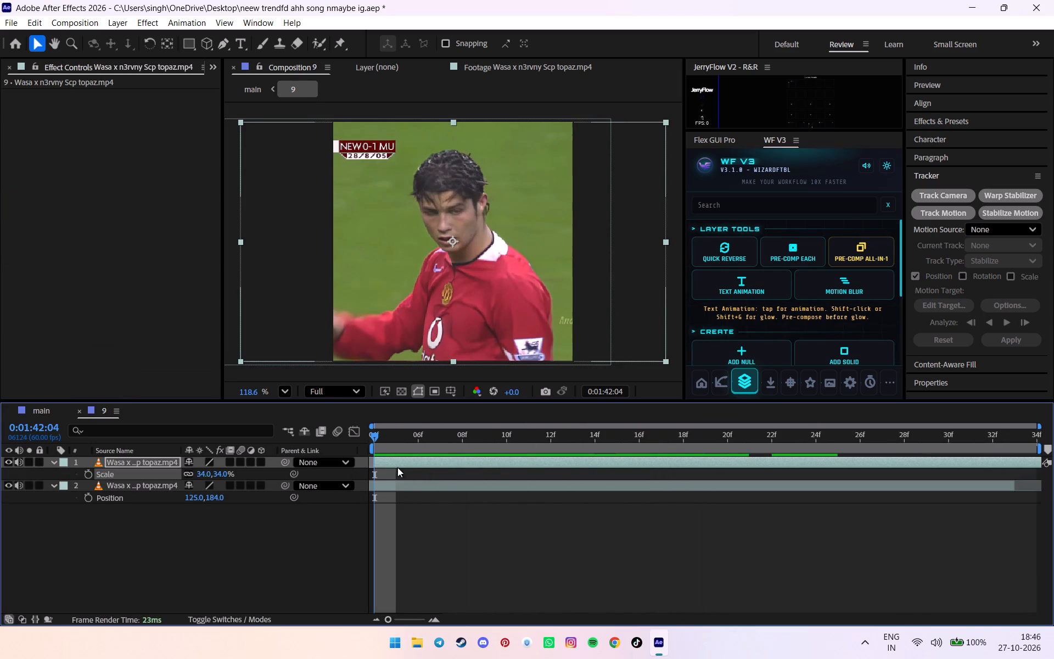
left_click_drag(418, 442, 324, 478)
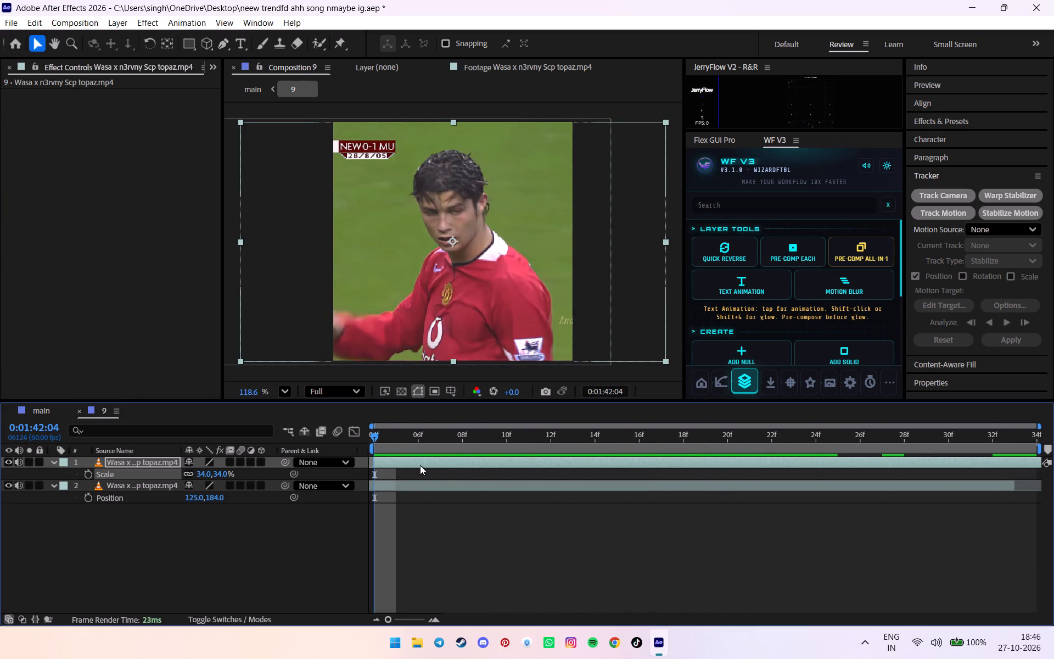
left_click_drag(399, 456, 441, 456)
left_click_drag(396, 460, 492, 460)
left_click_drag(462, 460, 376, 460)
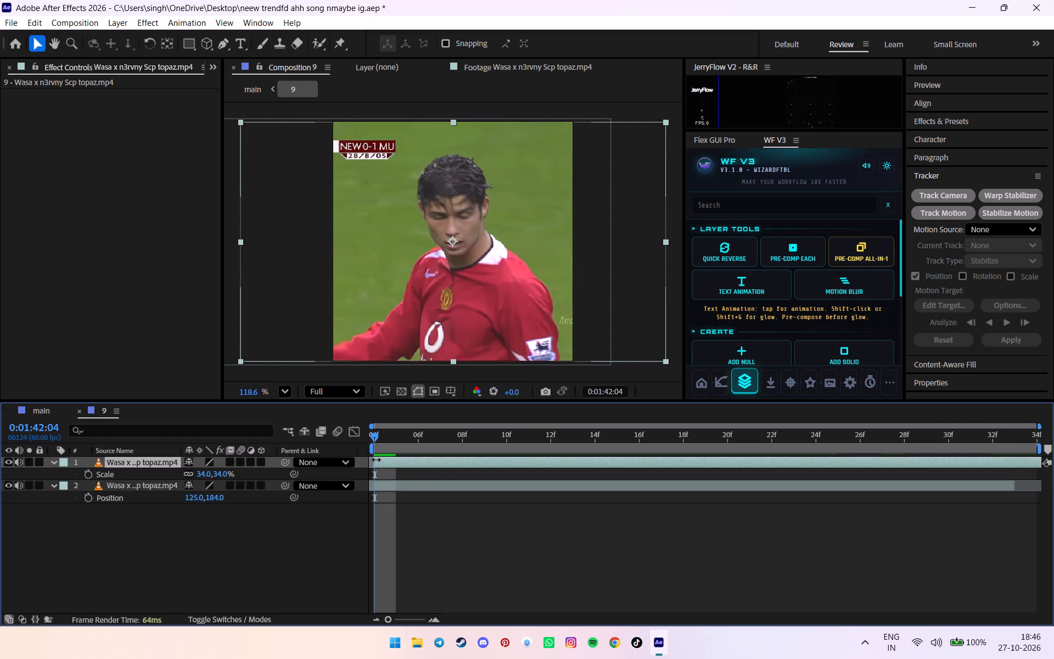
left_click(32, 416)
left_click_drag(747, 438, 762, 438)
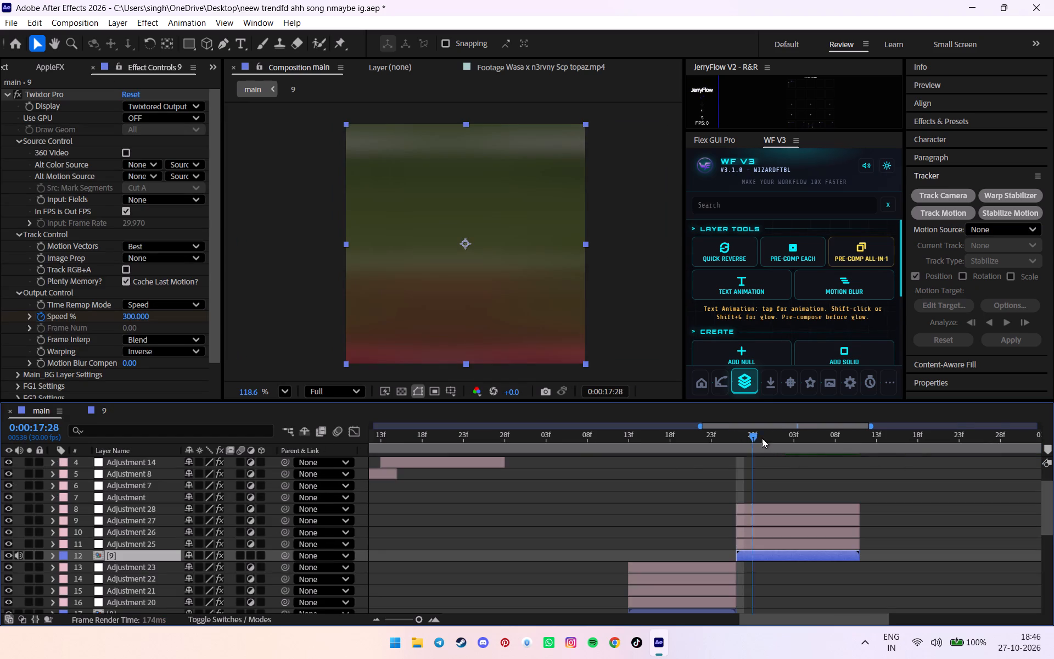
left_click_drag(762, 438, 867, 448)
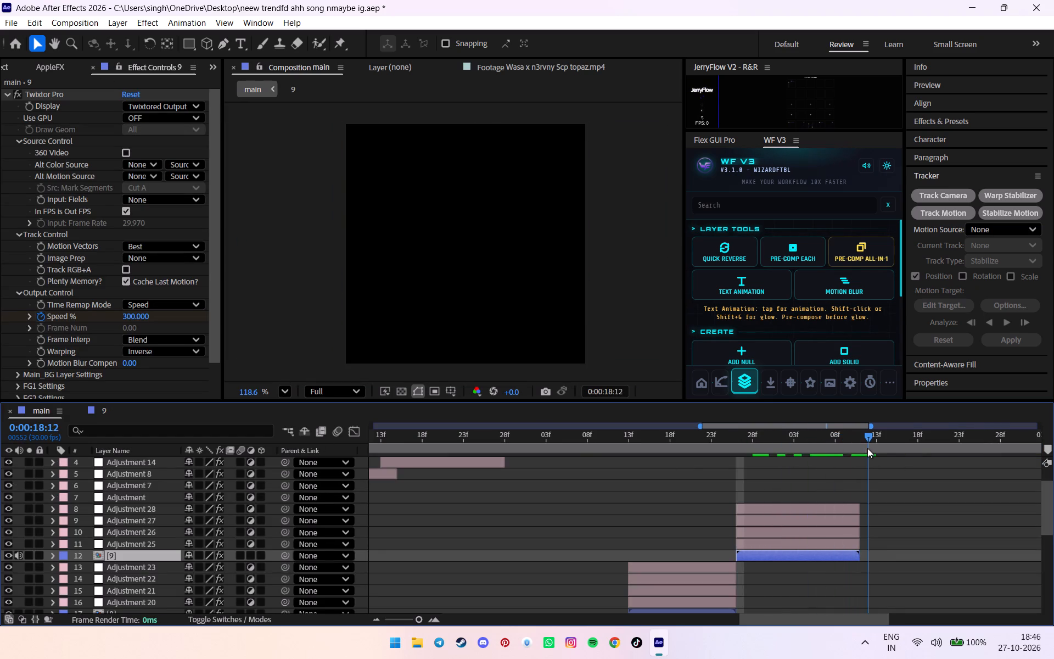
Duplicate the Adjustment 24 transition layer and move the copy over clip 9, starting at 0:00:17:26.
left_click_drag(867, 448, 738, 453)
scroll(759, 473, "up", 4)
scroll(709, 478, "up", 4)
left_click(707, 479)
left_click(699, 475)
key("ctrl+d")
left_click_drag(699, 475, 700, 475)
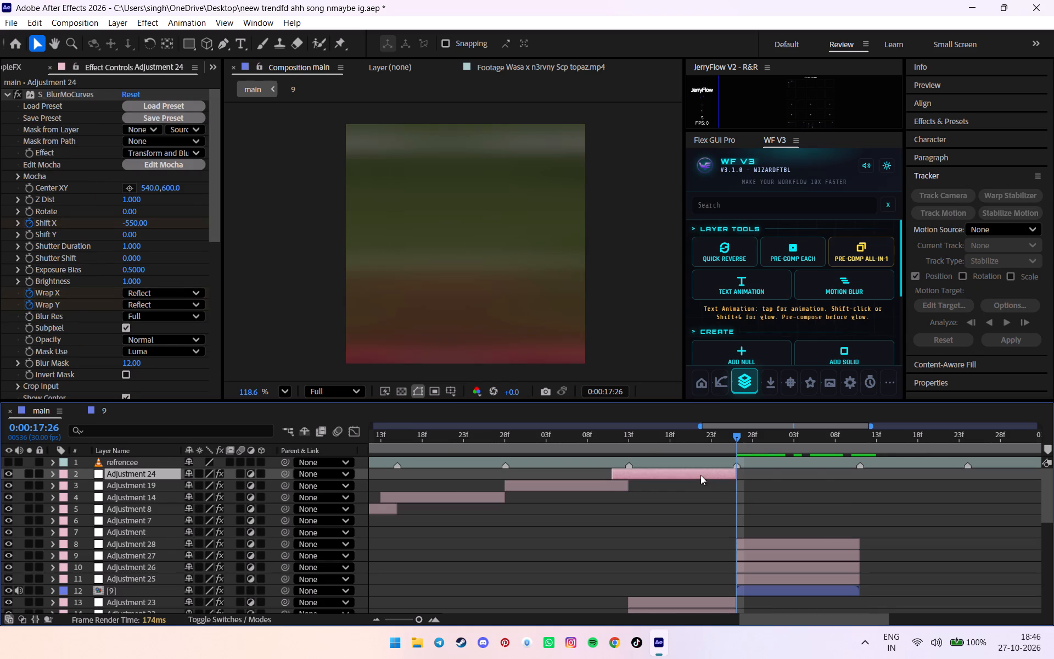
left_click_drag(700, 475, 823, 473)
Mute the audio of layer 9 in main and save the project.
key("space")
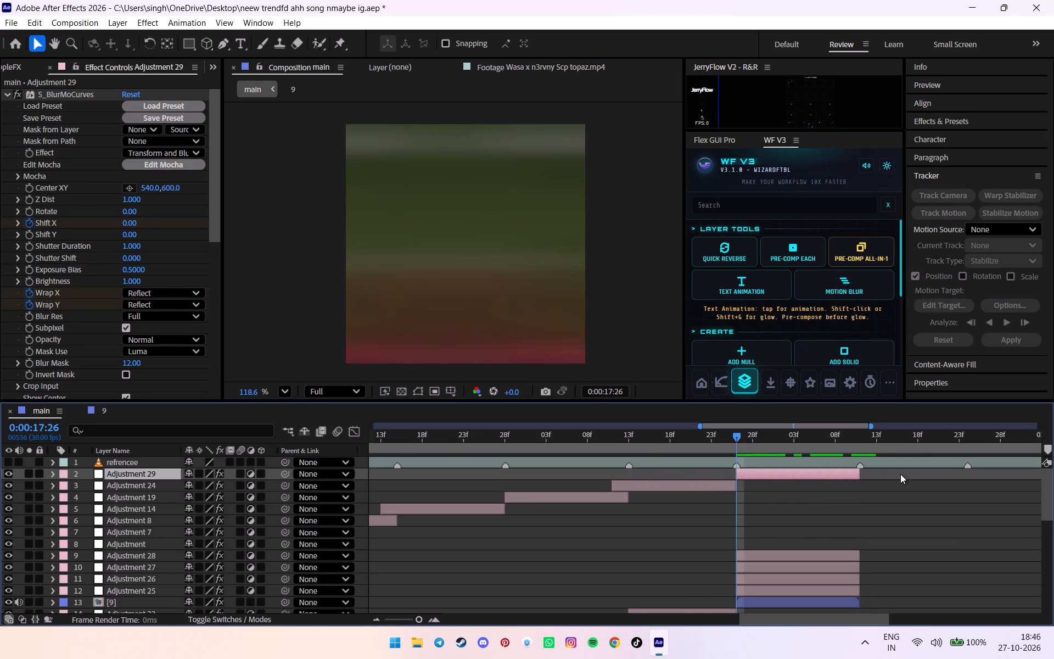
scroll(900, 474, "down", 2, "alt")
left_click(19, 531)
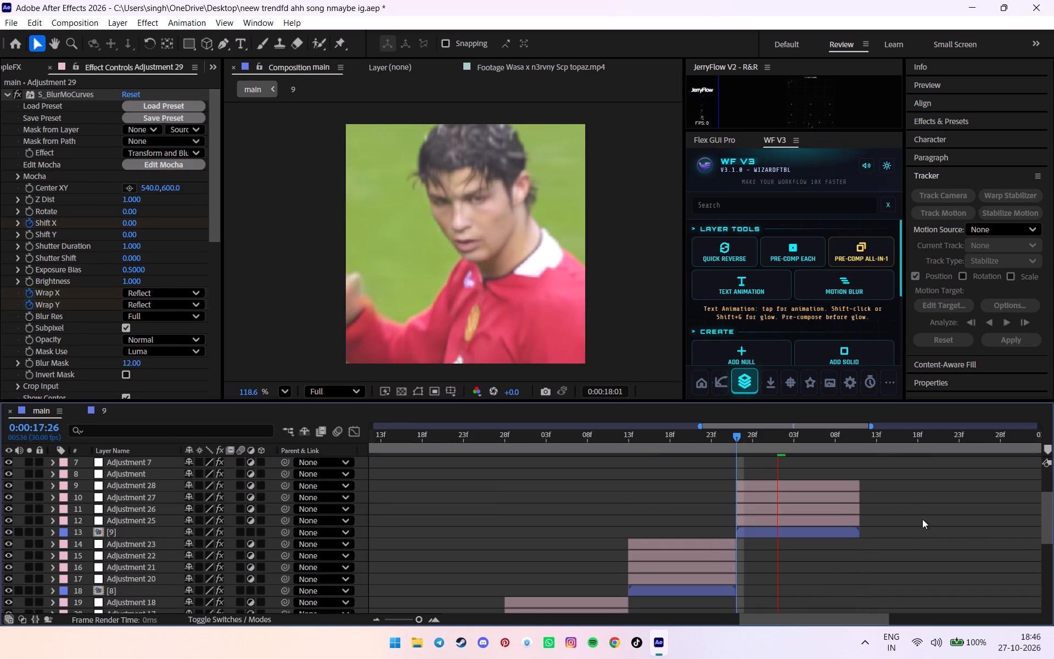
key("ctrl+s")
Play back the edited section of main through clip 9 to review the transitions and beat sync, saving the project.
scroll(906, 503, "down", 2, "alt")
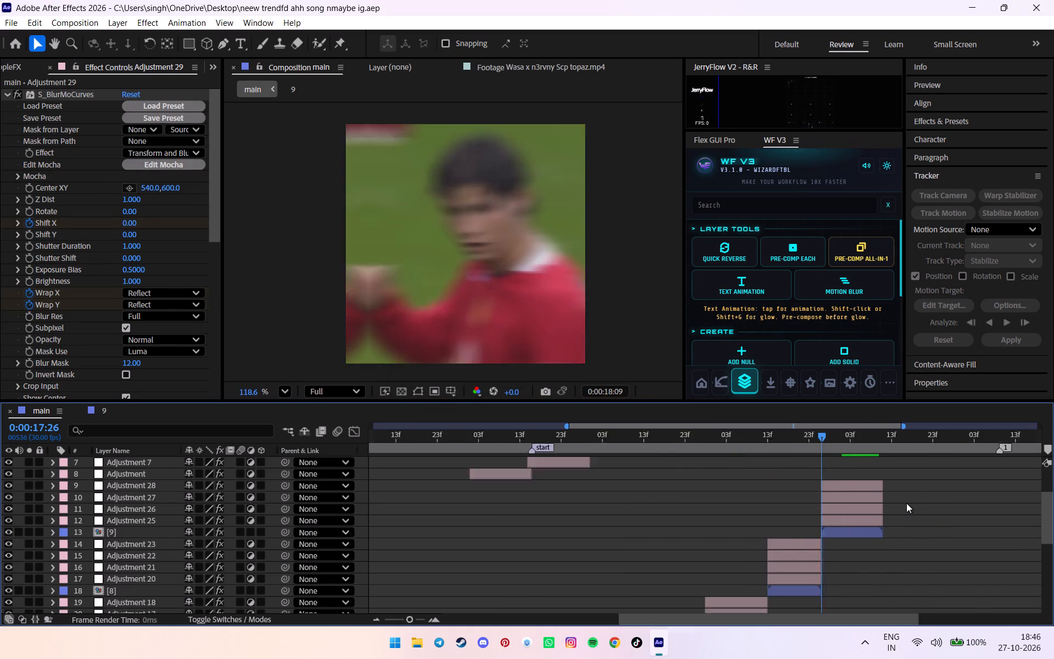
scroll(906, 503, "down", 2, "alt")
scroll(866, 500, "up", 5)
key("ctrl+s")
scroll(876, 499, "down", 1)
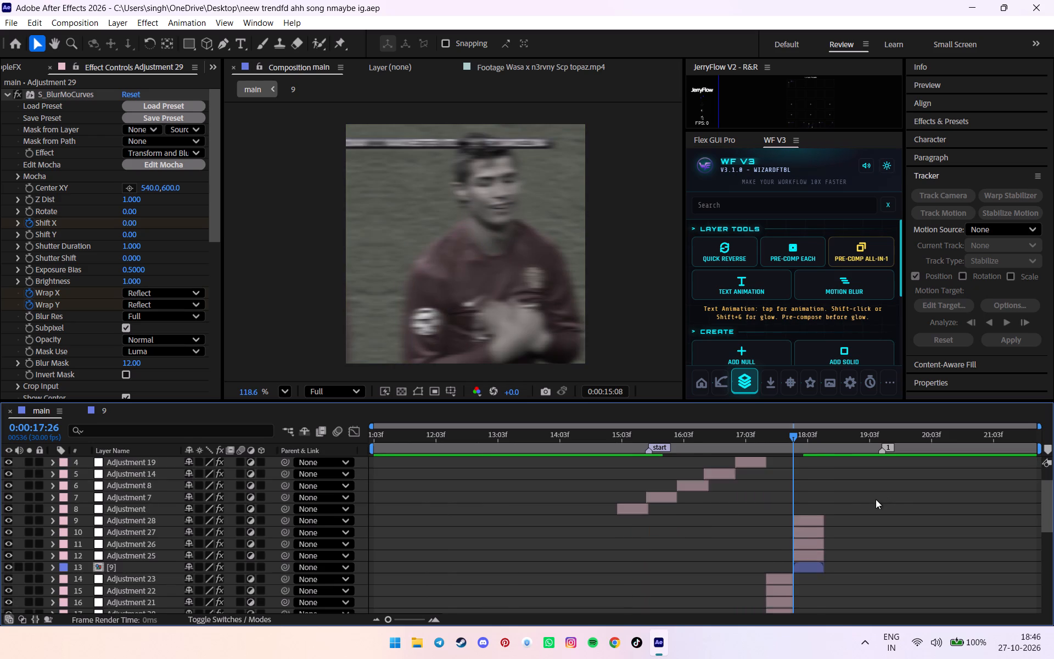
scroll(875, 500, "down", 4)
scroll(871, 497, "up", 7)
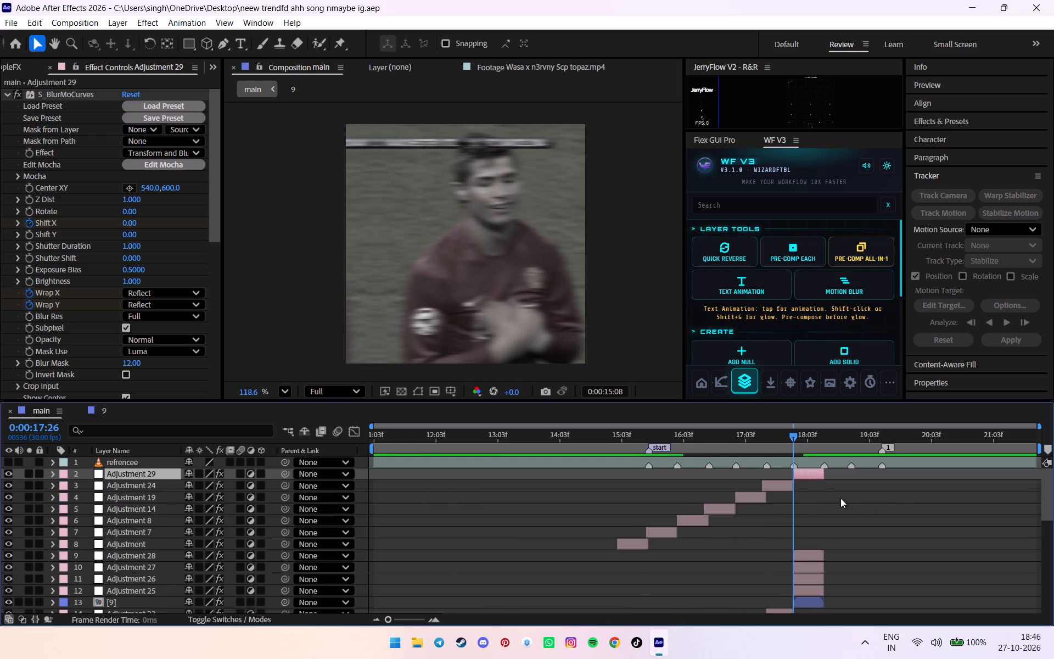
left_click(844, 498)
key("ctrl+s")
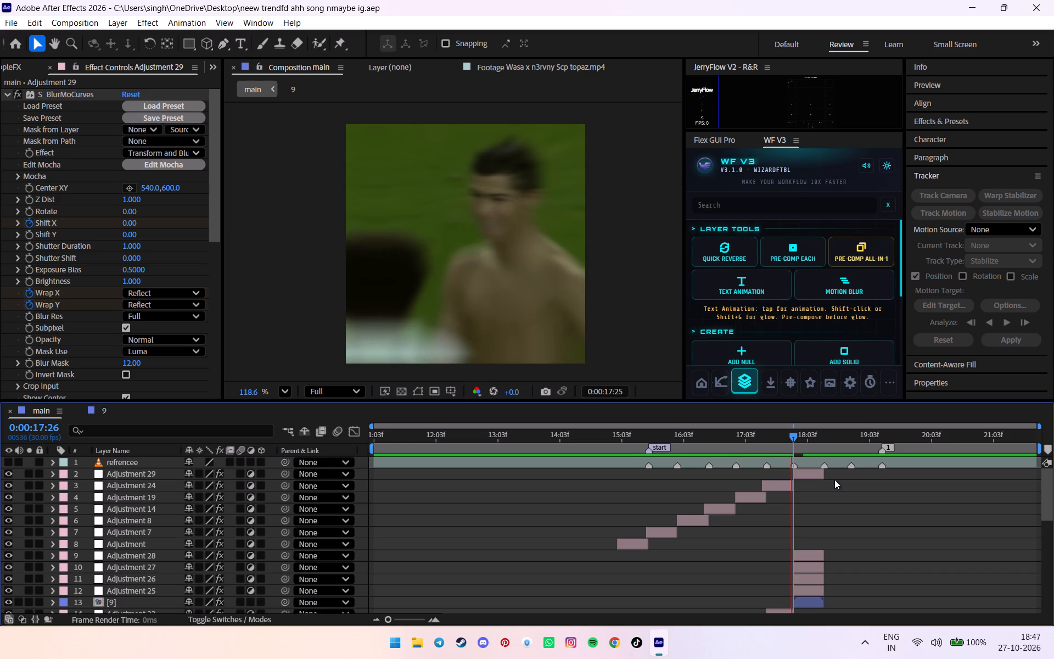
key("ctrl+s")
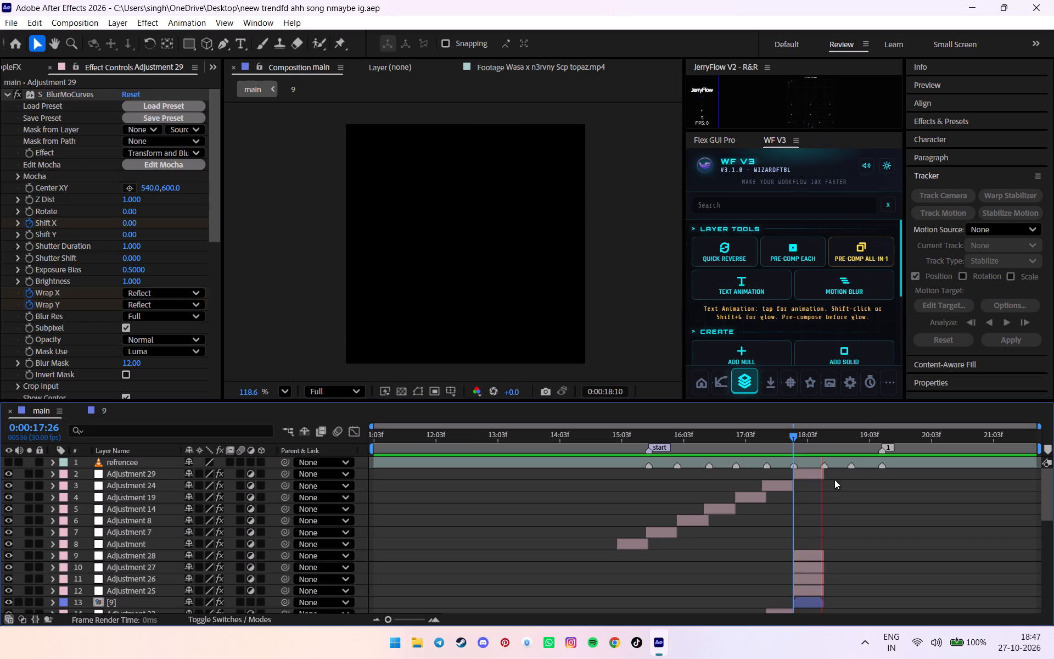
left_click_drag(781, 443, 749, 444)
key("space")
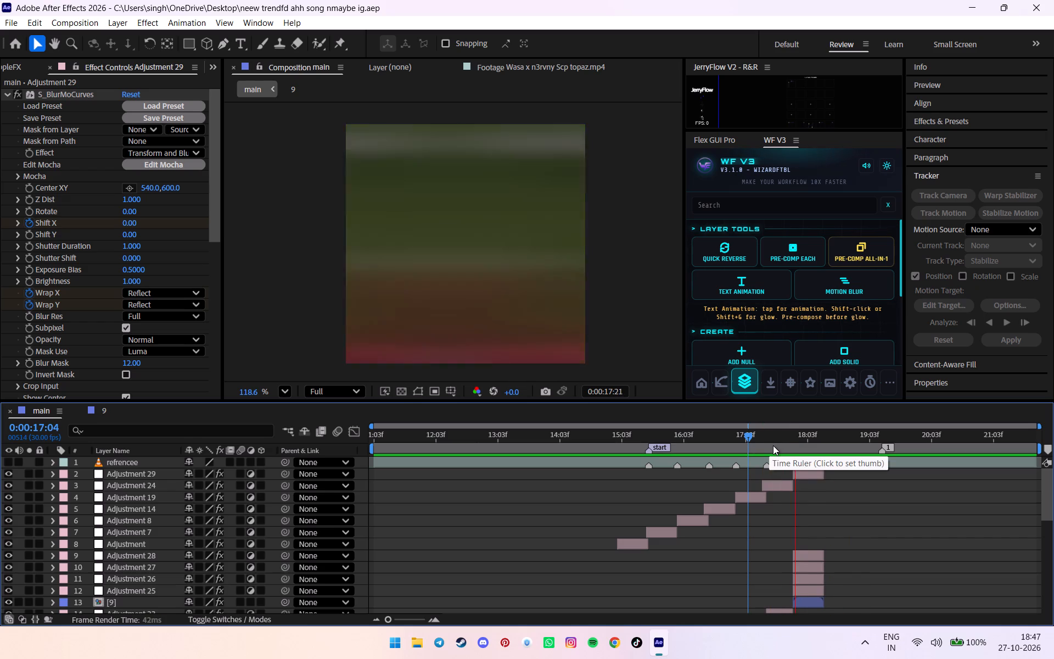
left_click(775, 445)
key("space")
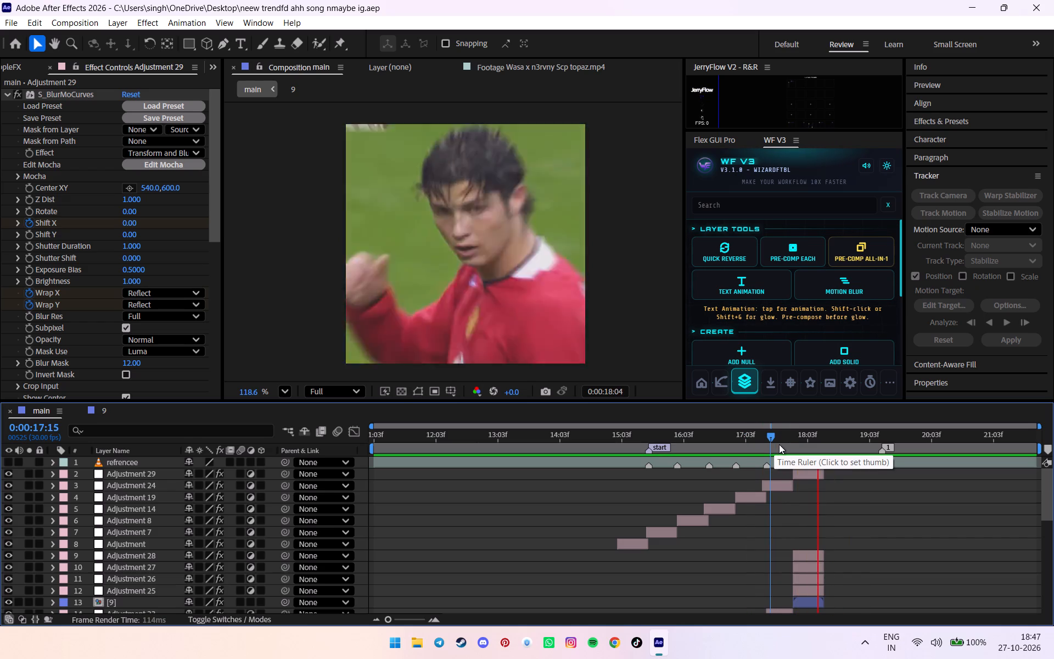
Scrub main through clip 9 and frame by frame over its ending, stopping at 0:00:18:11 where the next clip starts.
left_click_drag(779, 444, 796, 445)
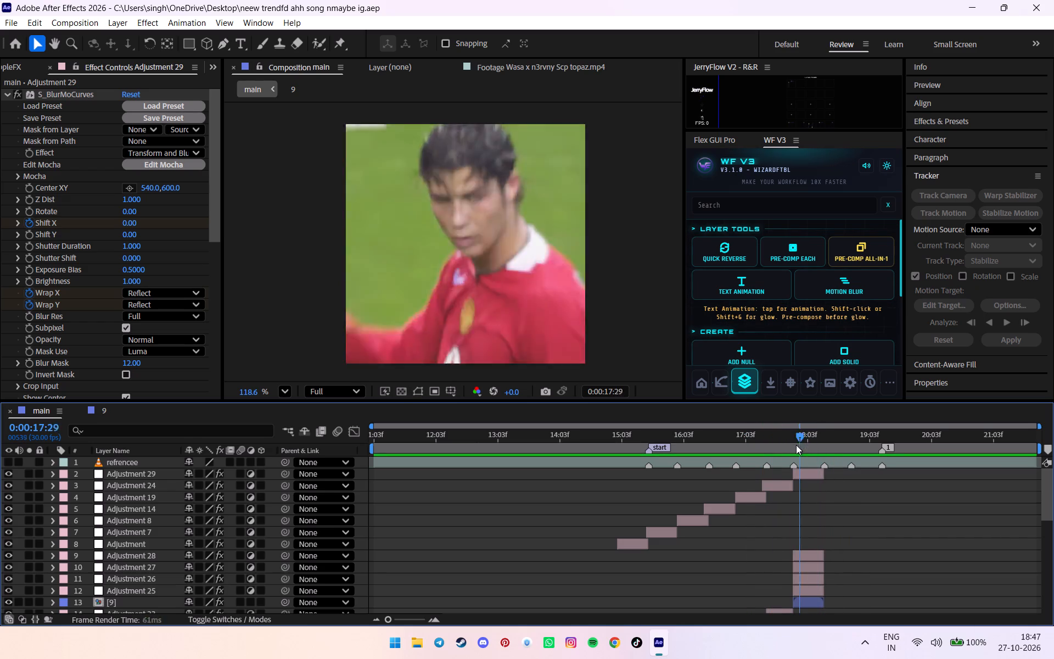
left_click_drag(796, 445, 825, 445)
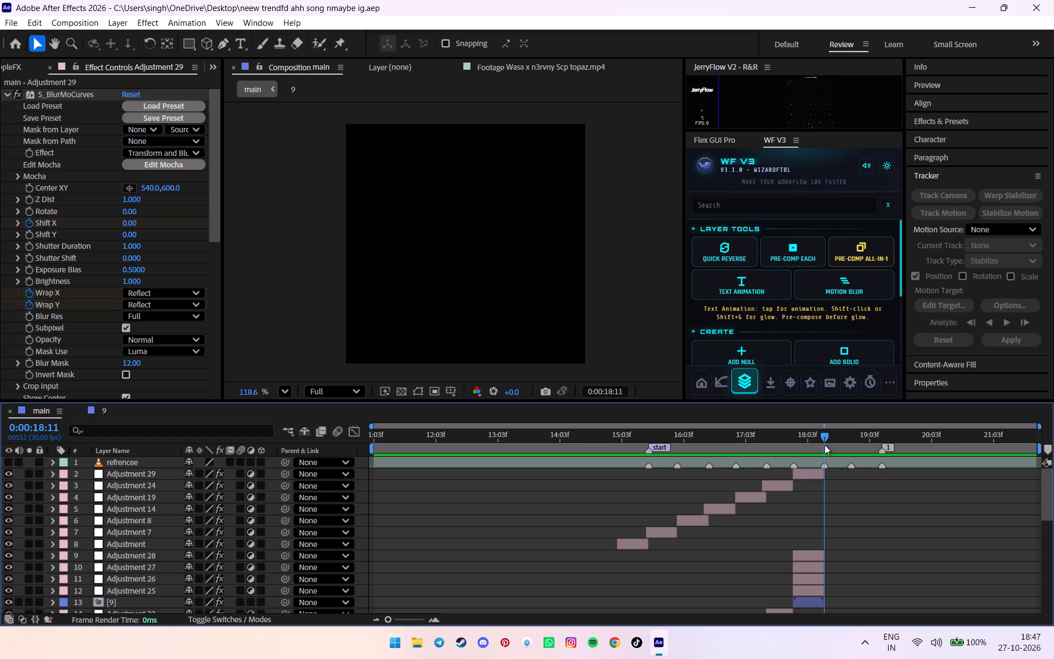
left_click_drag(825, 445, 822, 444)
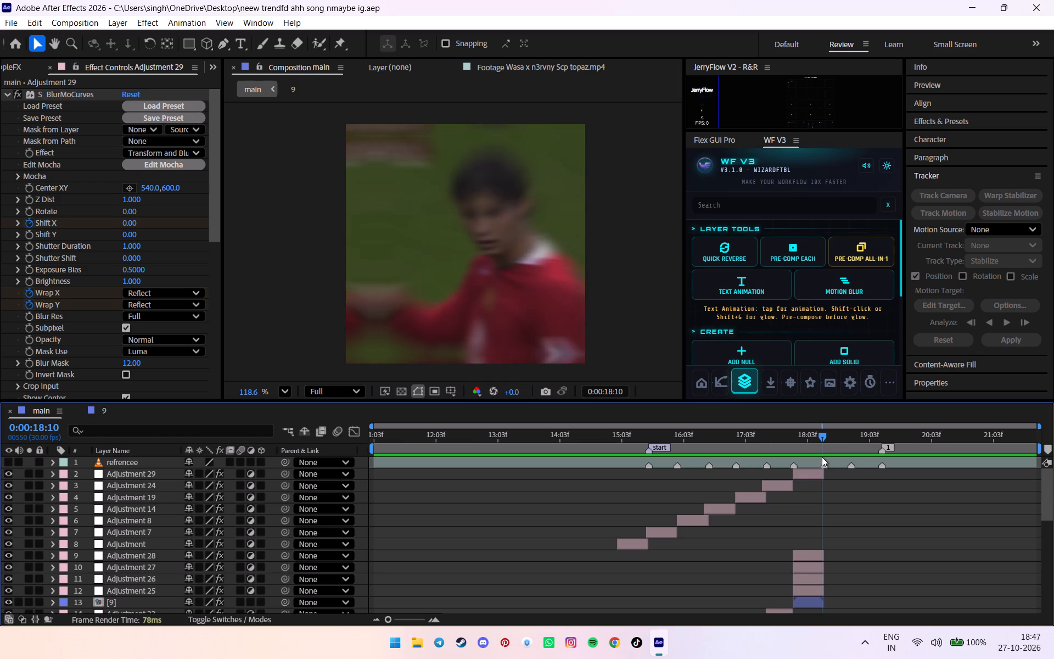
scroll(822, 457, "up", 3, "alt")
left_click_drag(806, 451, 792, 451)
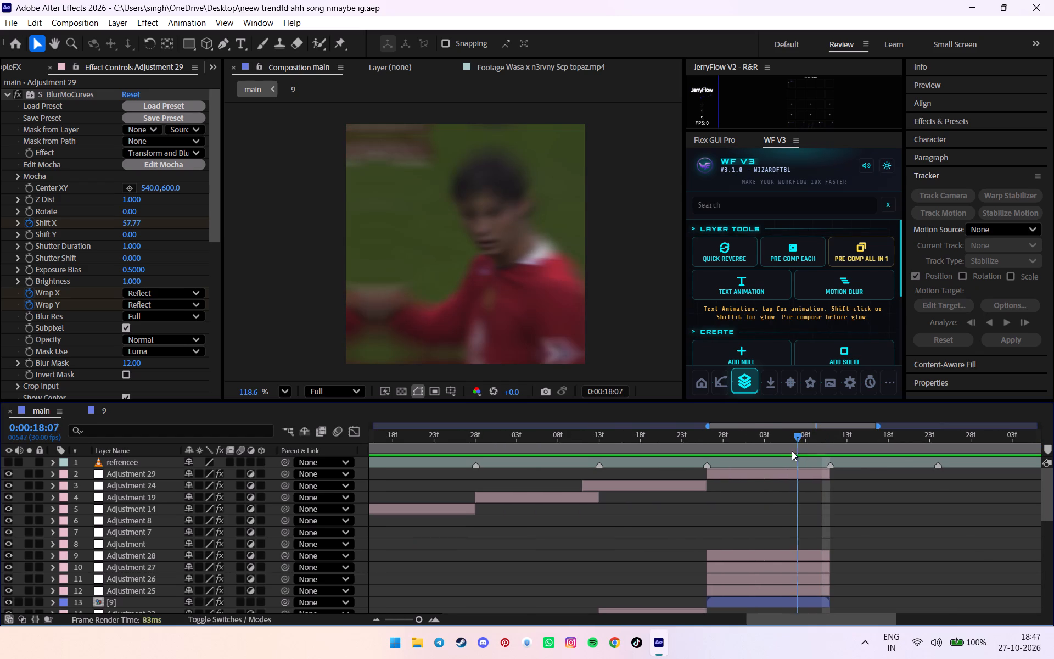
left_click_drag(792, 451, 809, 446)
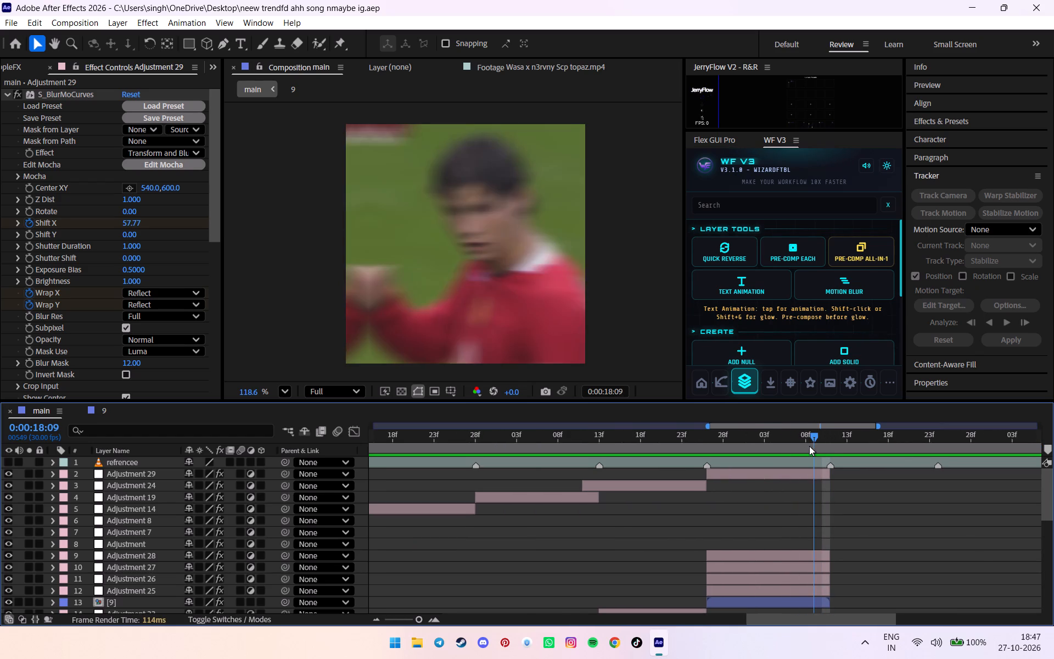
left_click_drag(809, 446, 821, 440)
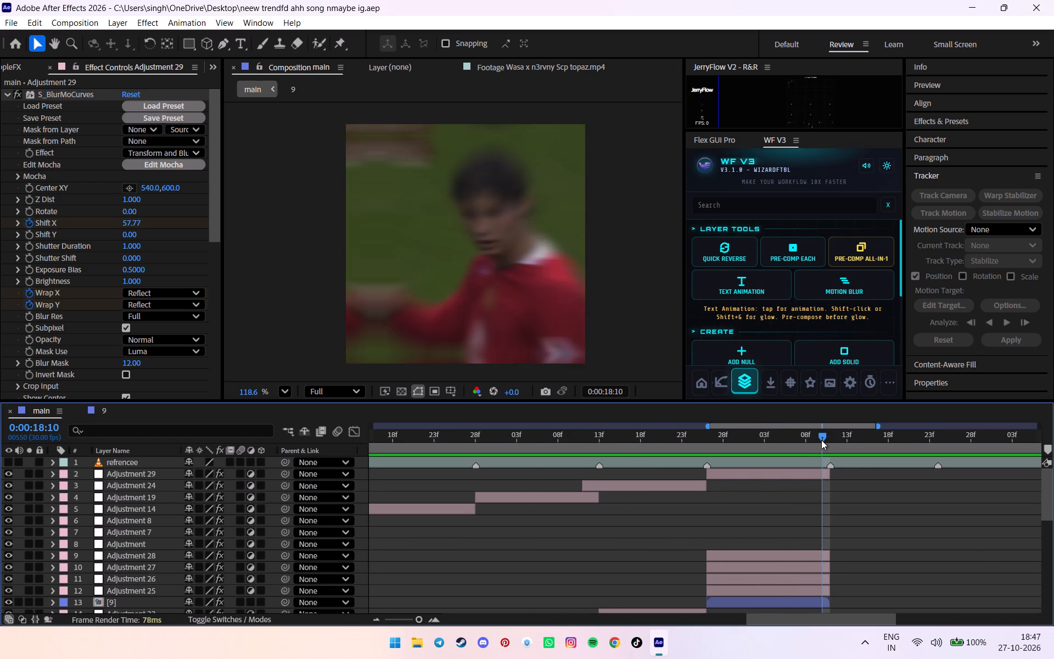
left_click_drag(821, 440, 829, 439)
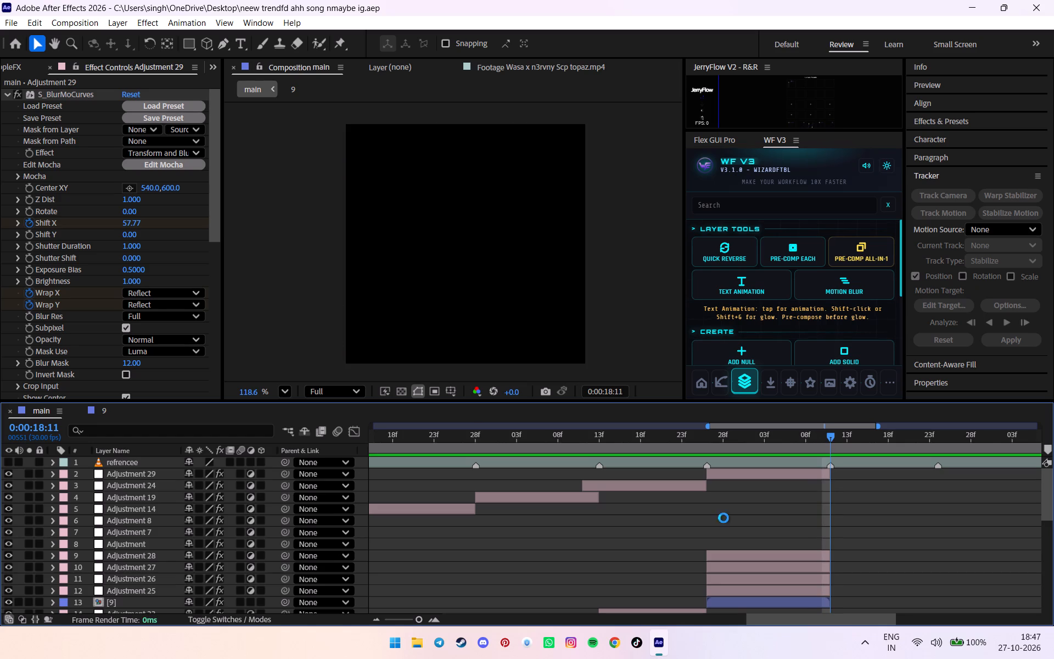
Open the Wasa x n3rvny Scp topaz.mp4 source footage and look through it from 0:02:05 onward for the next Ronaldo shot.
left_click(27, 75)
scroll(1006, 576, "down", 4, "alt")
scroll(948, 527, "down", 1, "alt")
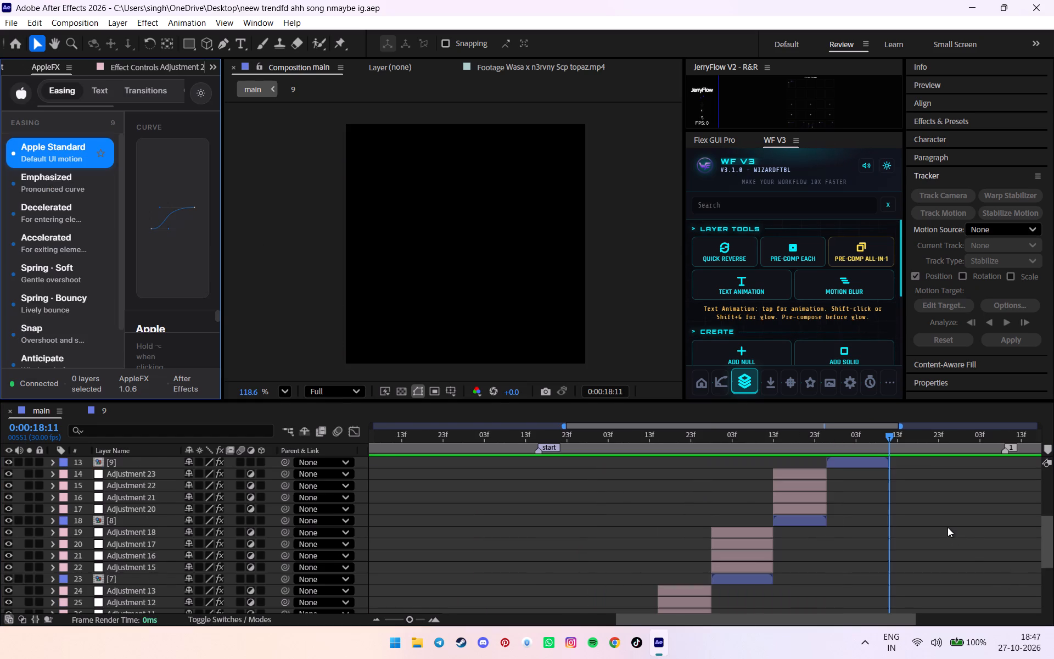
scroll(948, 527, "up", 4)
scroll(959, 528, "down", 6)
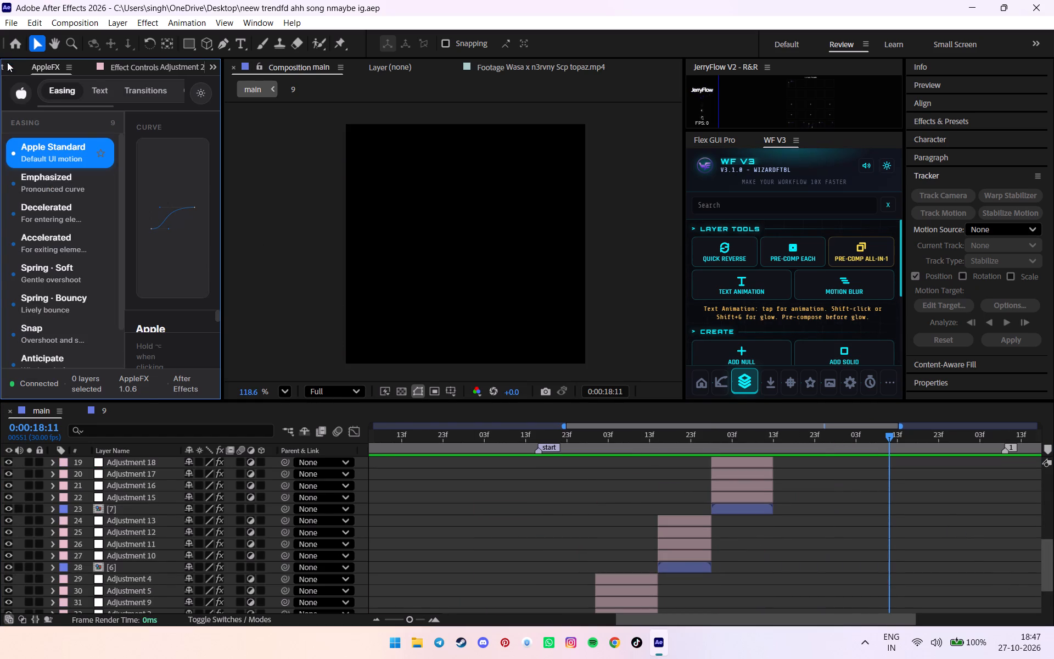
left_click(3, 66)
double_click(72, 335)
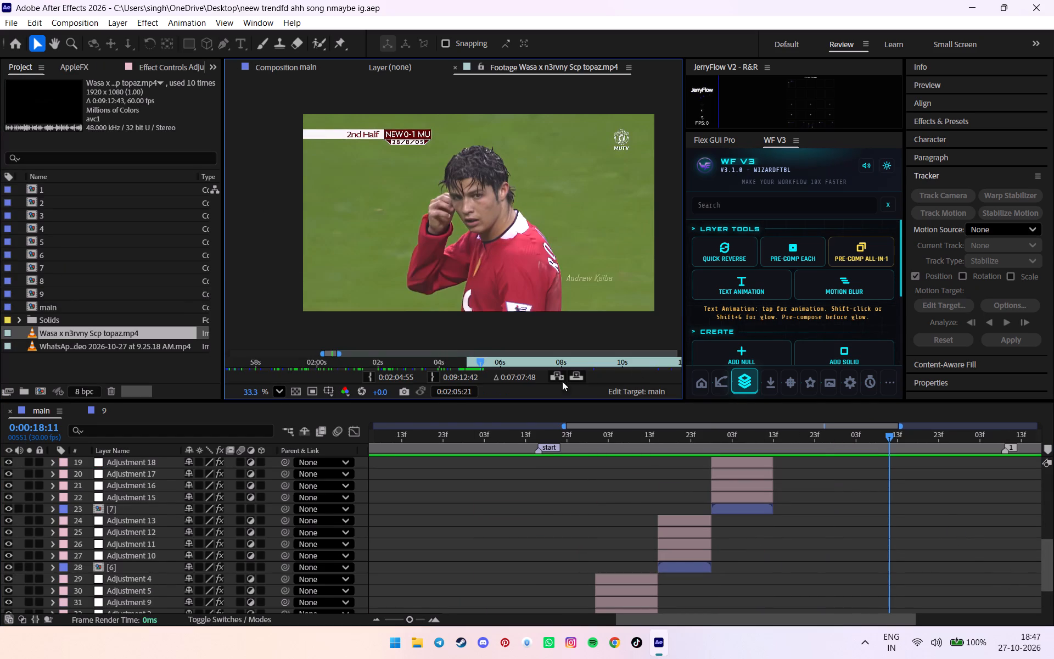
left_click_drag(481, 361, 513, 361)
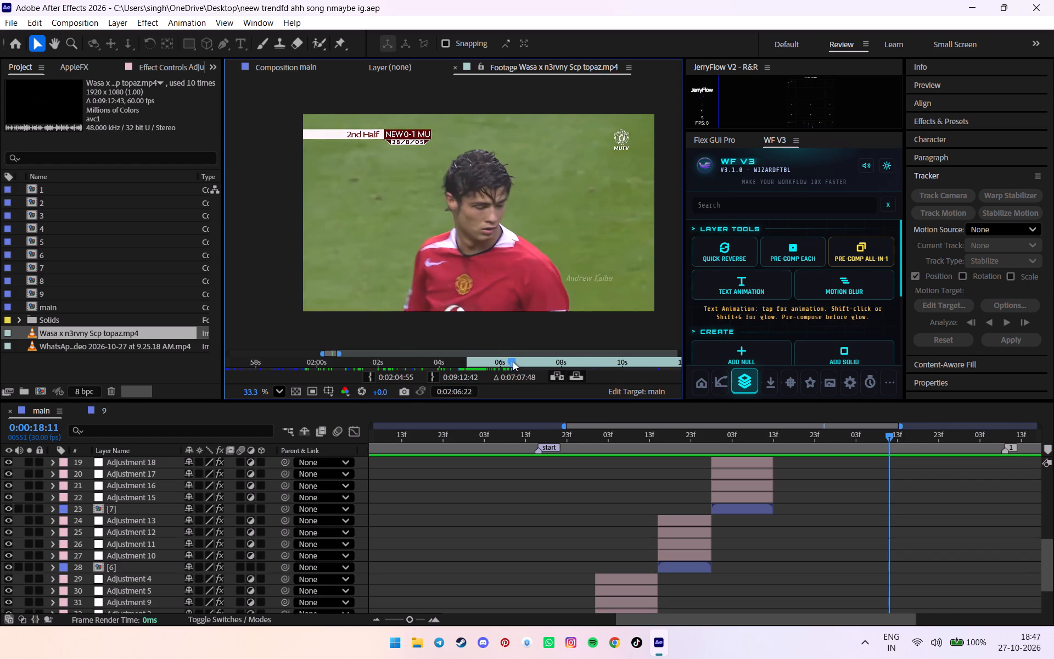
left_click_drag(513, 361, 553, 360)
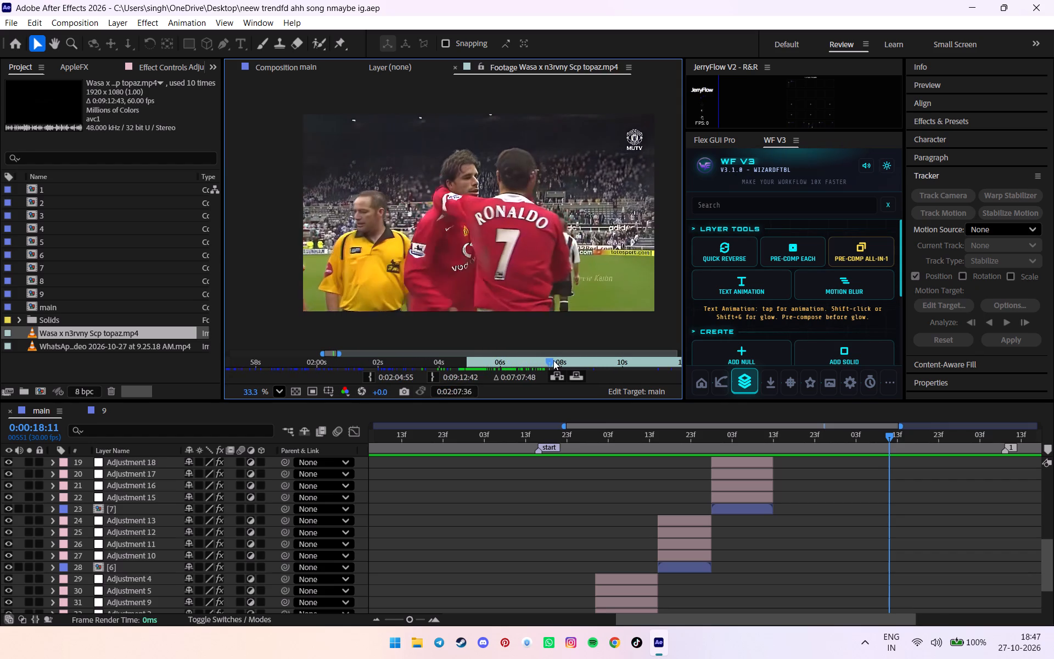
left_click_drag(553, 360, 611, 356)
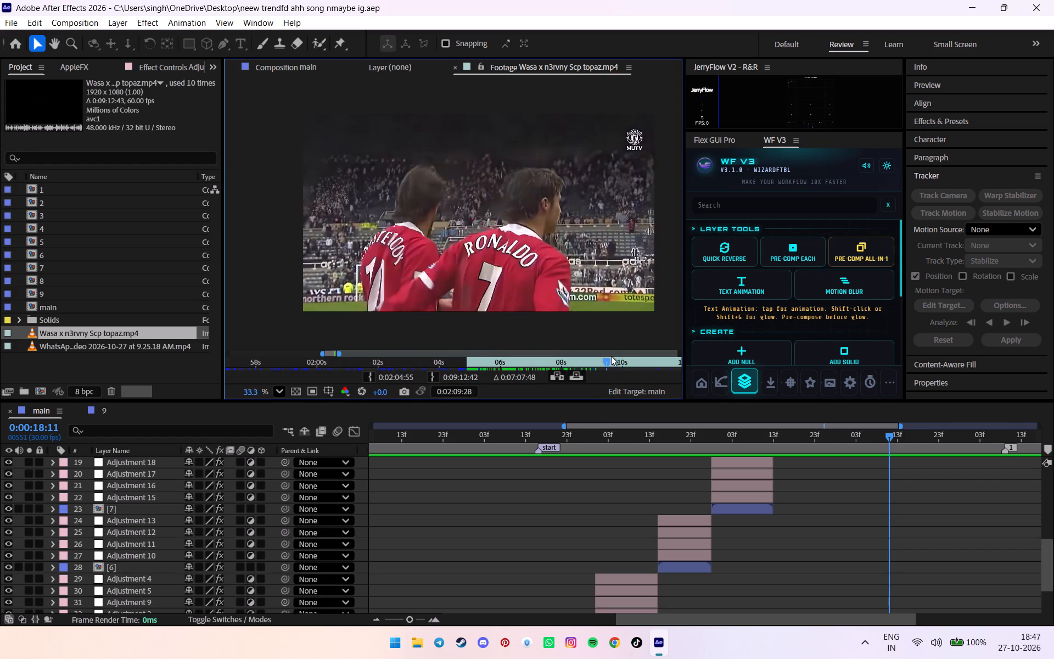
left_click_drag(611, 356, 634, 355)
left_click_drag(632, 362, 665, 361)
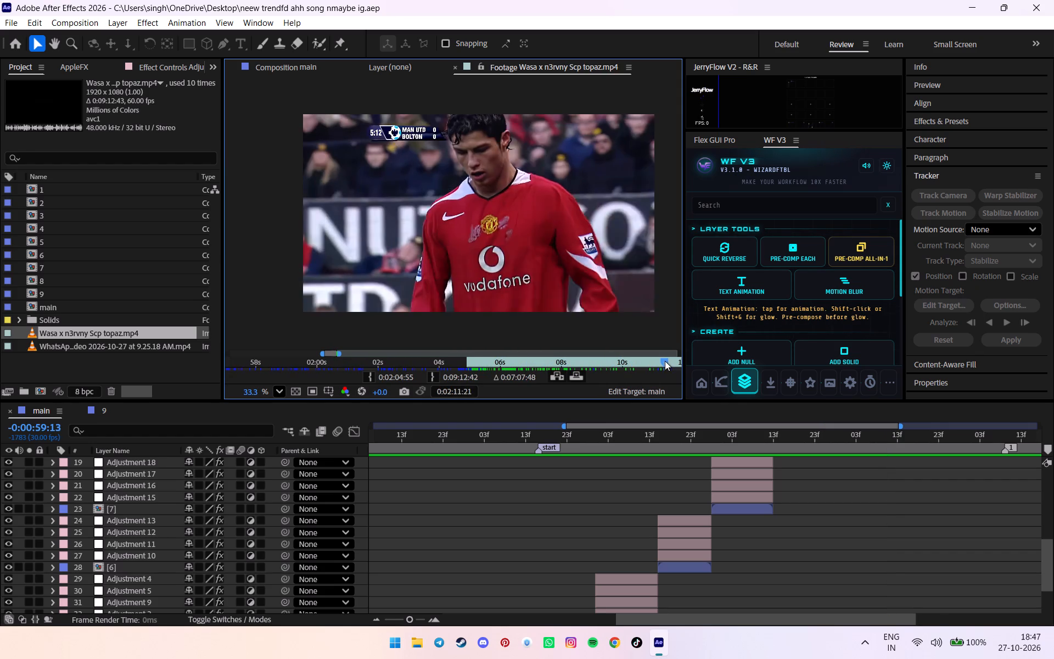
left_click_drag(665, 361, 464, 371)
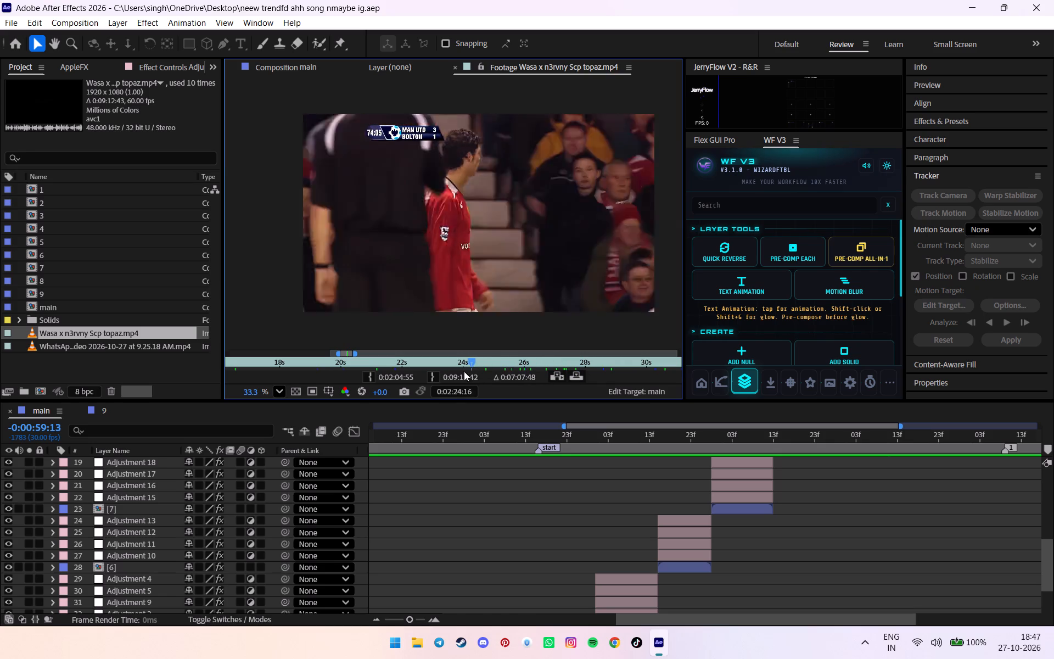
left_click_drag(464, 371, 591, 364)
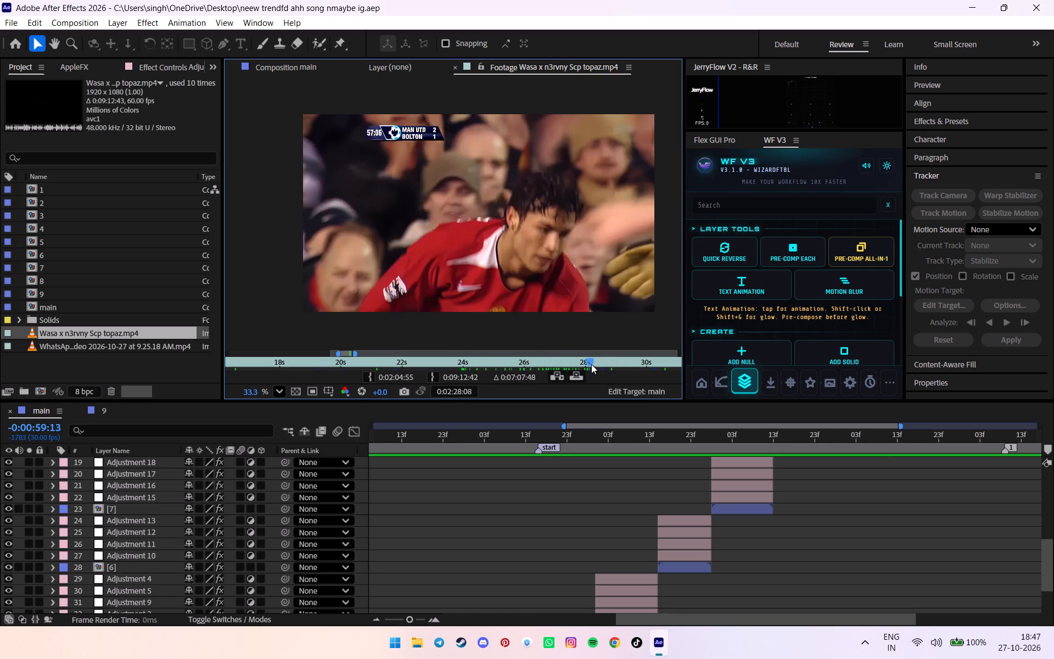
left_click_drag(591, 364, 595, 359)
scroll(595, 359, "down", 3, "alt")
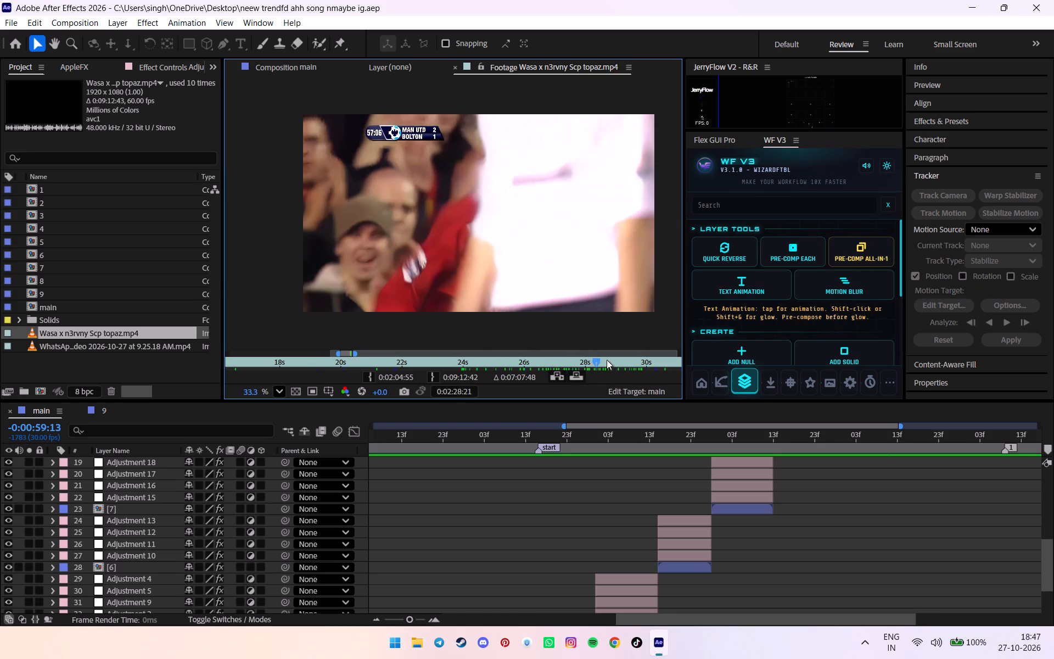
scroll(616, 361, "down", 4, "alt")
left_click_drag(605, 360, 621, 360)
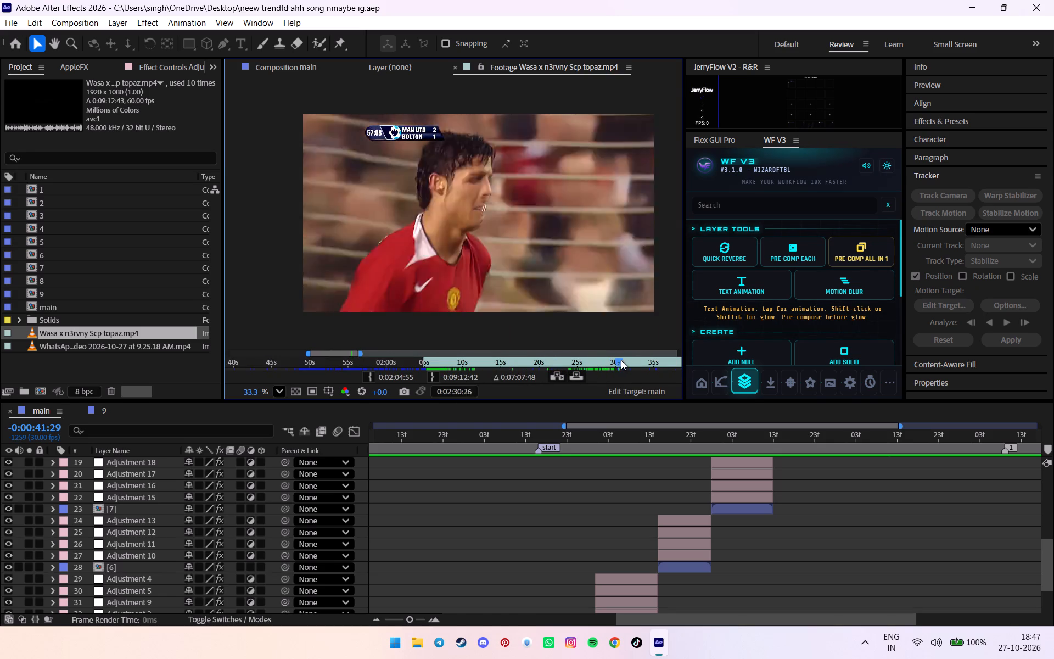
left_click_drag(621, 360, 635, 359)
scroll(635, 359, "down", 3, "alt")
left_click_drag(635, 361, 646, 360)
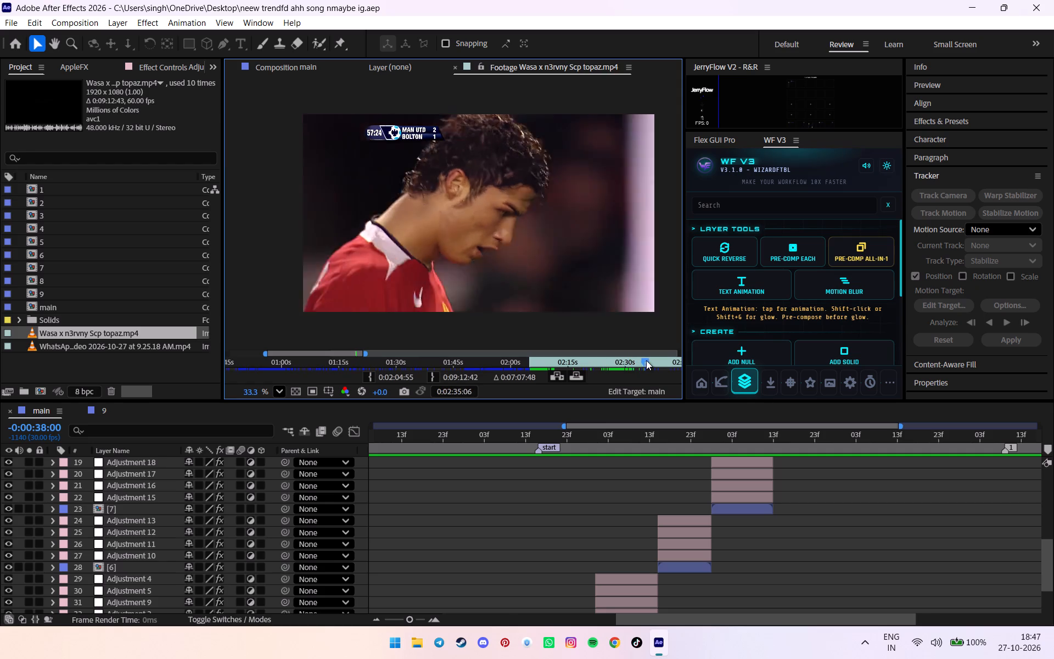
left_click_drag(646, 360, 681, 354)
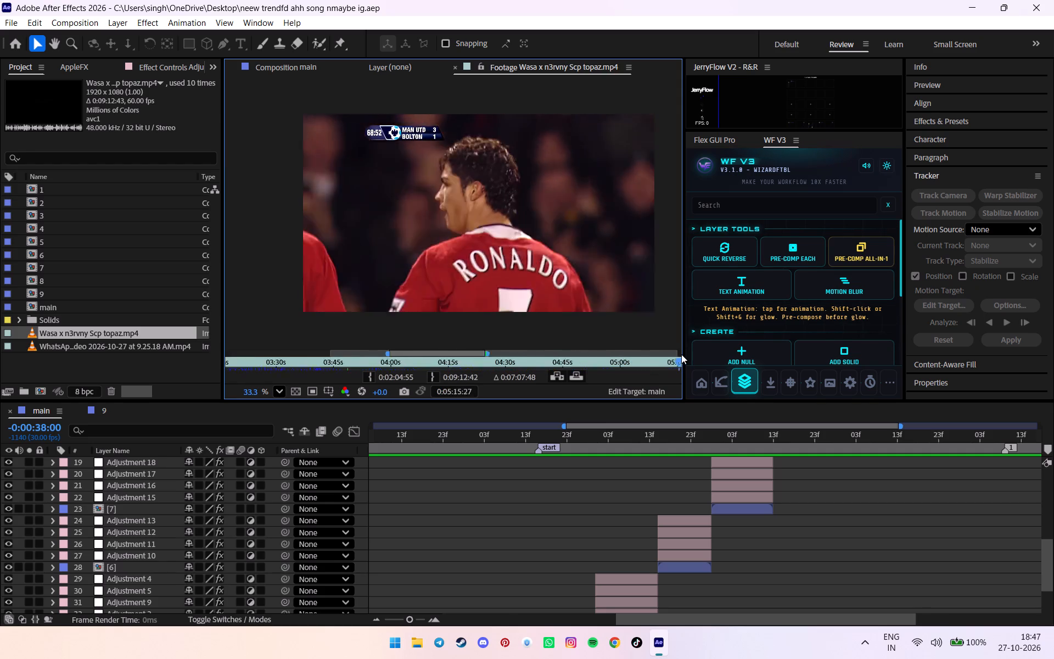
left_click_drag(681, 354, 419, 372)
scroll(421, 372, "down", 14, "alt")
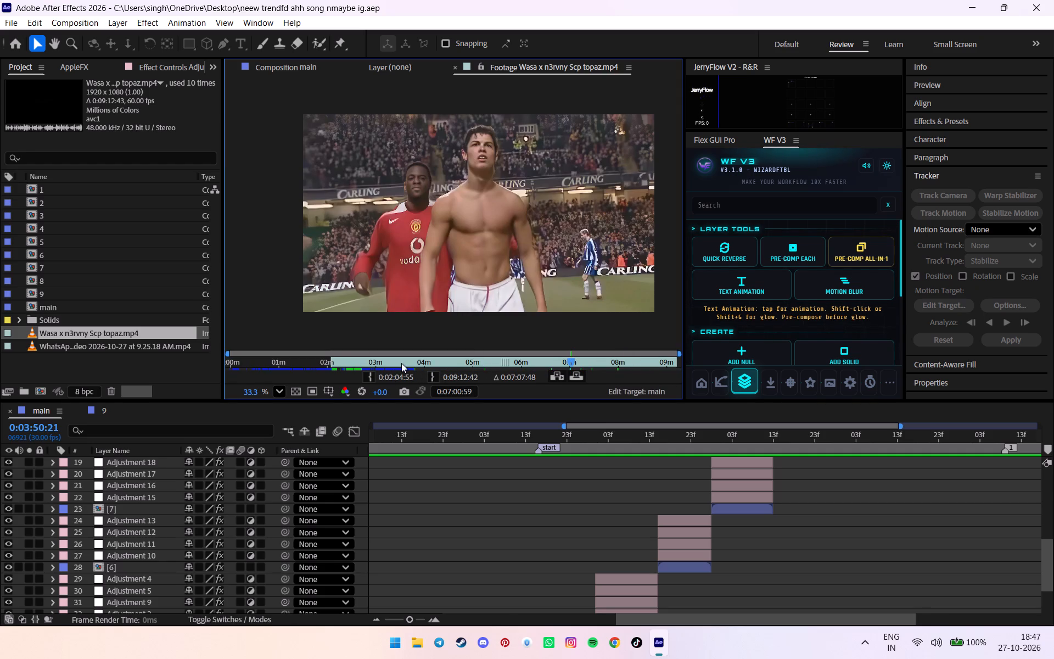
Set the source footage's In point to 0:04:08:46, at the shot of Ronaldo holding the ball against Tottenham.
left_click_drag(402, 362, 430, 362)
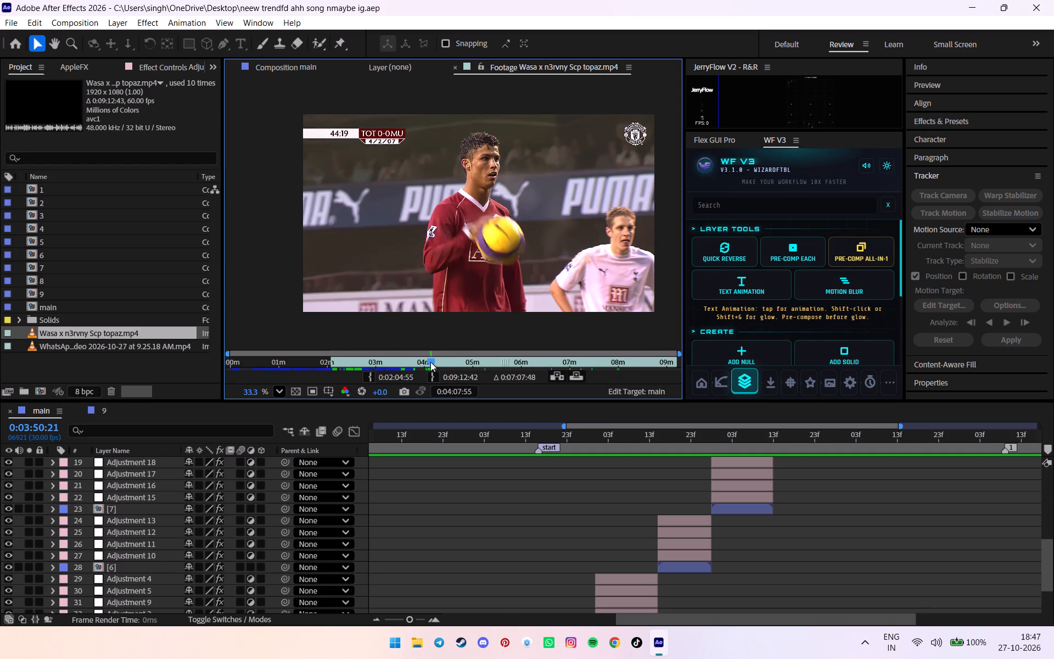
left_click_drag(430, 362, 431, 362)
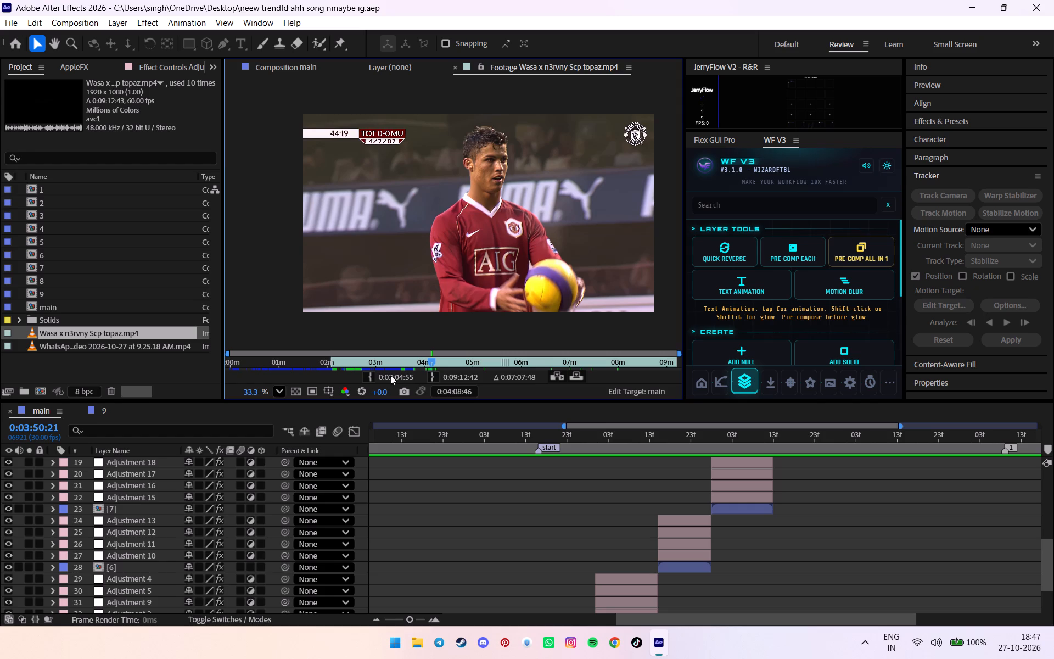
triple_click(365, 376)
Add the source footage to main directly above clip 9's adjustment layers, starting at 0:00:18:11 where clip 9 ends.
left_click_drag(114, 332, 779, 469)
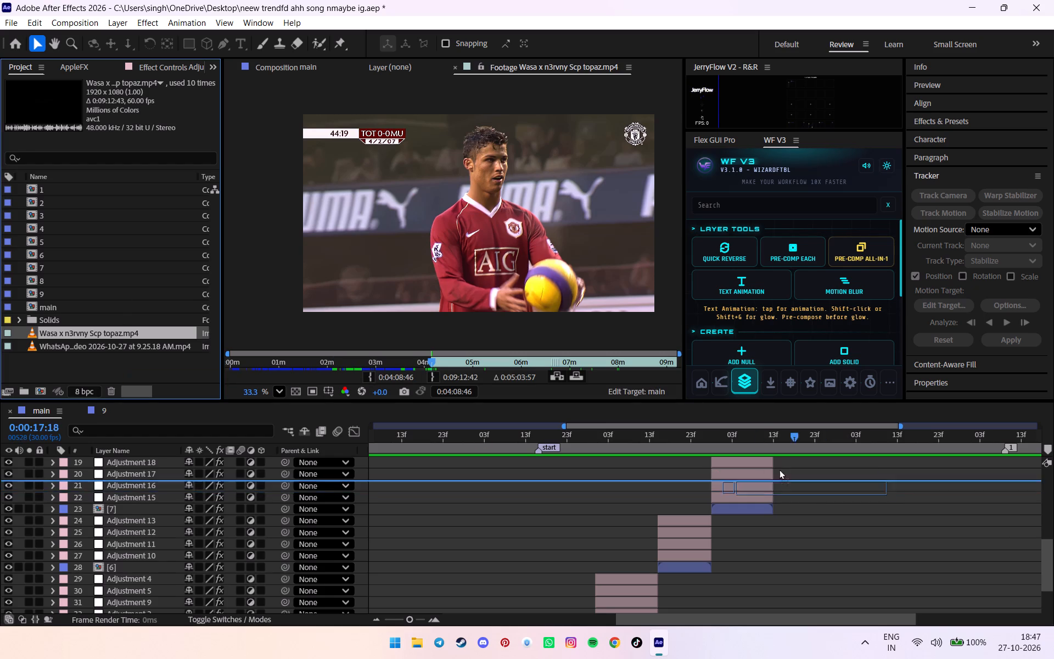
left_click_drag(779, 469, 891, 530)
left_click_drag(880, 440, 885, 441)
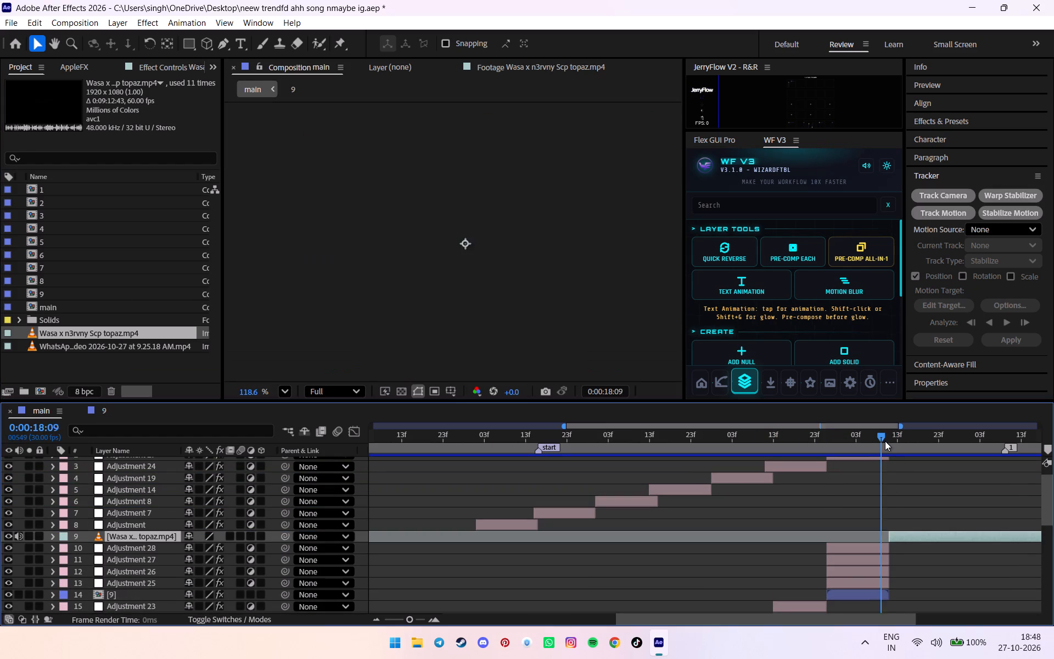
left_click_drag(885, 441, 888, 442)
Split the new footage layer at the audio beat marker at 0:00:18:24 and delete the part after it.
scroll(904, 463, "down", 14)
left_click_drag(906, 429, 937, 435)
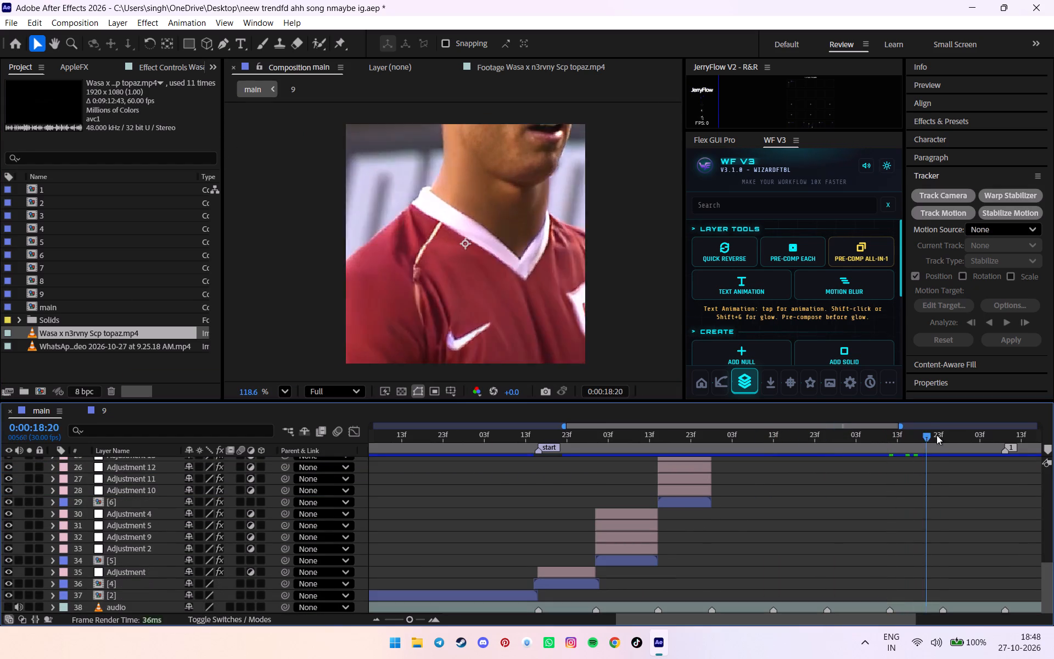
left_click_drag(937, 435, 945, 435)
left_click(944, 435)
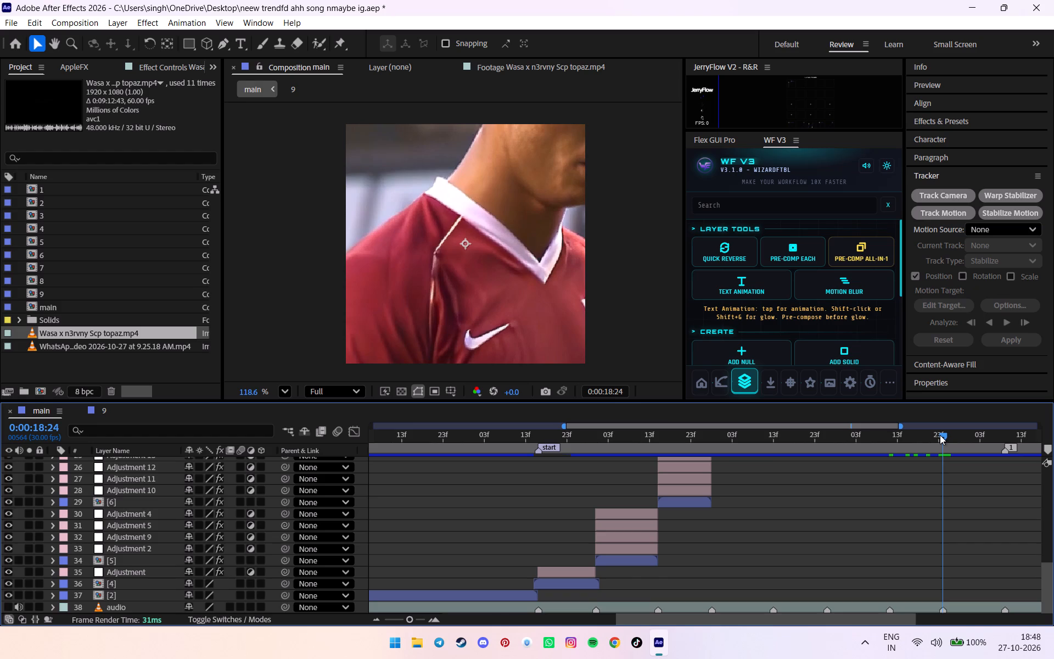
key("ctrl+shift+d")
key("Delete")
Set the new footage layer's Scale to 35% so Ronaldo is framed in the square composition.
scroll(924, 506, "up", 5)
scroll(923, 435, "up", 4)
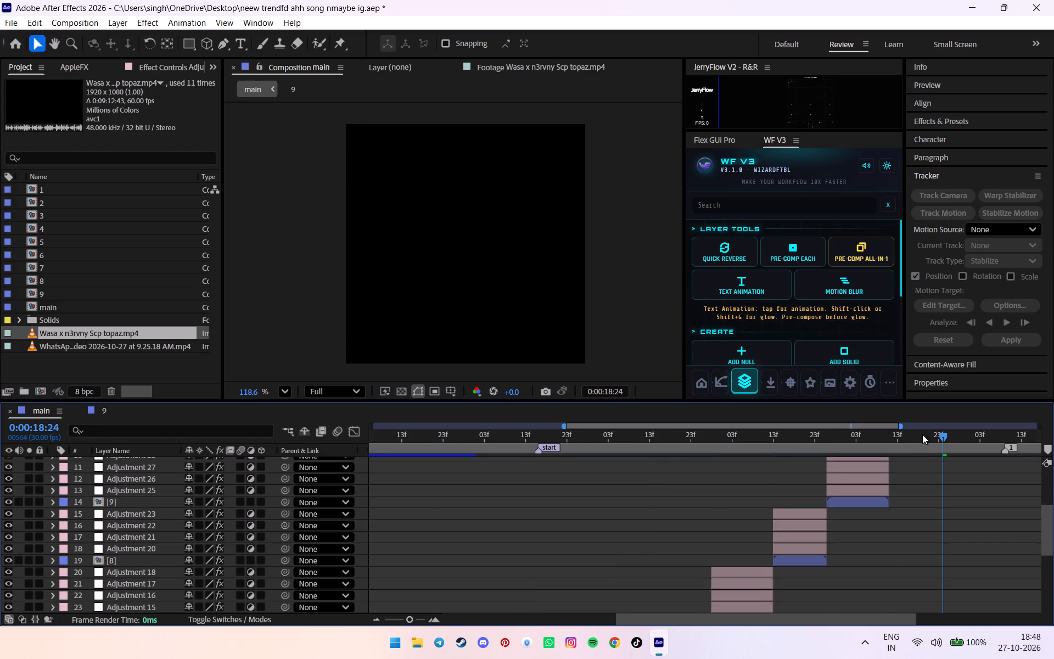
left_click_drag(912, 434, 904, 438)
left_click(906, 548)
left_click(899, 555)
key("s")
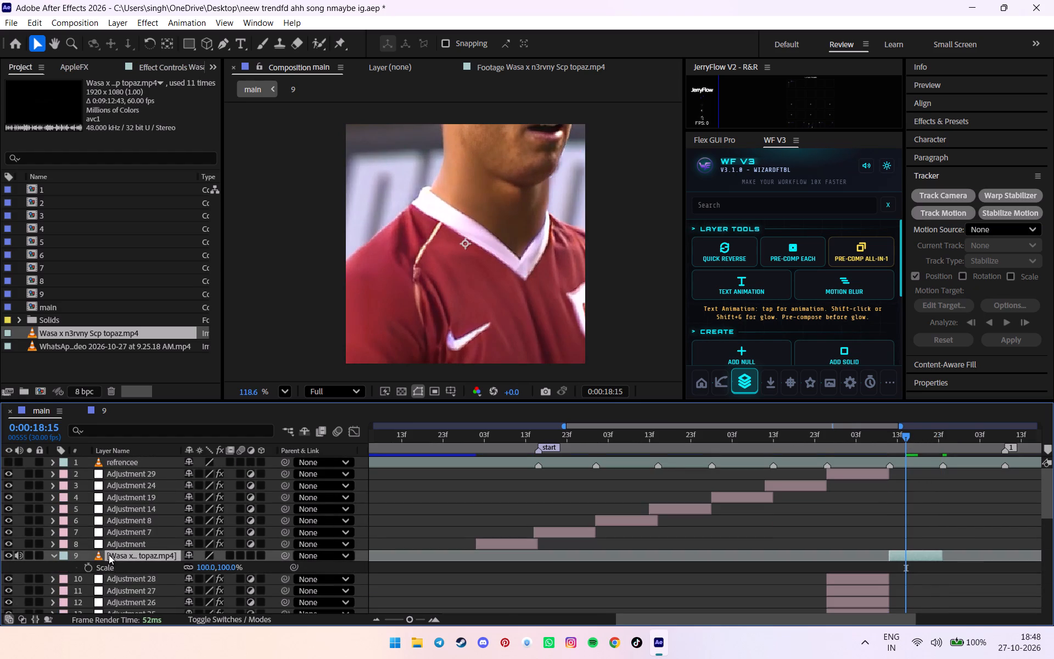
left_click_drag(208, 569, 169, 572)
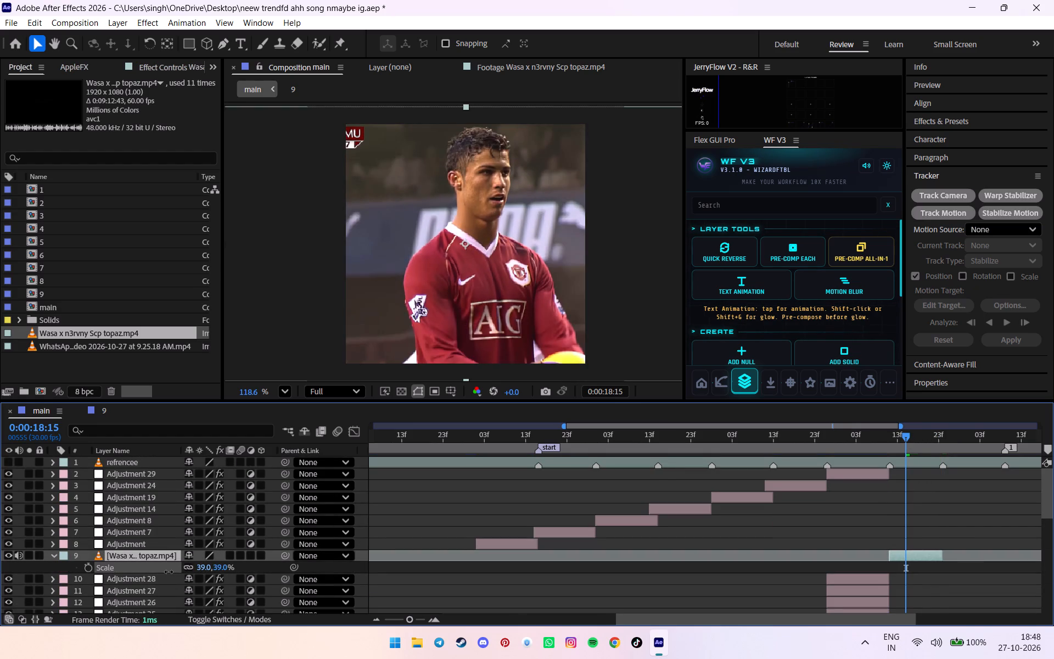
left_click_drag(169, 572, 167, 572)
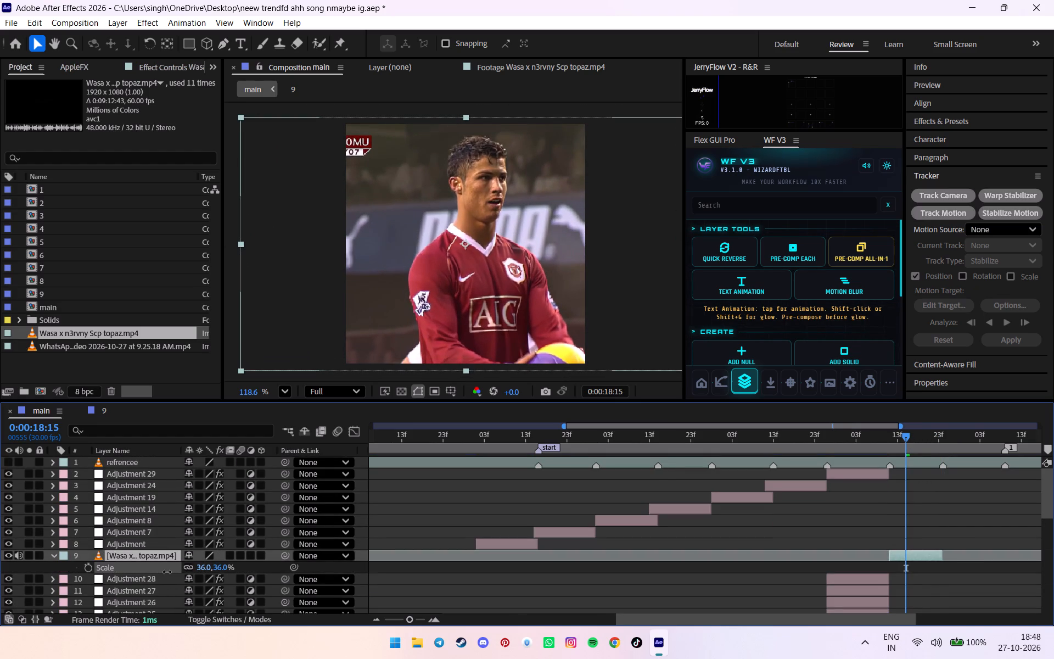
left_click_drag(167, 572, 166, 572)
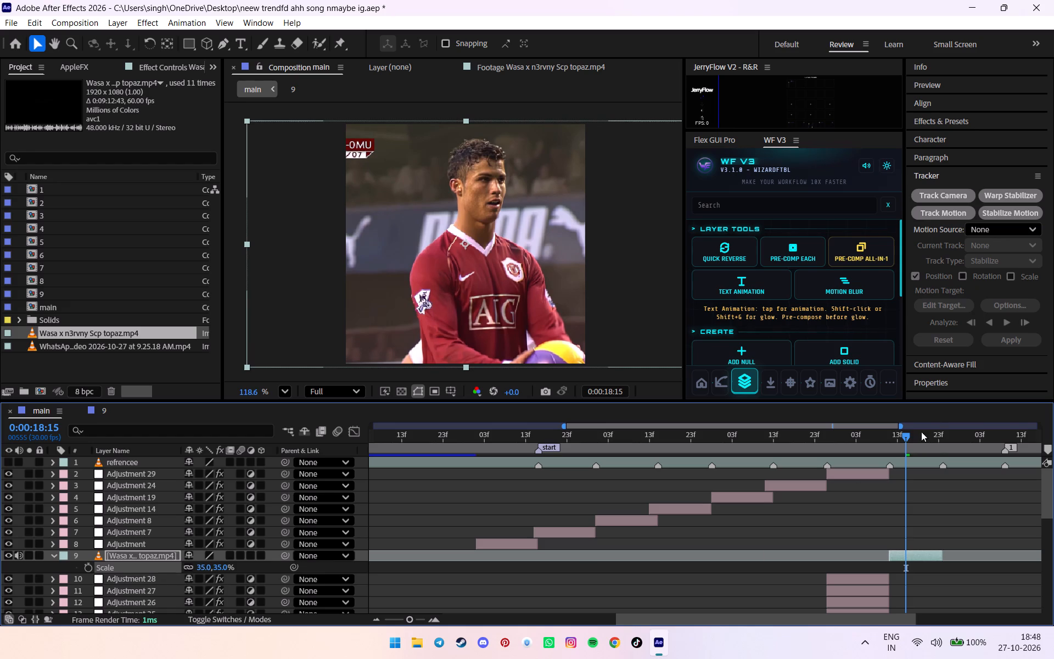
Extend the new footage layer's head to an earlier source moment, slide it to start at 0:00:18:11 and trim its end to 0:00:18:24.
left_click_drag(905, 444, 878, 445)
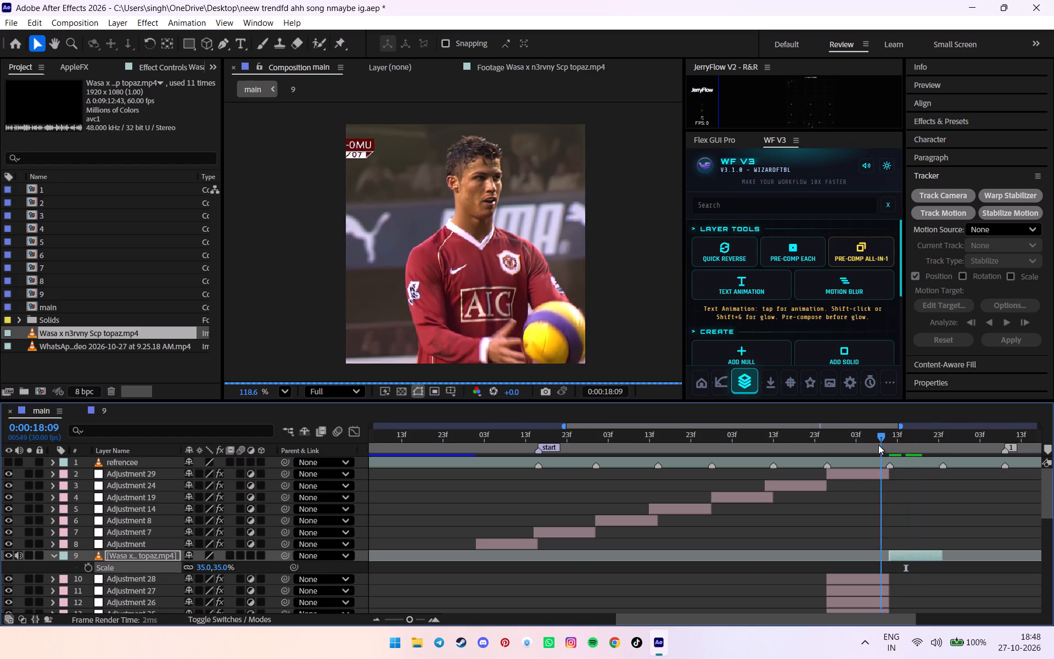
left_click_drag(878, 445, 888, 445)
left_click_drag(886, 555, 872, 555)
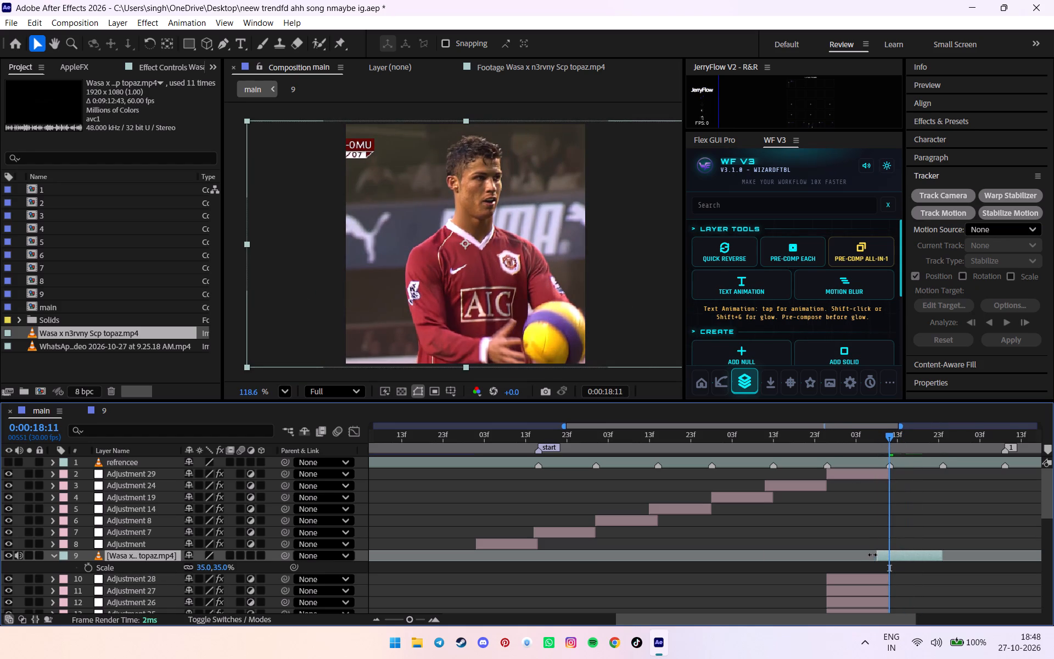
left_click_drag(872, 555, 867, 555)
left_click_drag(877, 554, 895, 554)
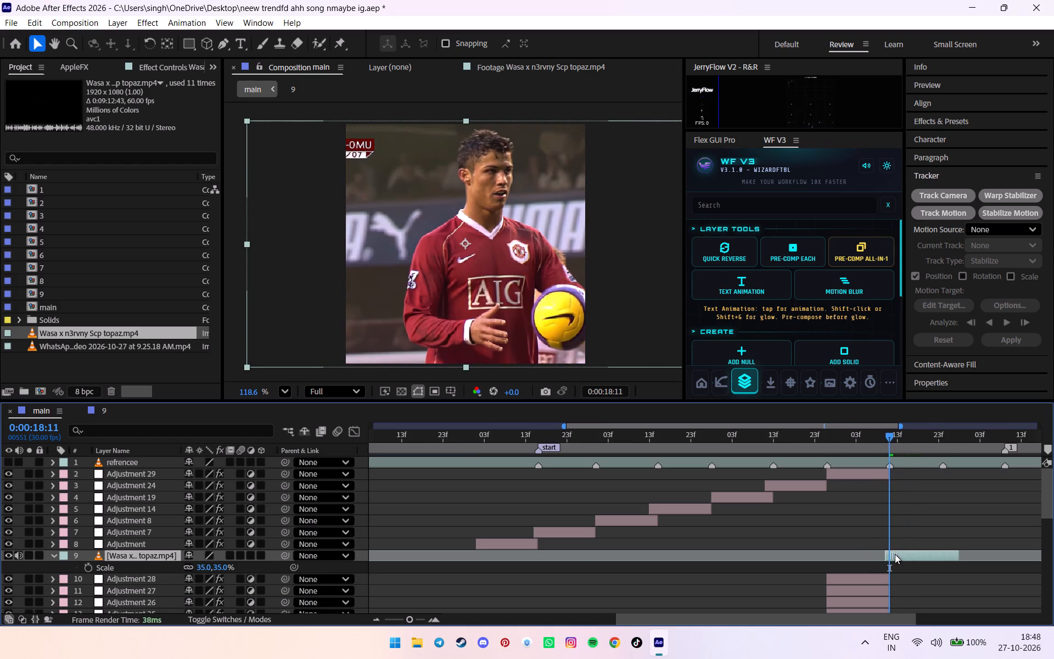
left_click_drag(895, 554, 897, 554)
scroll(927, 498, "down", 4)
left_click(942, 442)
scroll(942, 442, "up", 5)
left_click(945, 443)
left_click(945, 444)
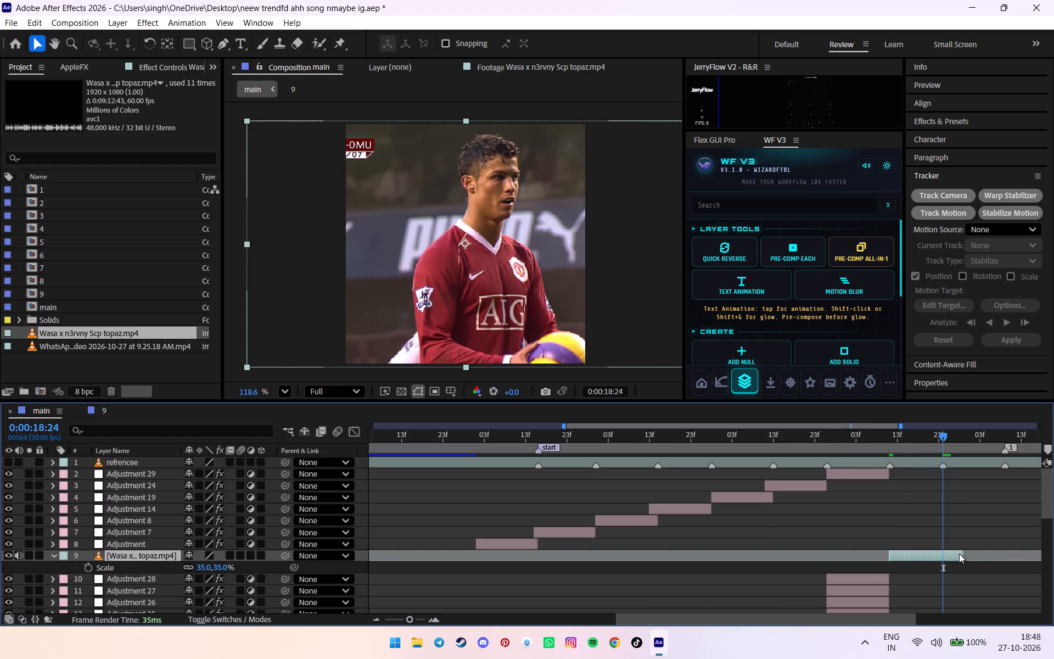
left_click_drag(960, 554, 939, 552)
Set the new footage layer's Position to 157, 184 to shift Ronaldo horizontally in the square frame.
left_click(919, 439)
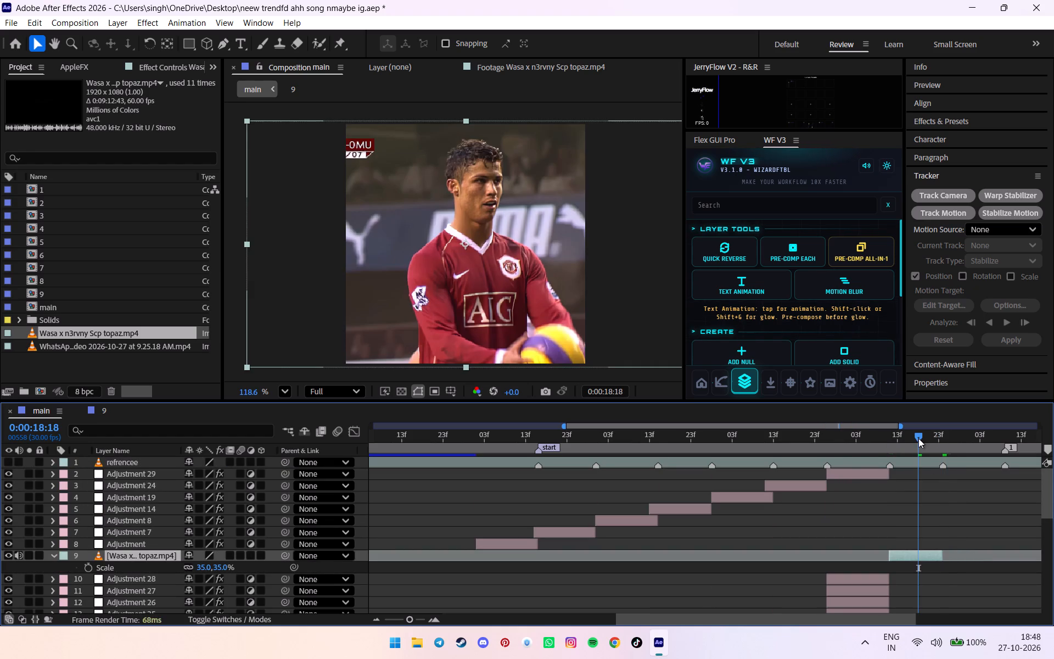
key("p")
left_click_drag(205, 567, 197, 567)
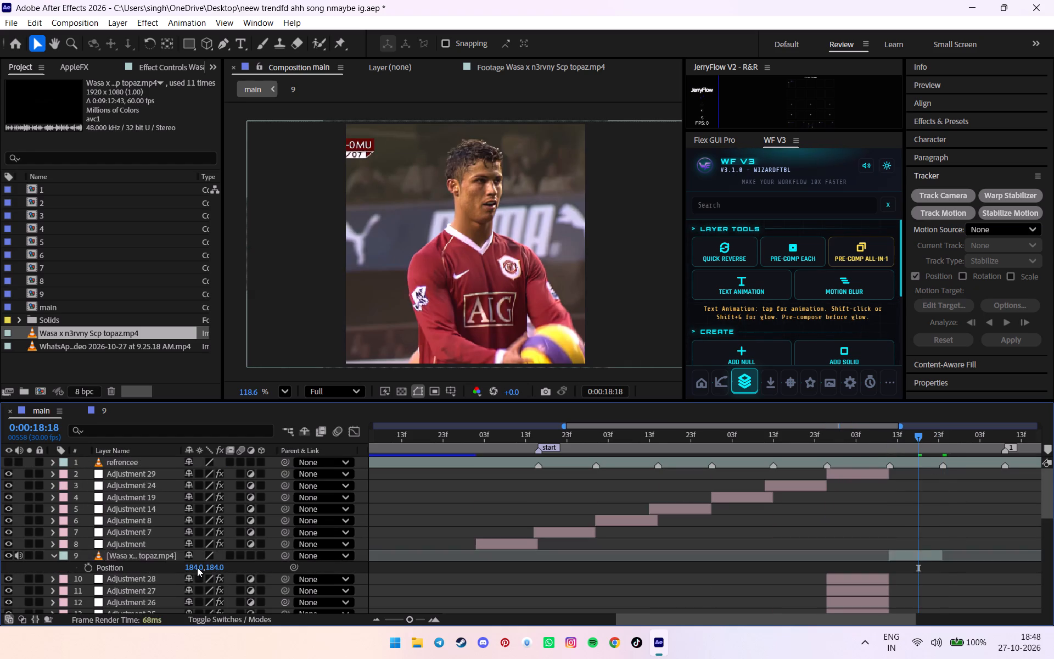
left_click_drag(197, 567, 185, 566)
left_click_drag(190, 569, 173, 571)
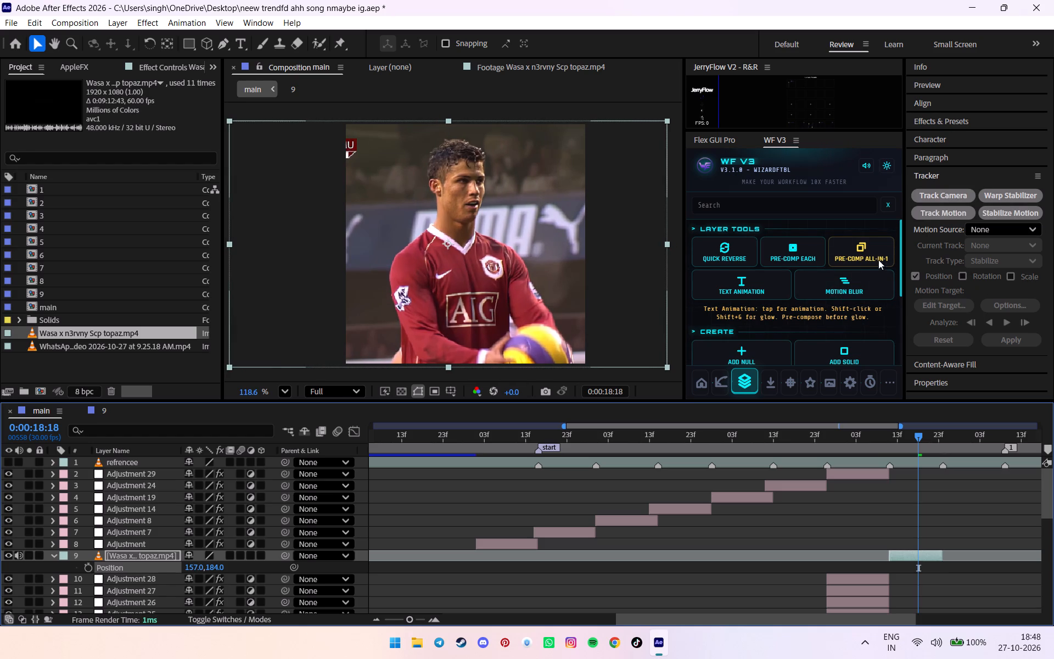
Pre-compose the new footage layer individually as clip 10.
left_click(795, 252)
Paste the Twixtor Pro speed ramp onto clip 10 at 0:00:18:11 and move its last Speed % keyframe to 0:00:18:24.
left_click(888, 444)
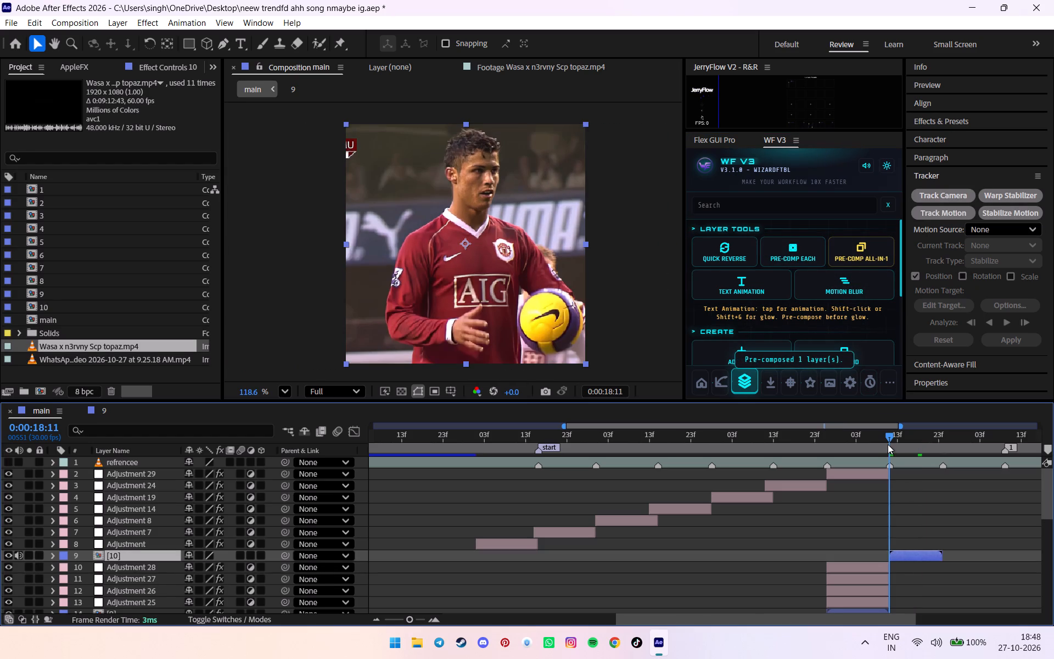
left_click(897, 558)
left_click(896, 555)
key("ctrl+v")
key("u")
scroll(923, 555, "down", 2)
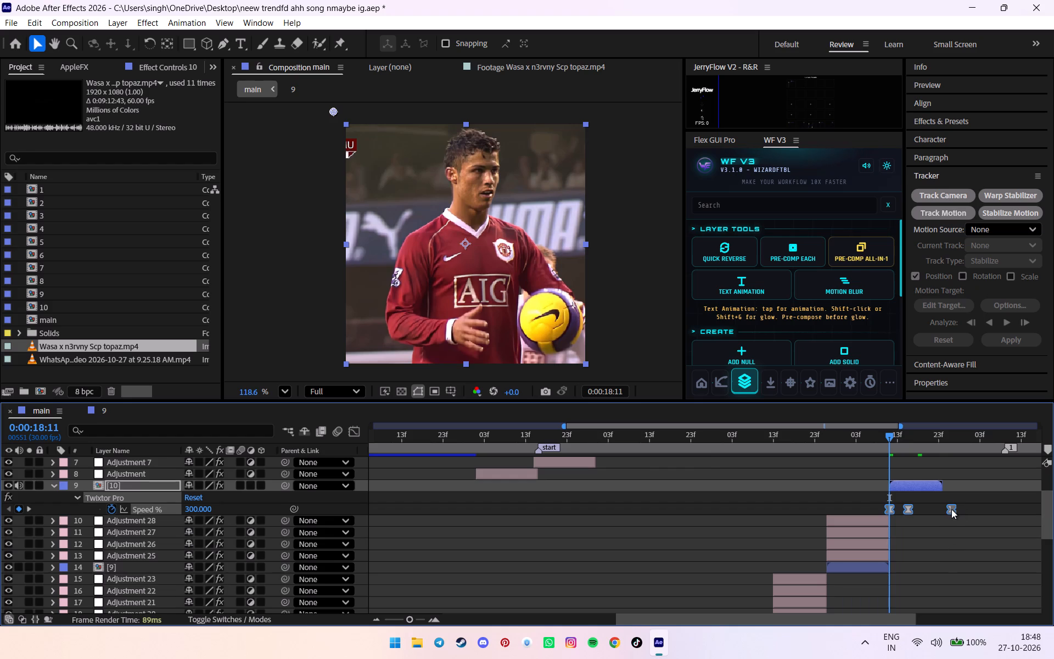
left_click_drag(950, 510, 941, 510, "alt")
scroll(941, 510, "up", 2, "alt")
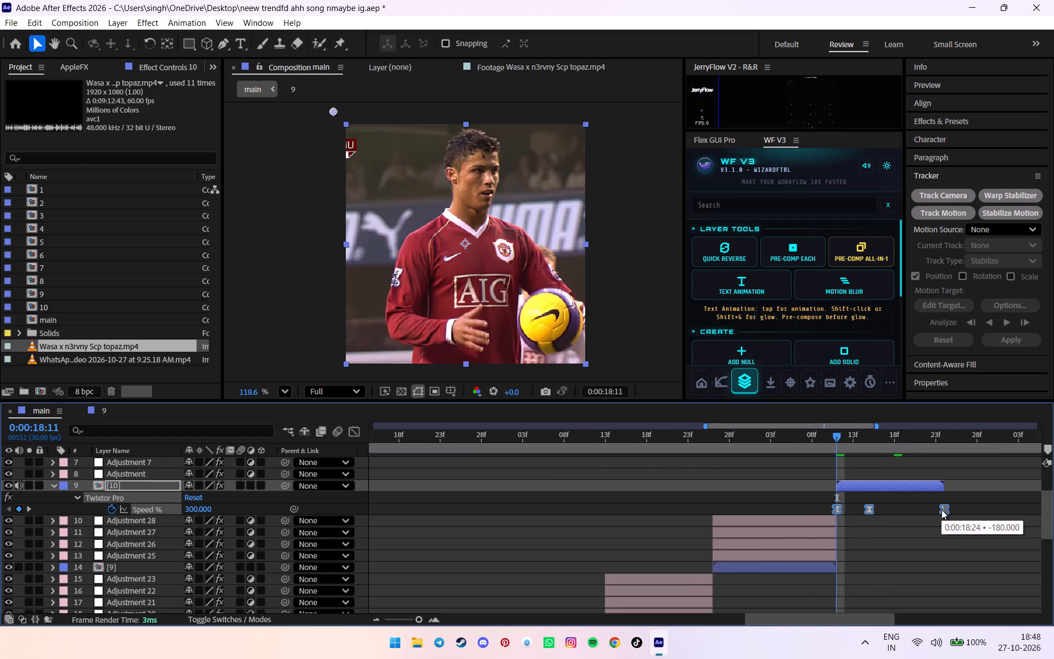
key("u")
Duplicate the four adjustment layers 25 to 28 above clip 9 and move the copies directly above clip 10 in the layer stack.
left_click(806, 528)
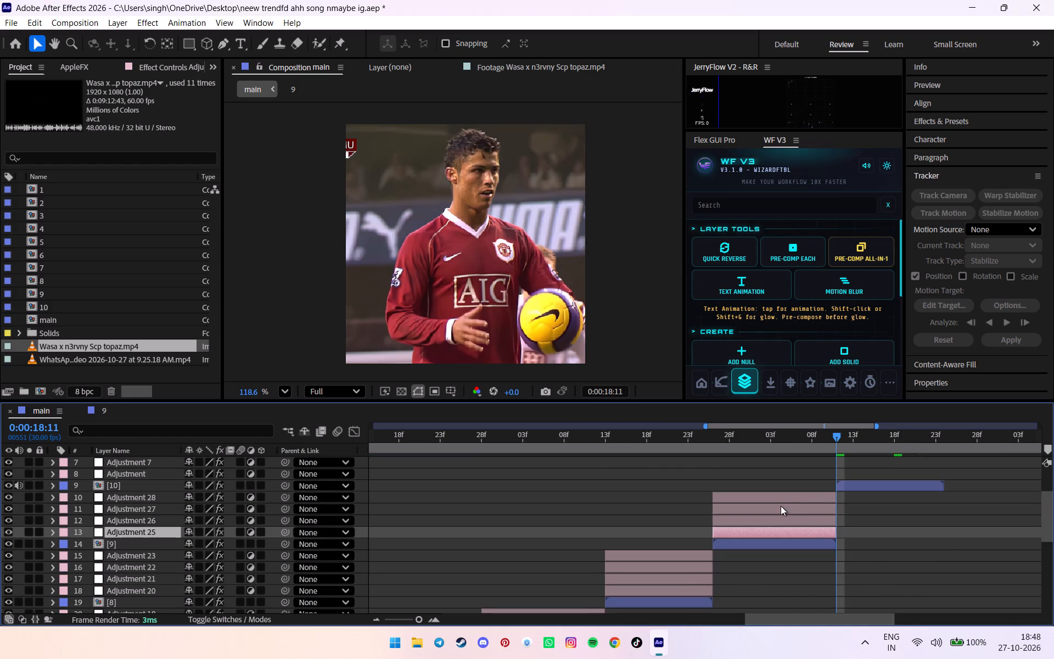
left_click(775, 501, "ctrl+shift")
key("ctrl+d")
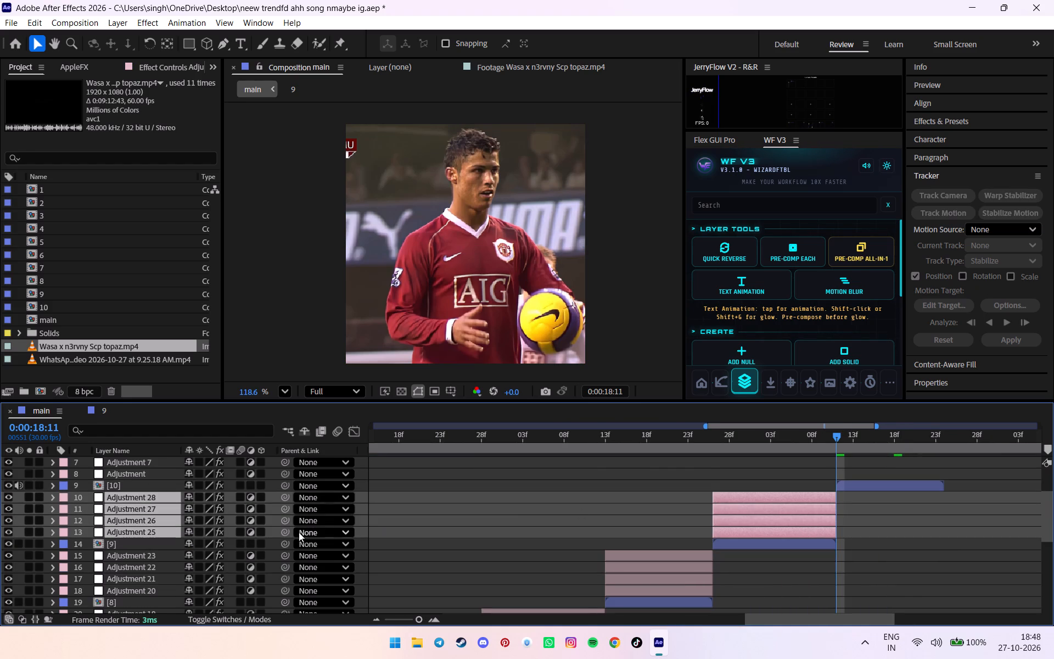
left_click_drag(149, 498, 146, 476)
Slide the four copied adjustment layers to start at 0:00:18:11 and trim their ends to 0:00:18:24, matching clip 10.
left_click_drag(789, 515, 789, 515)
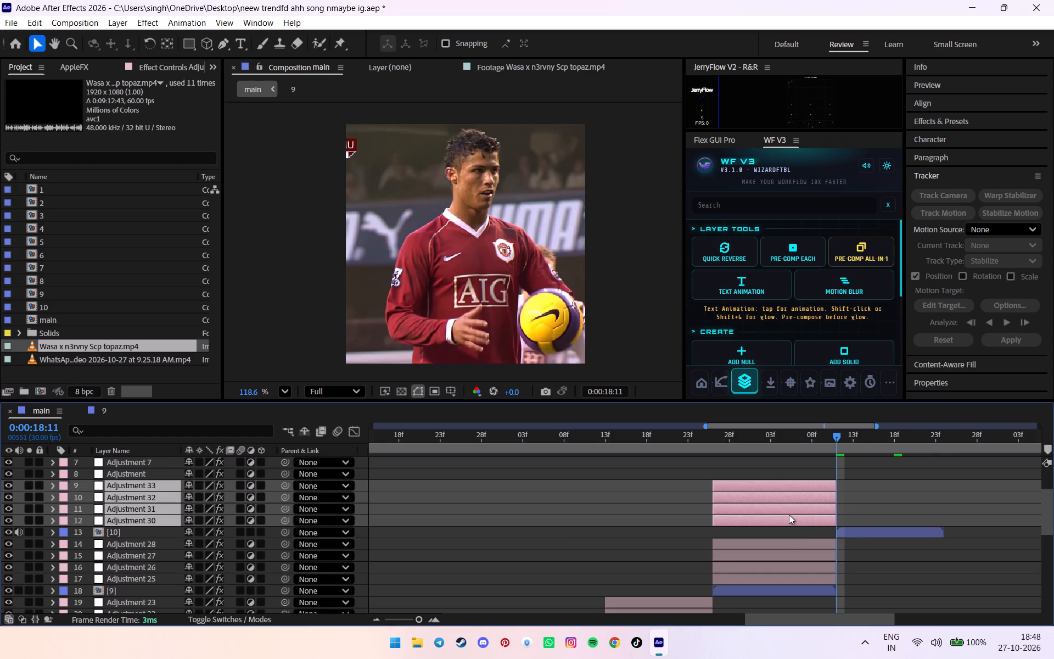
left_click_drag(789, 515, 879, 515)
left_click(778, 525)
left_click(778, 488, "ctrl+shift")
left_click_drag(771, 506, 888, 510)
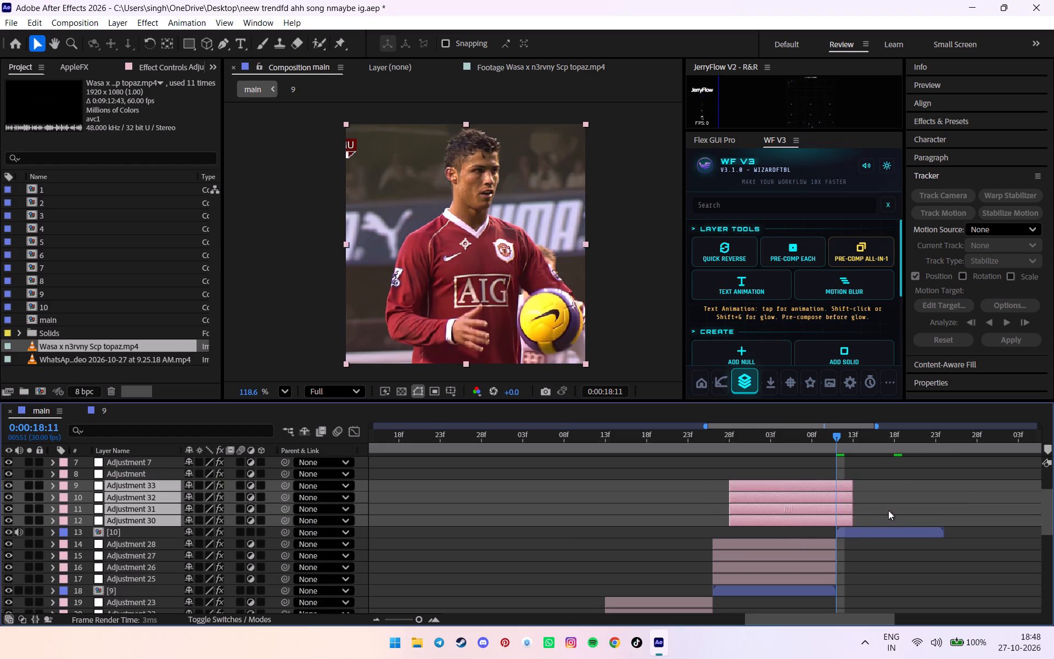
left_click_drag(888, 510, 898, 510)
left_click_drag(963, 518, 948, 518)
Reveal the keyframes of the four copied adjustment layers and pull them in towards clip 10's end at 0:00:18:24.
key("u")
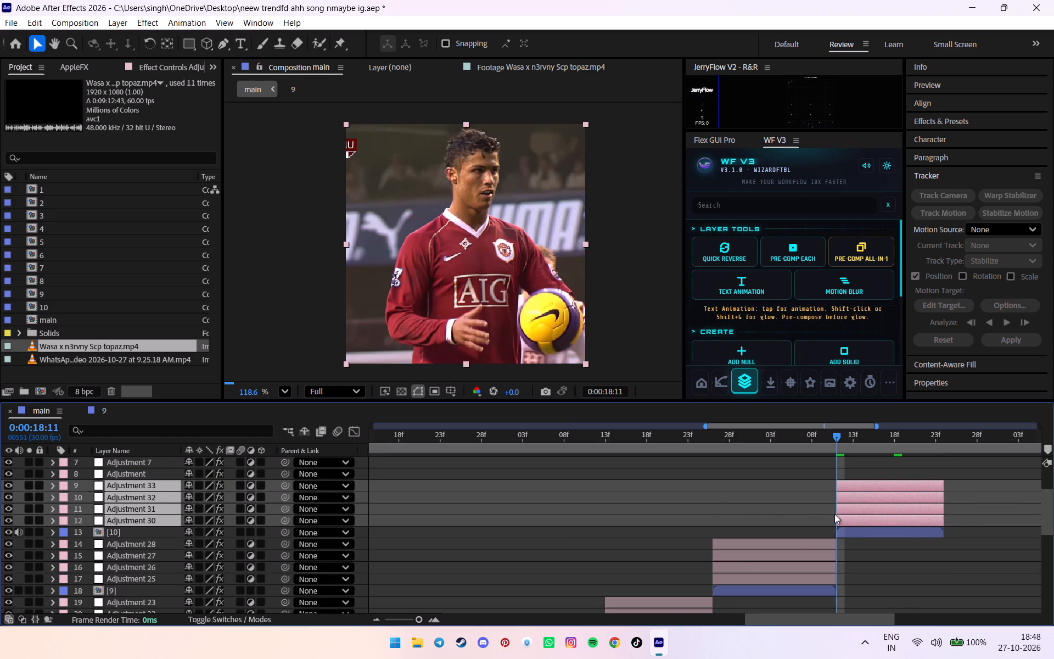
left_click_drag(787, 495, 1033, 635)
scroll(1013, 610, "up", 5)
scroll(955, 585, "down", 6, "alt")
left_click_drag(804, 544, 874, 652)
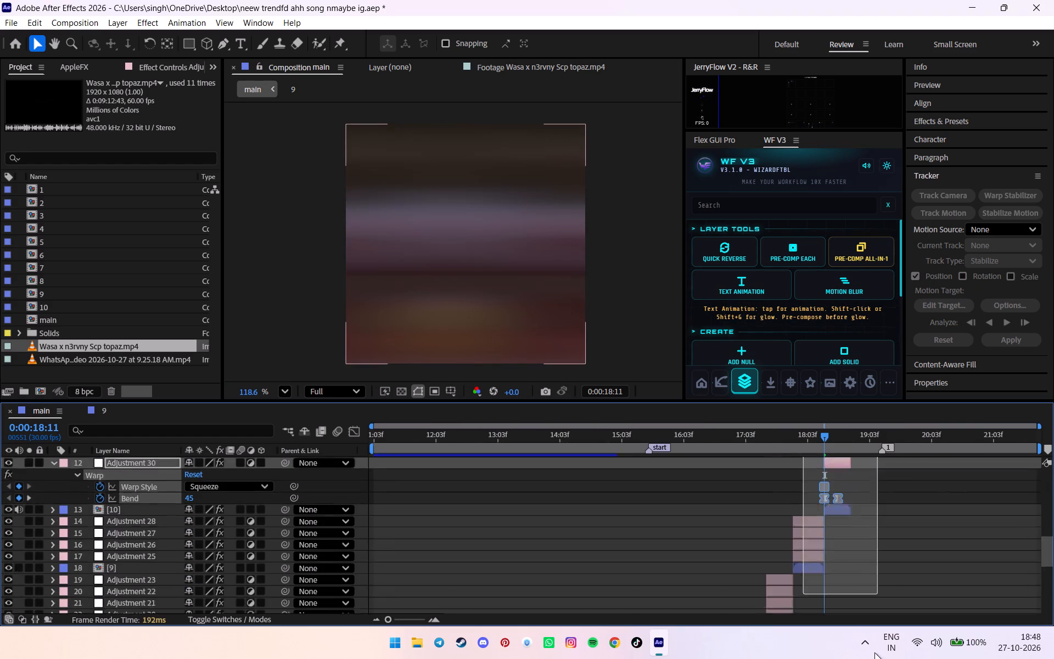
left_click_drag(874, 652, 871, 640)
scroll(835, 585, "up", 8)
scroll(851, 550, "up", 3, "alt")
scroll(865, 529, "up", 1)
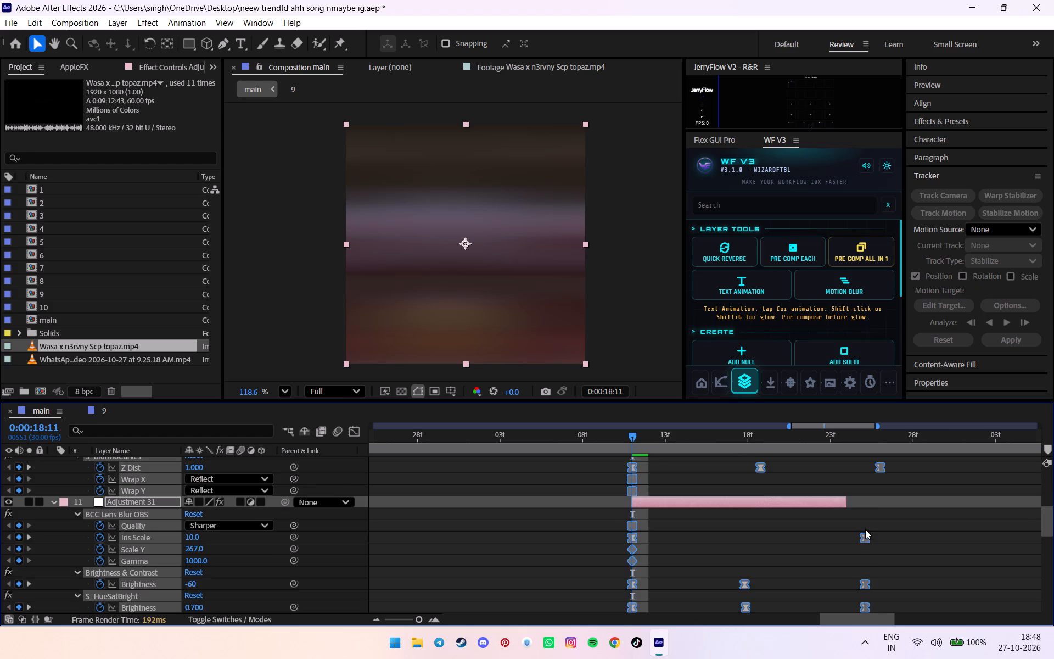
left_click_drag(879, 505, 854, 504, "alt")
scroll(852, 505, "up", 2)
key("u")
scroll(851, 496, "up", 5)
Duplicate Adjustment 29 and slide the copy over clip 10 so it ends at 0:00:18:24.
left_click(608, 472)
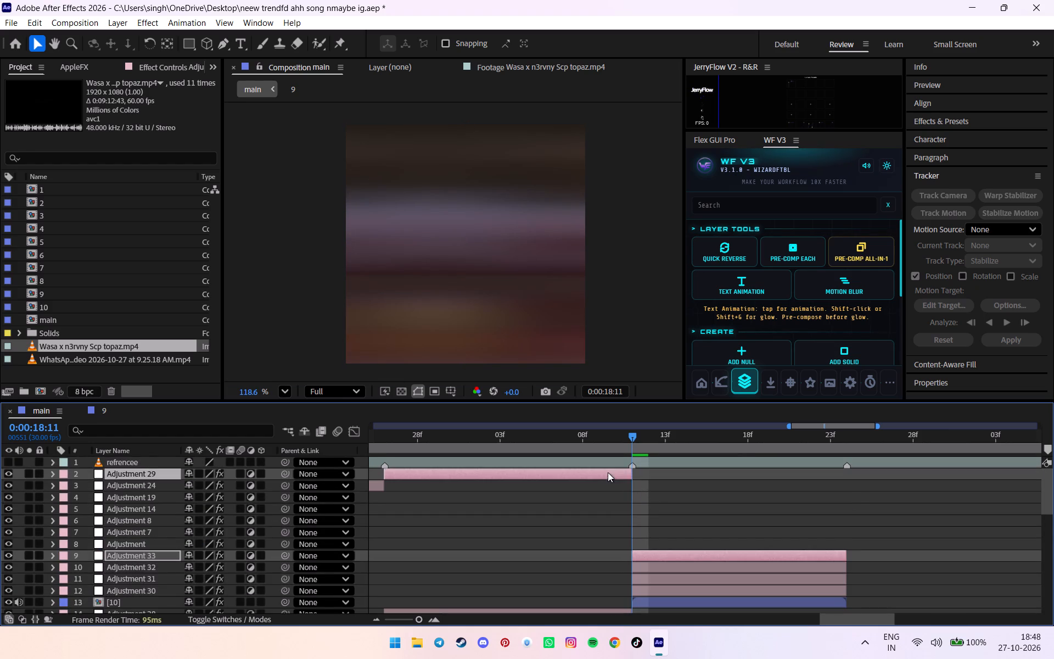
key("ctrl+d")
left_click_drag(592, 473, 804, 479)
scroll(804, 479, "down", 2, "alt")
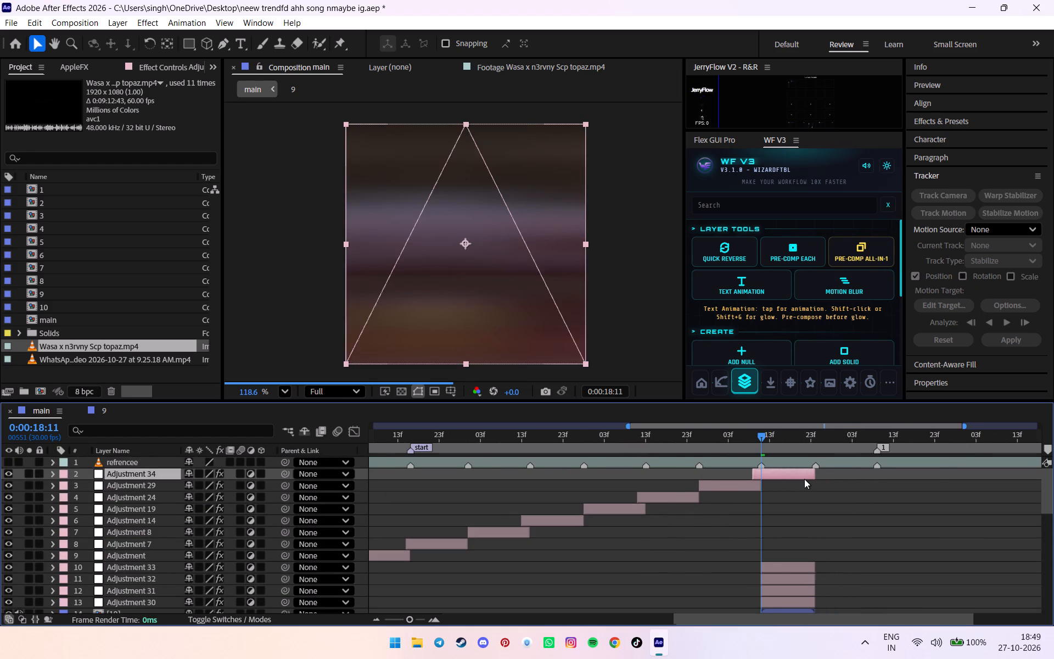
Save the project.
left_click(879, 487)
key("ctrl+s")
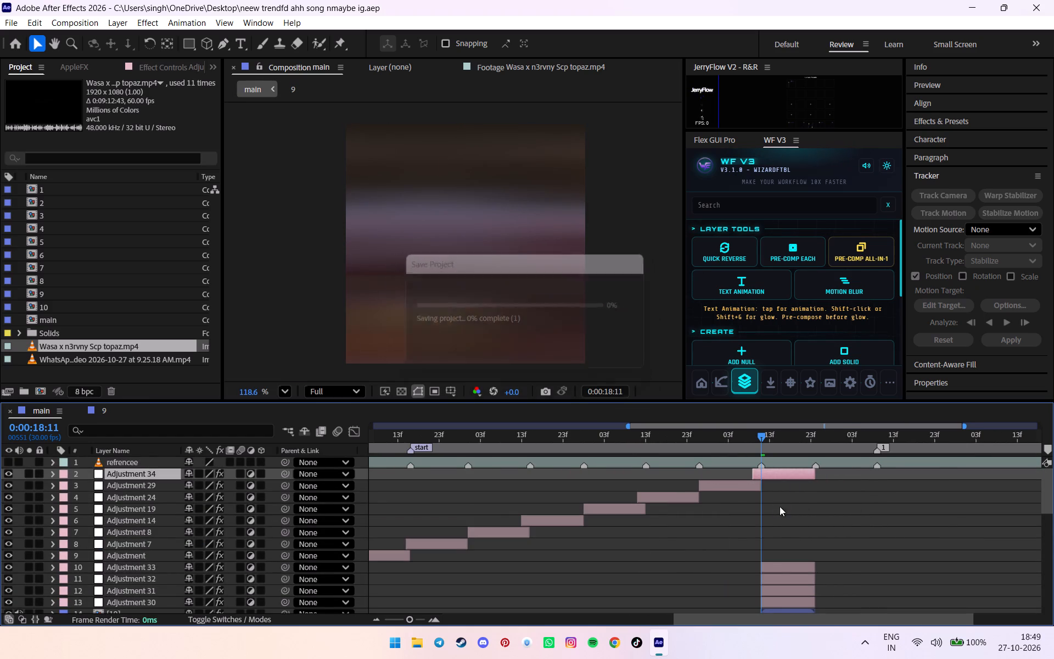
Lower the Center X value of S_BlurMoCurves on Adjustment 32 to adjust the zoom's centre over clip 10.
scroll(780, 506, "down", 3)
scroll(827, 505, "up", 1)
left_click_drag(764, 442, 781, 442)
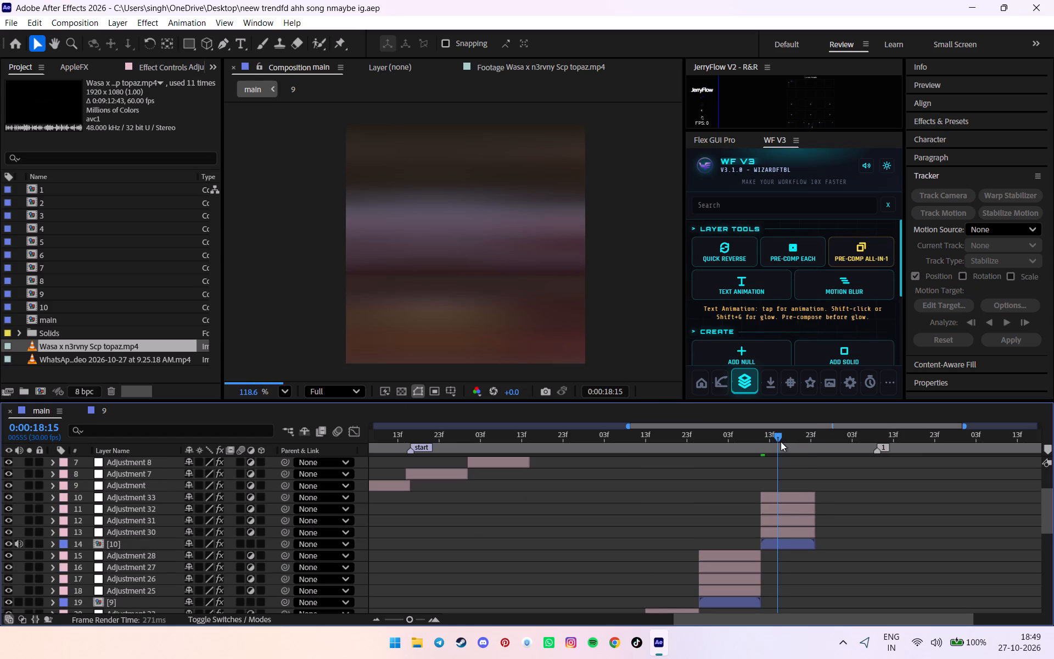
left_click_drag(781, 442, 781, 442)
left_click(792, 509)
left_click_drag(775, 448, 783, 448)
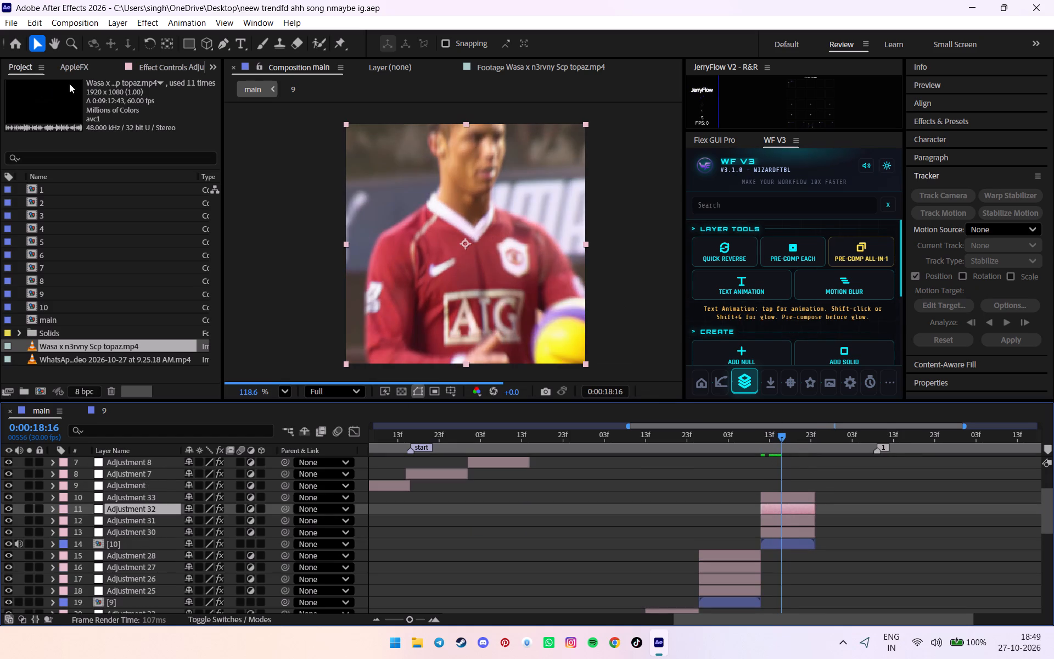
left_click(162, 72)
left_click_drag(175, 186, 103, 186)
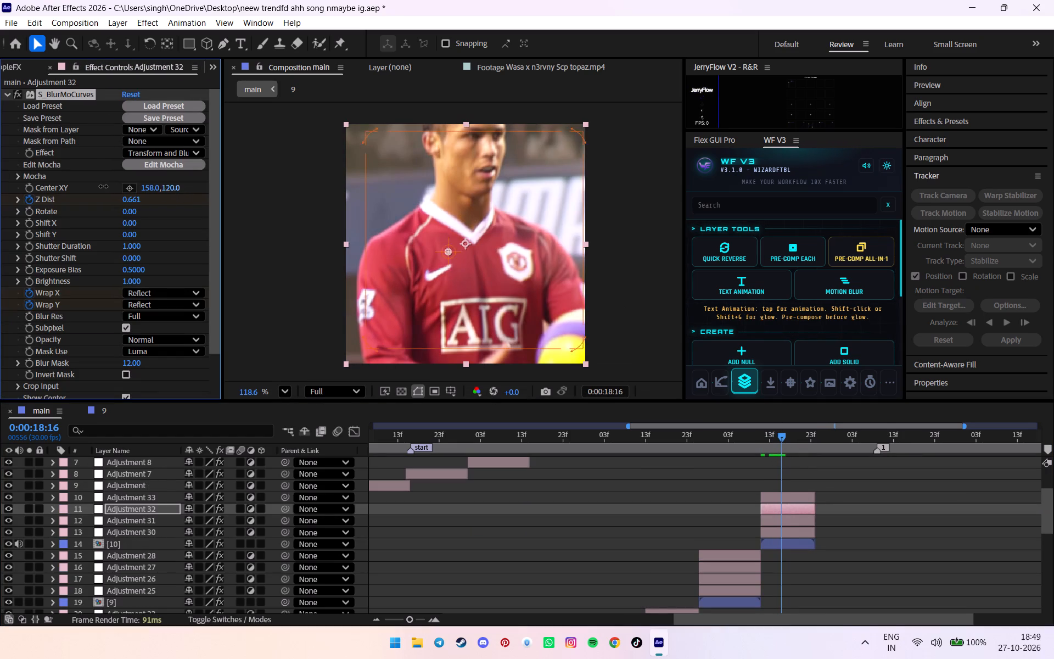
left_click_drag(103, 186, 65, 190)
left_click_drag(788, 435, 795, 433)
Open the clip 10 precomp and go to its first frame at 0:04:01:20.
left_click(794, 551)
double_click(786, 544)
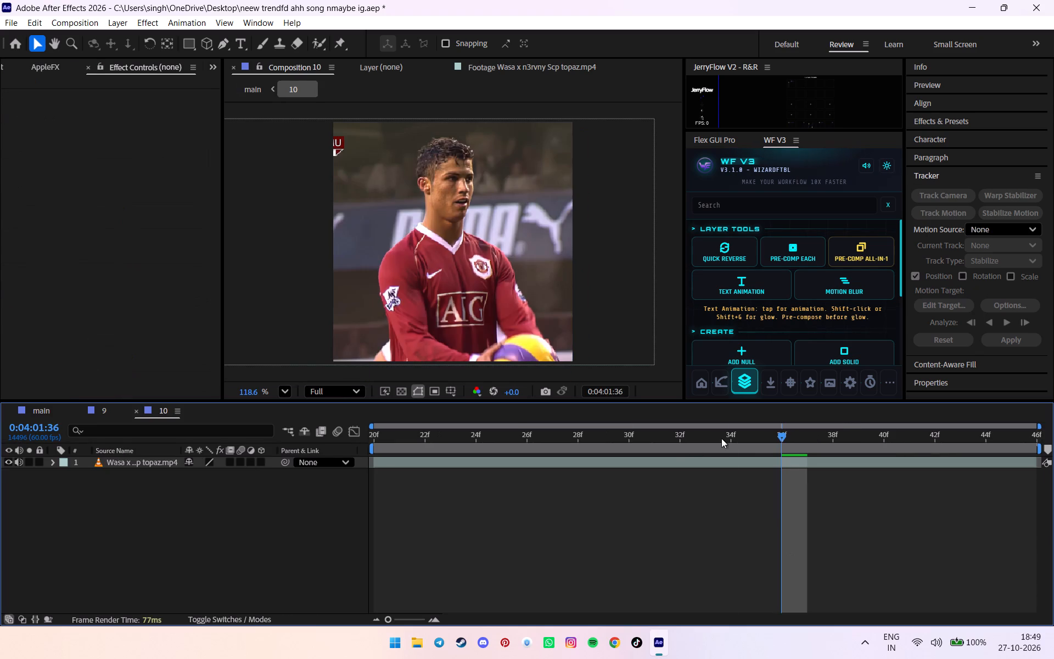
left_click_drag(721, 438, 373, 478)
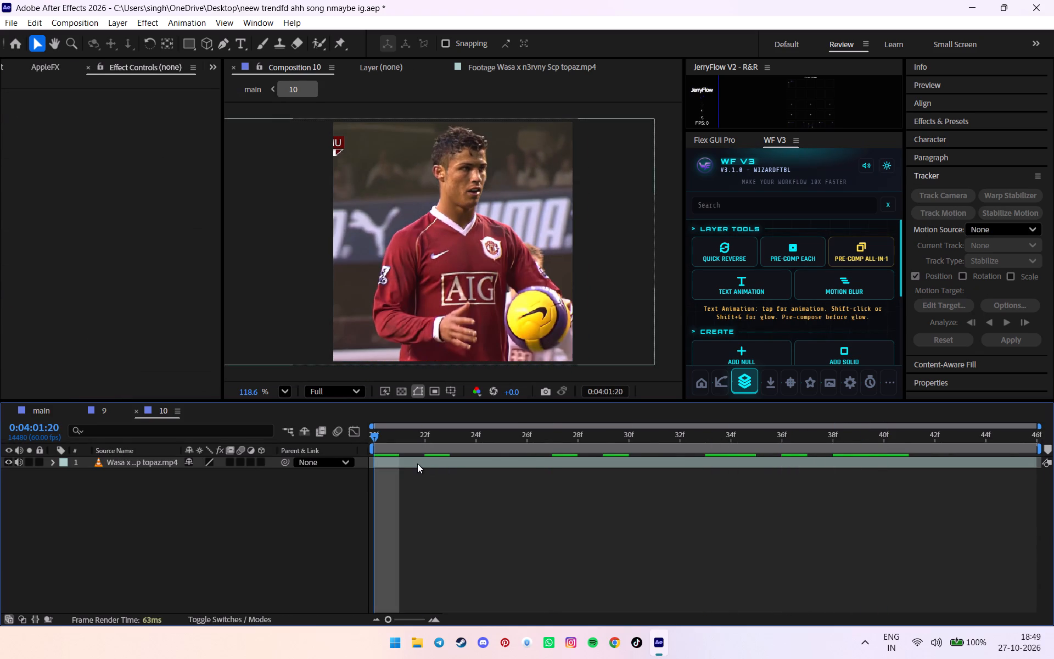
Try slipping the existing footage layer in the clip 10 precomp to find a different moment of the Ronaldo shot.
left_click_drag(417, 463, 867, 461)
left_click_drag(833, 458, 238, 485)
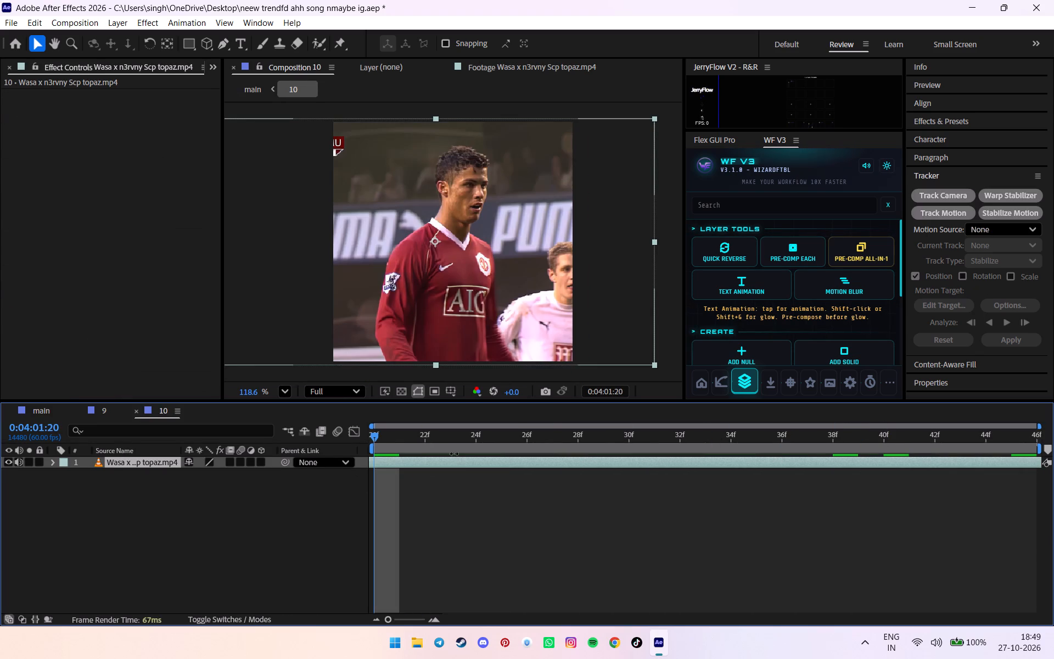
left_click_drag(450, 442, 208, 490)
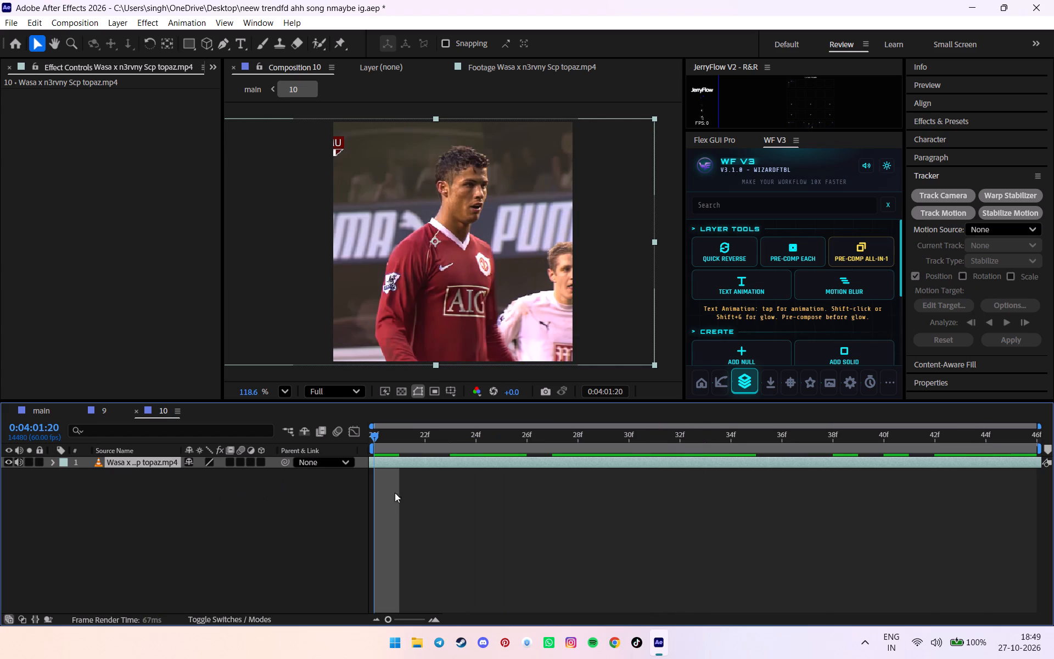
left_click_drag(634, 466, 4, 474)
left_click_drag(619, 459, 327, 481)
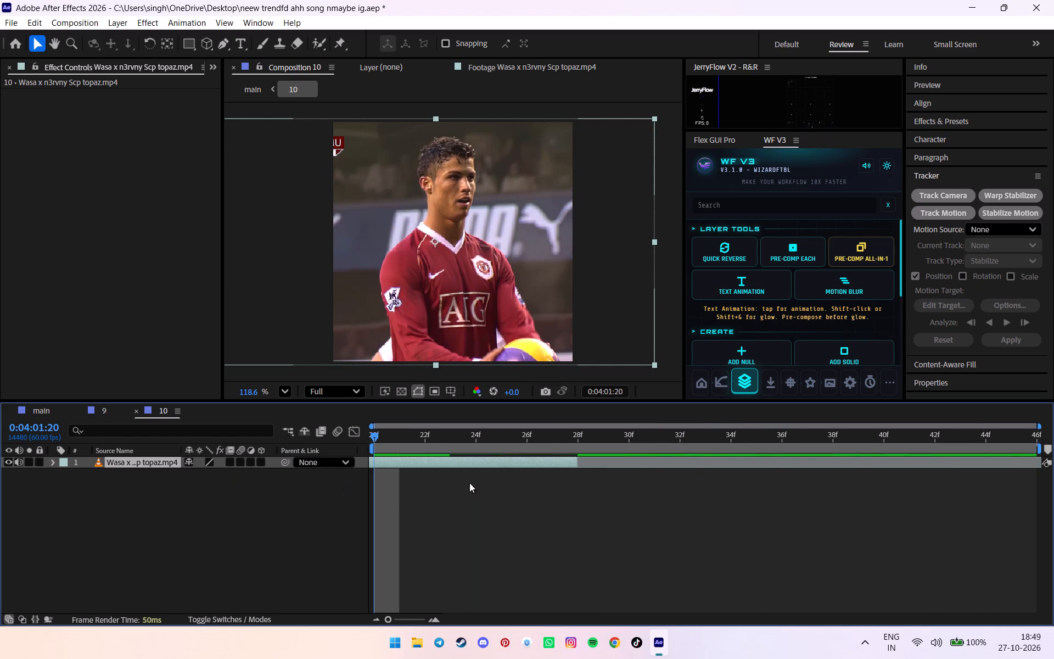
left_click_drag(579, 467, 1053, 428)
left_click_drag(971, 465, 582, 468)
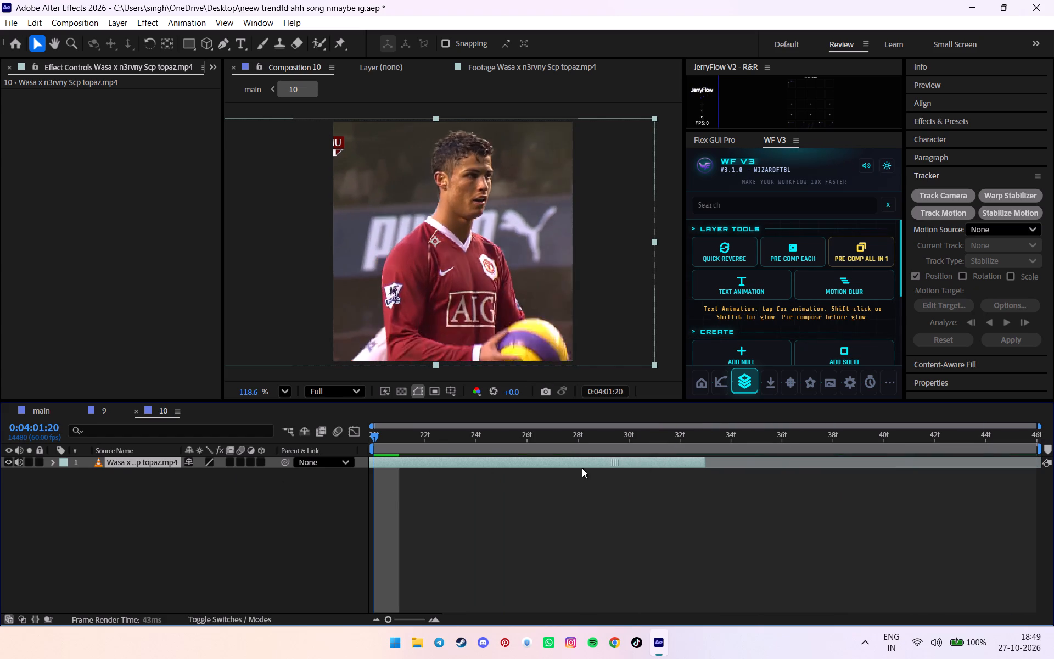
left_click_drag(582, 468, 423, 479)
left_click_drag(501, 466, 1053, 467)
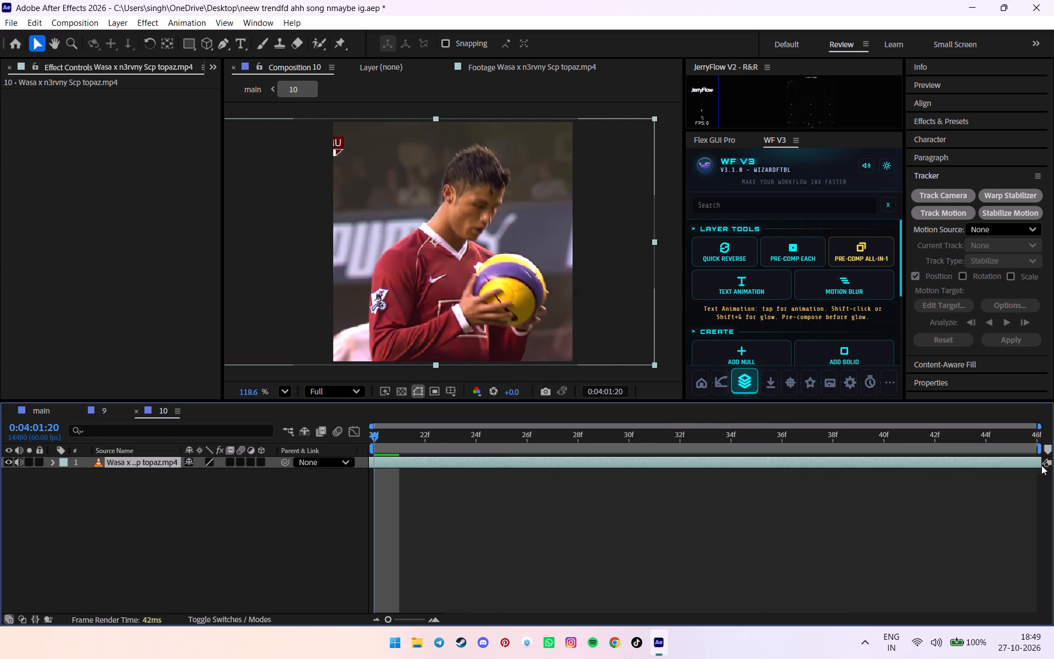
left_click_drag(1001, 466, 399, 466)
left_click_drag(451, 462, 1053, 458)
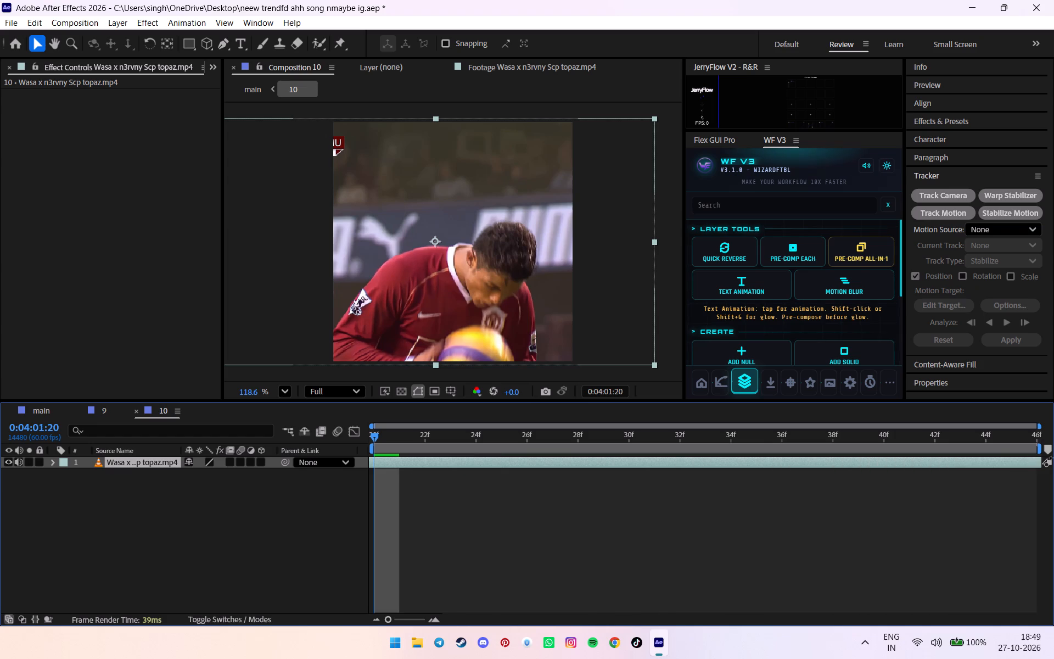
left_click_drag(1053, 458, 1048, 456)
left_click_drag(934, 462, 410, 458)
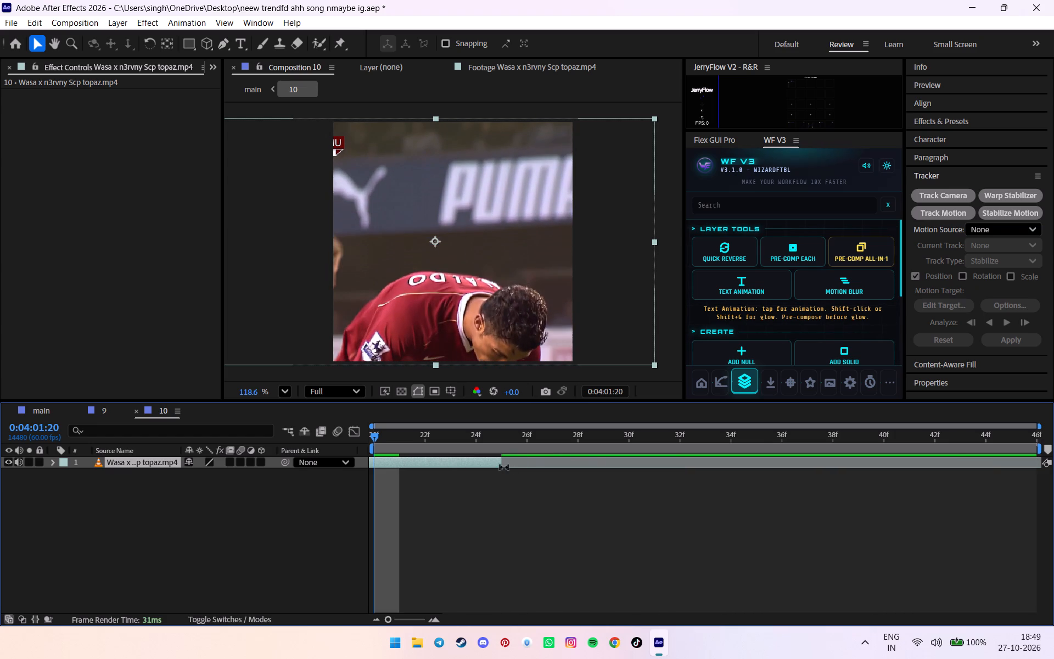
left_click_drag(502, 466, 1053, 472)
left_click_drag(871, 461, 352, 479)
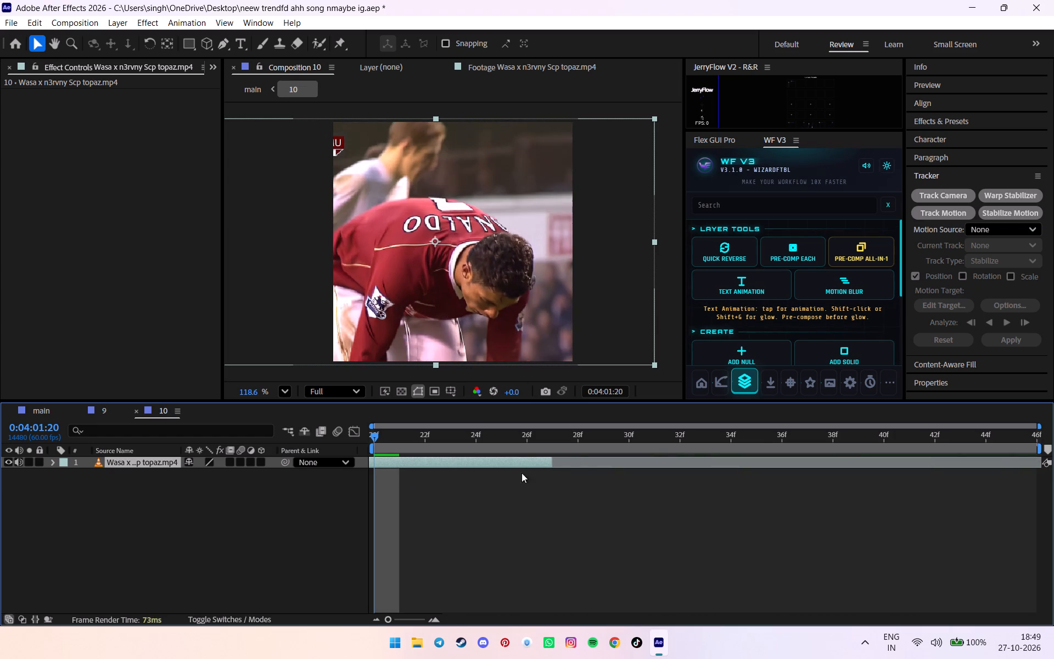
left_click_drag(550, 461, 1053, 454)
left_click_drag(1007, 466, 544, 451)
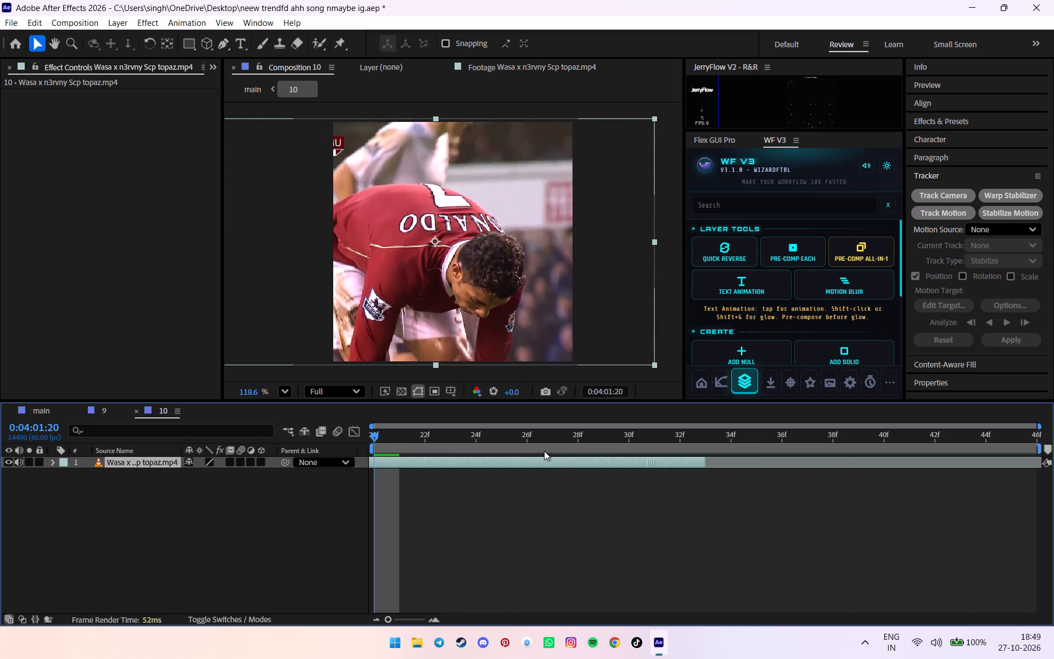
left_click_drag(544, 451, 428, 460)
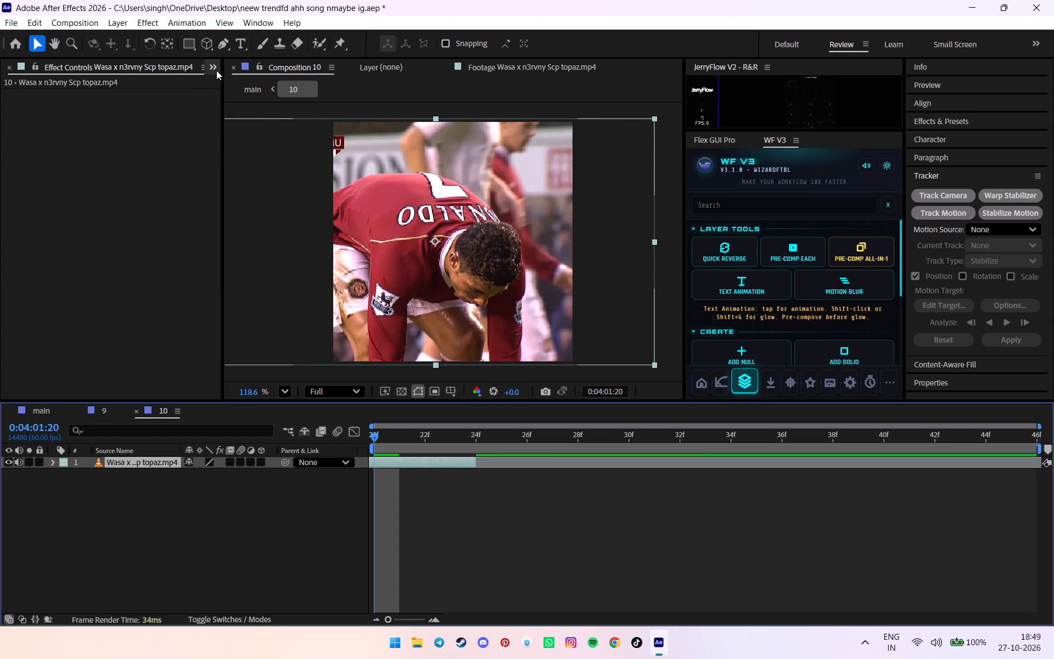
Set the Wasa x n3rvny source footage's in point to 0:04:13:52, add it above the old layer in comp 10, and hide the old layer.
left_click(216, 70)
left_click(227, 88)
double_click(79, 348)
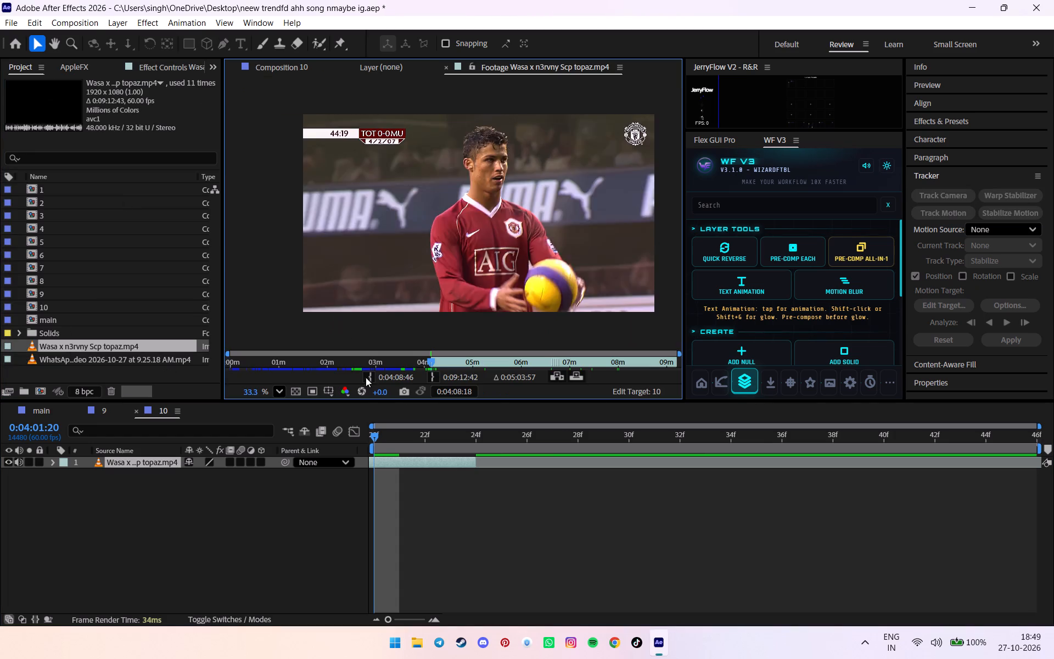
left_click(433, 363)
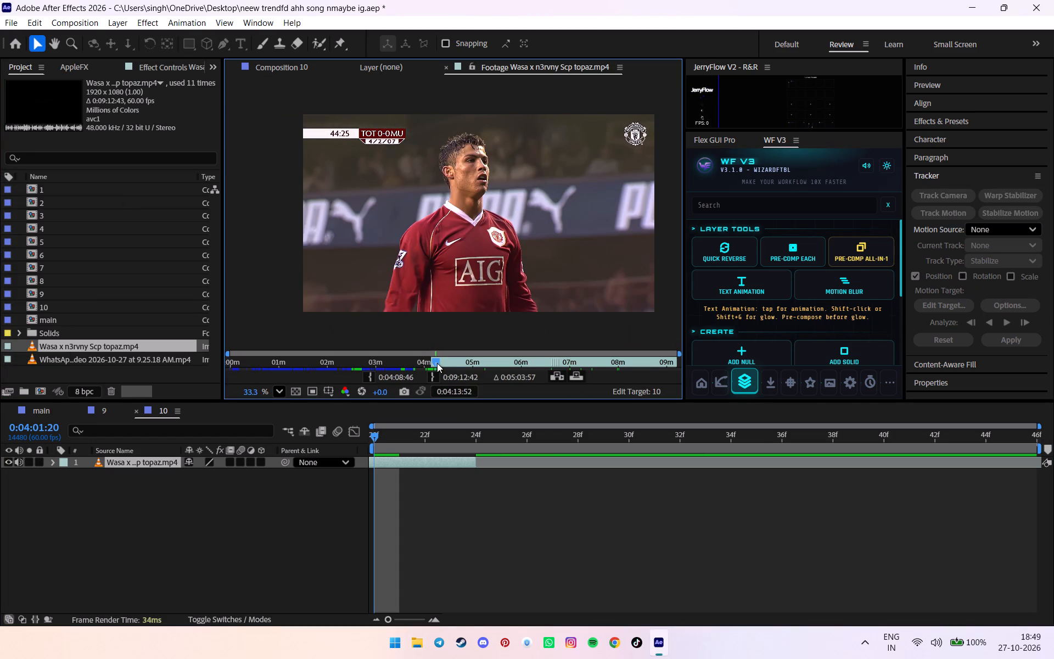
left_click(370, 373)
left_click_drag(56, 347, 94, 433)
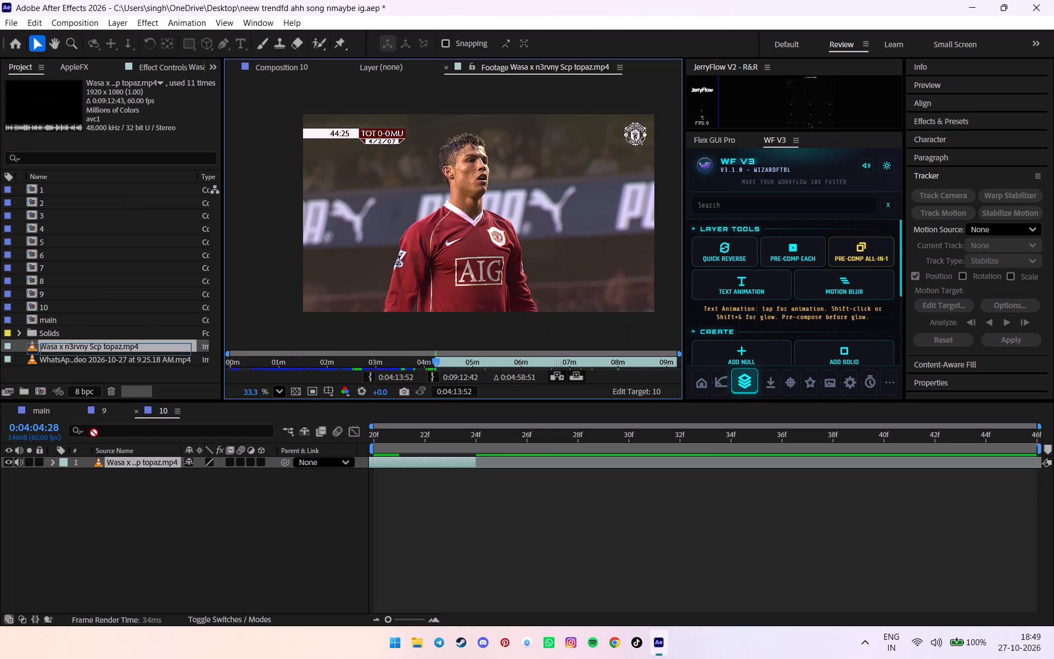
left_click_drag(94, 433, 108, 461)
left_click(7, 477)
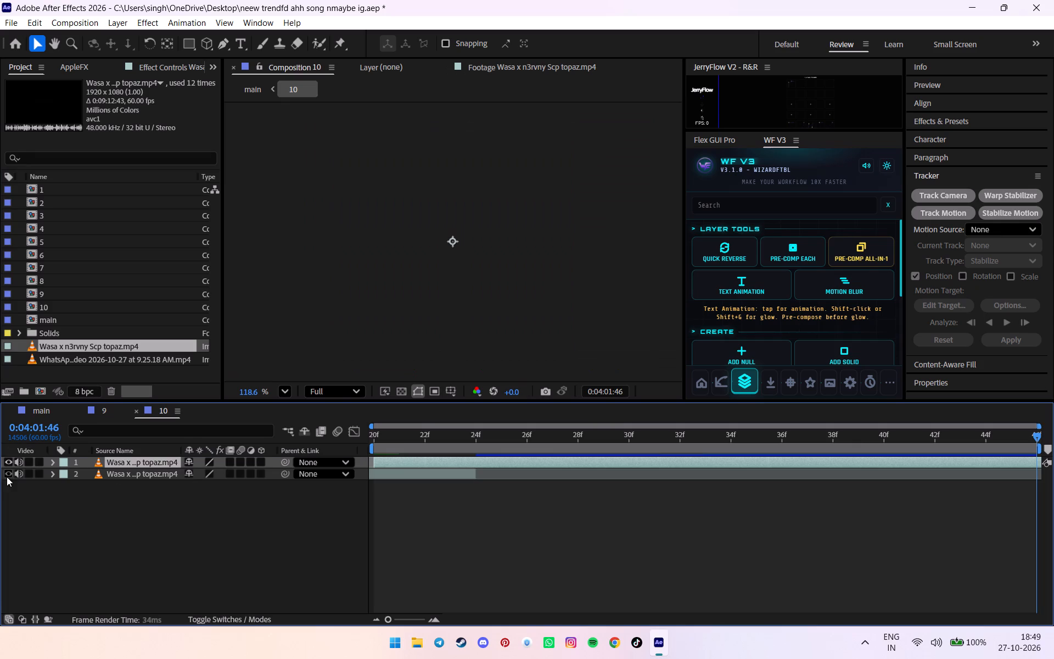
Go to 0:04:01:20 and scale the new footage layer to 34%.
left_click_drag(402, 444, 382, 450)
key("s")
left_click_drag(206, 476, 205, 476)
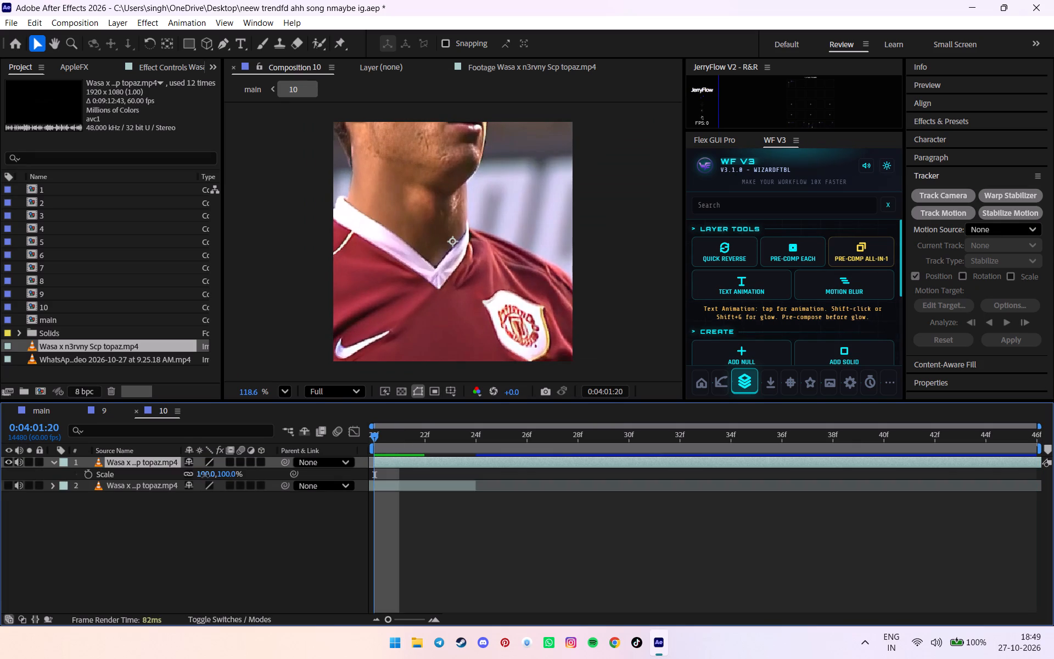
left_click_drag(205, 476, 160, 476)
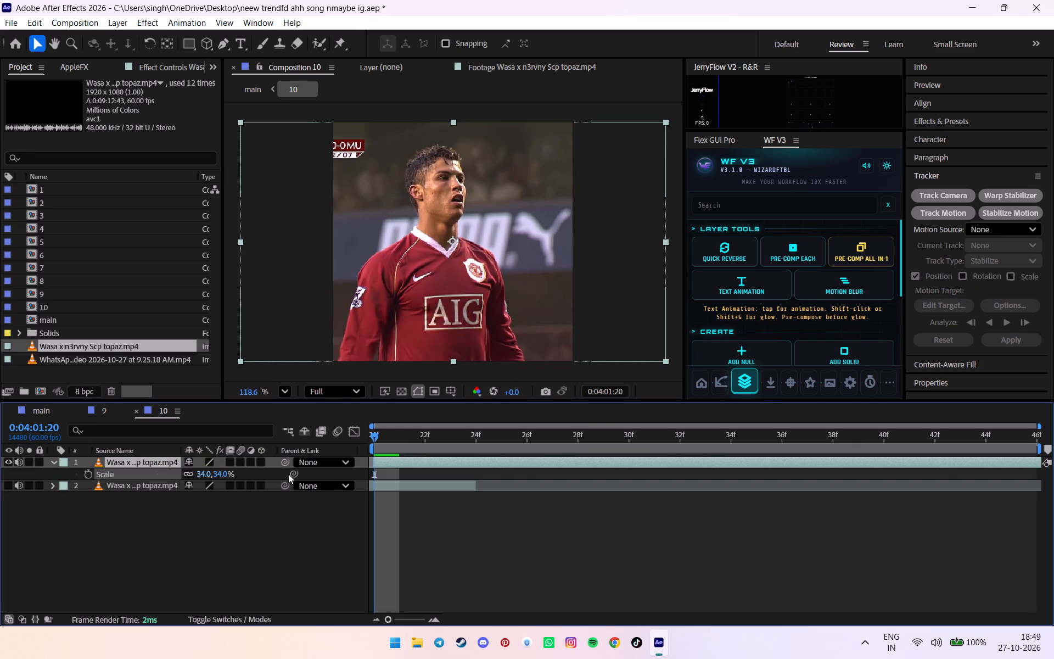
Scrub the new clip and slip its footage so the precomp starts on a slightly different moment of the shot.
left_click_drag(416, 441, 329, 470)
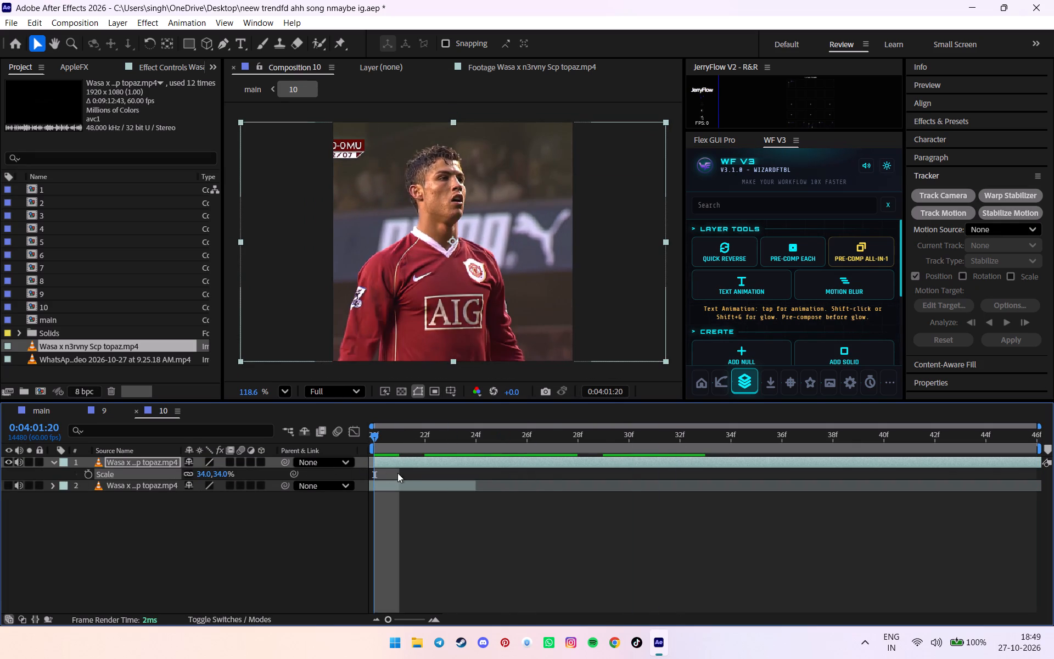
left_click_drag(393, 466, 625, 477)
left_click_drag(602, 467, 378, 462)
left_click_drag(397, 446, 489, 465)
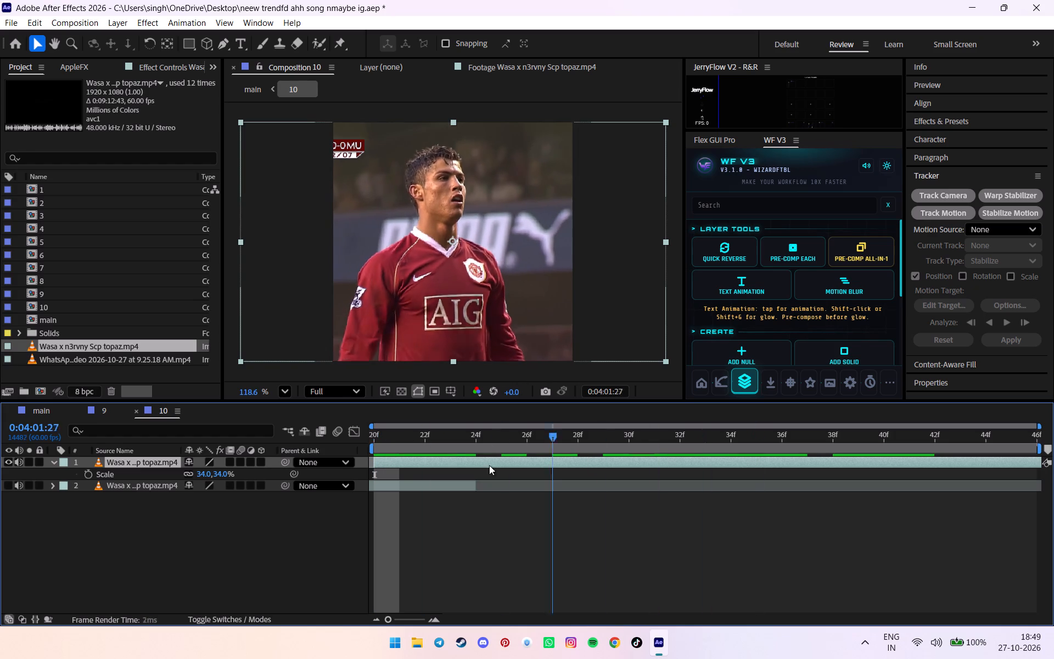
left_click_drag(489, 465, 302, 478)
Raise the new footage layer's Position X to shift the player slightly rightward in the frame.
key("p")
left_click_drag(199, 472, 205, 472)
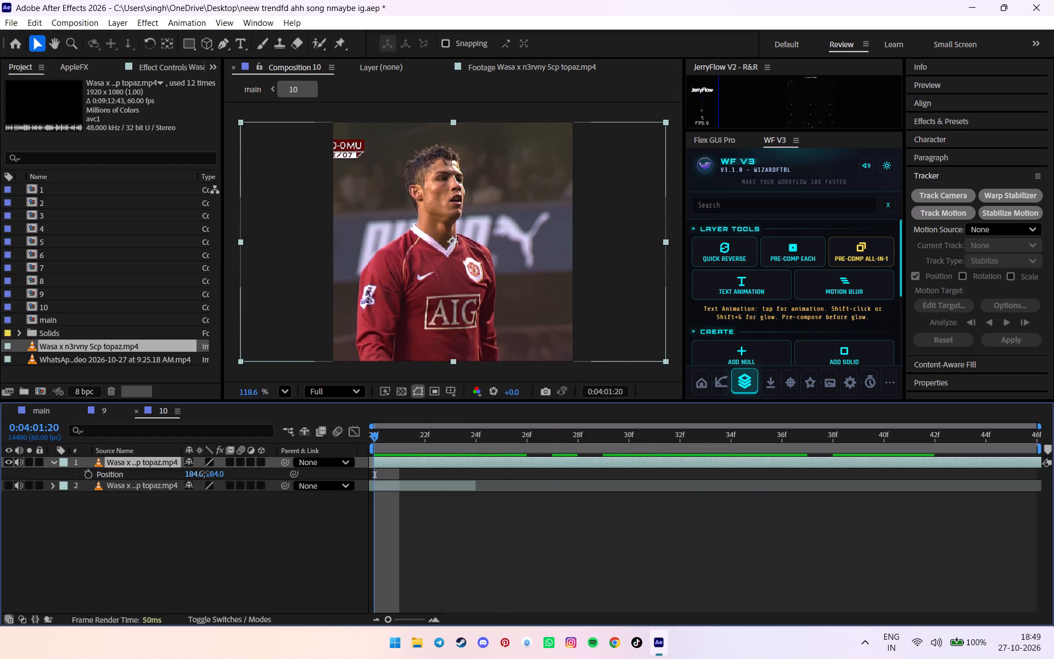
left_click_drag(205, 472, 215, 472)
In the main composition at 0:00:18:20, set the S_BlurMoCurves Center Y value on Adjustment 32 to 103.
left_click(44, 417)
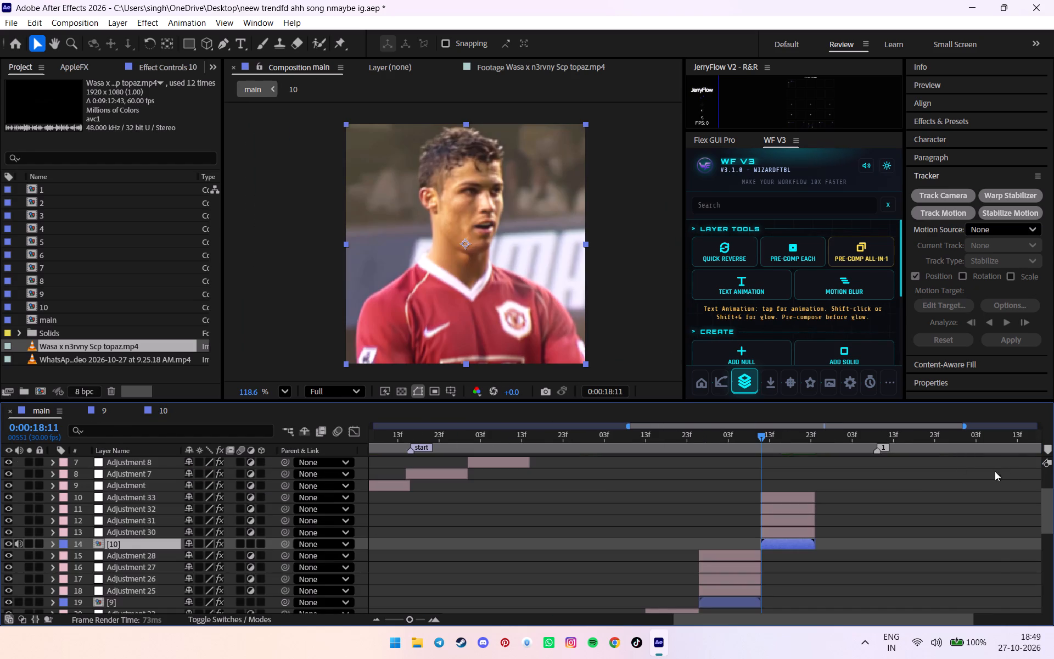
scroll(760, 454, "up", 1, "alt")
scroll(783, 434, "up", 1)
left_click_drag(776, 432, 782, 432)
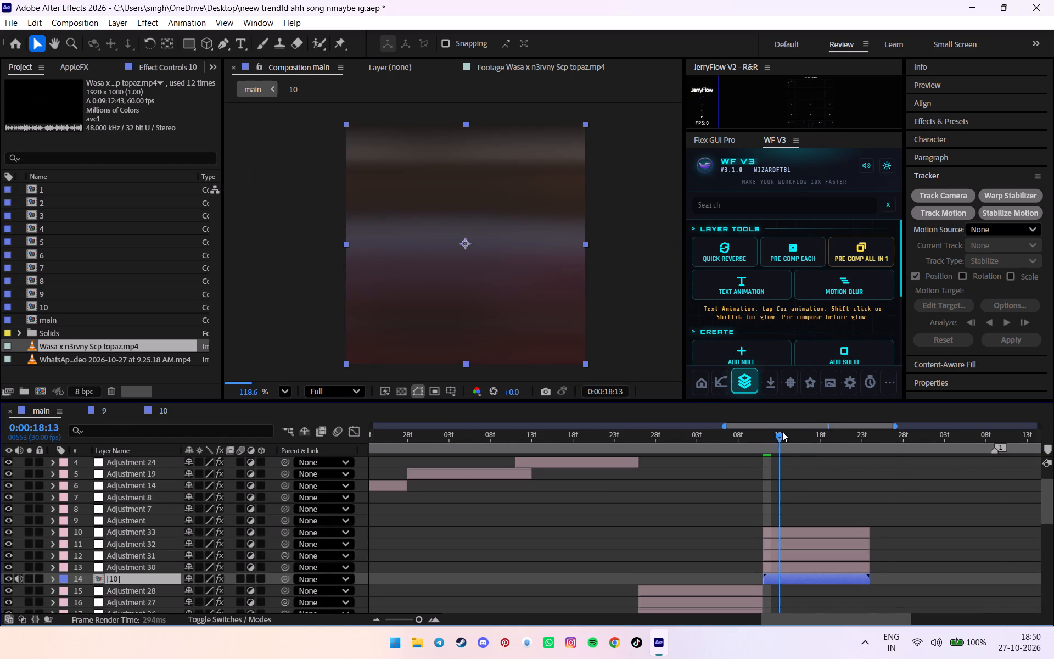
left_click_drag(782, 432, 783, 432)
scroll(783, 432, "up", 4)
left_click_drag(783, 432, 836, 437)
left_click(827, 577)
left_click(165, 60)
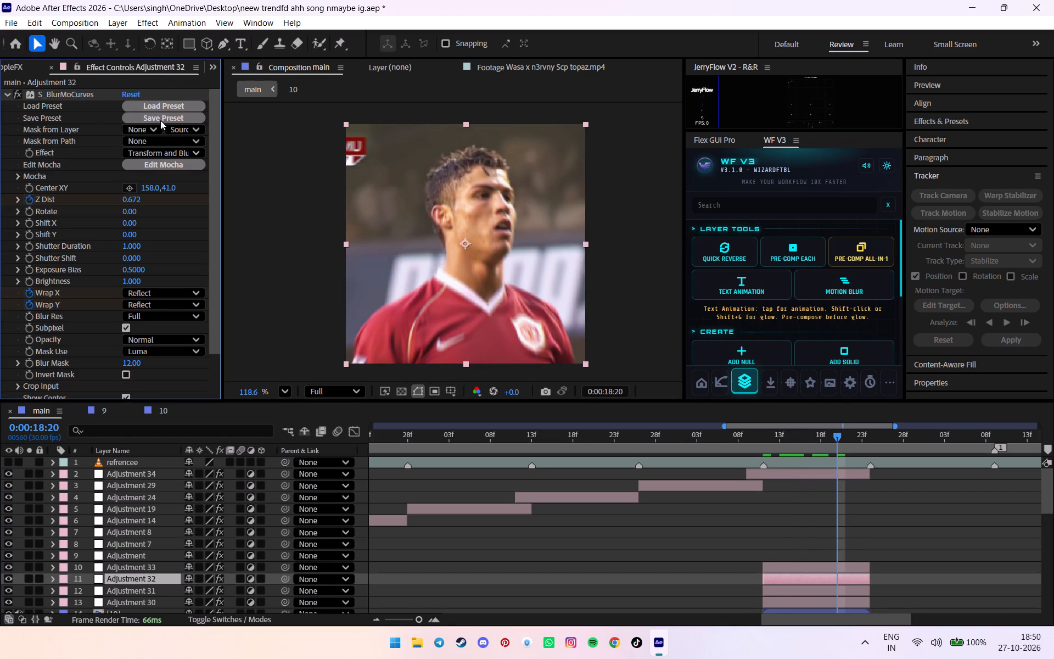
left_click_drag(166, 189, 206, 192)
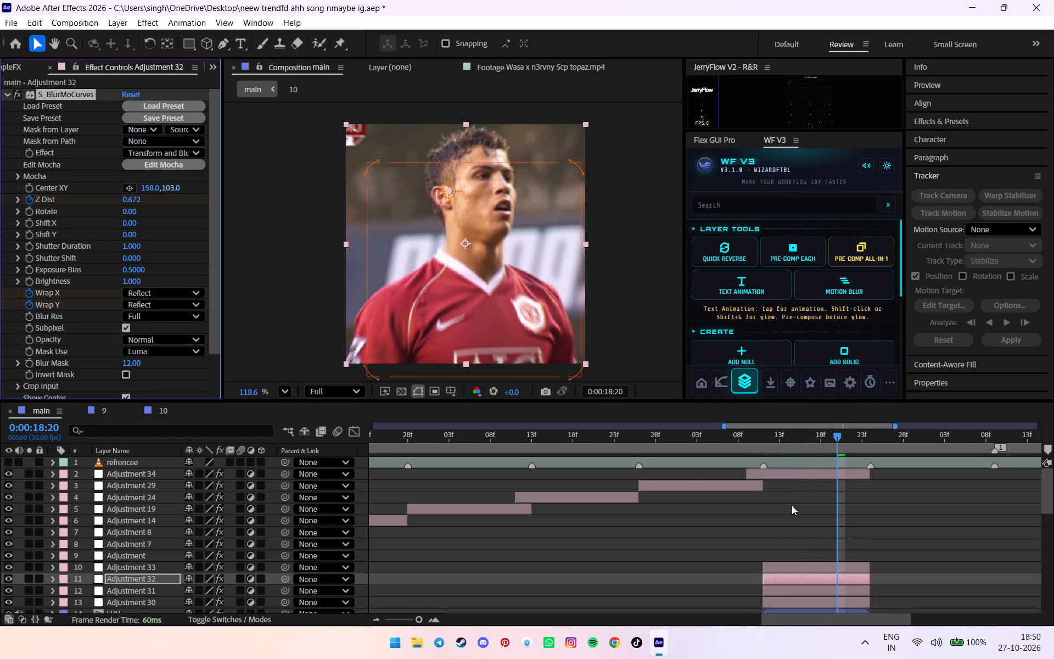
Save the project.
key("ctrl+s")
Play back the main composition to review the clip sequence and the transition into clip 10, saving the project along the way.
scroll(863, 463, "down", 1, "alt")
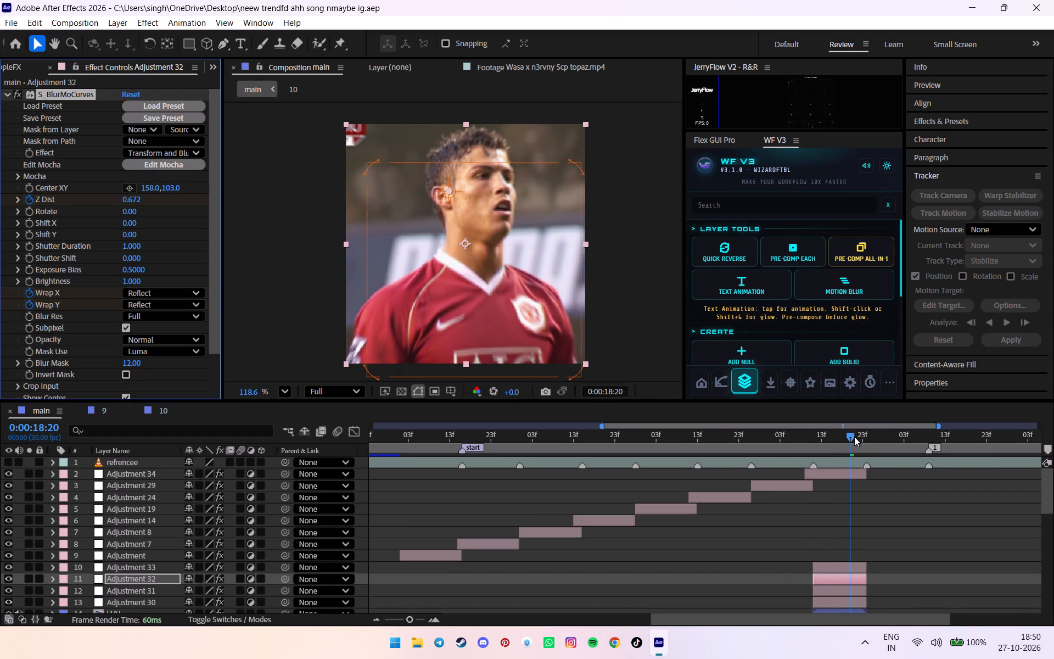
key("space")
left_click(888, 487)
key("ctrl+s")
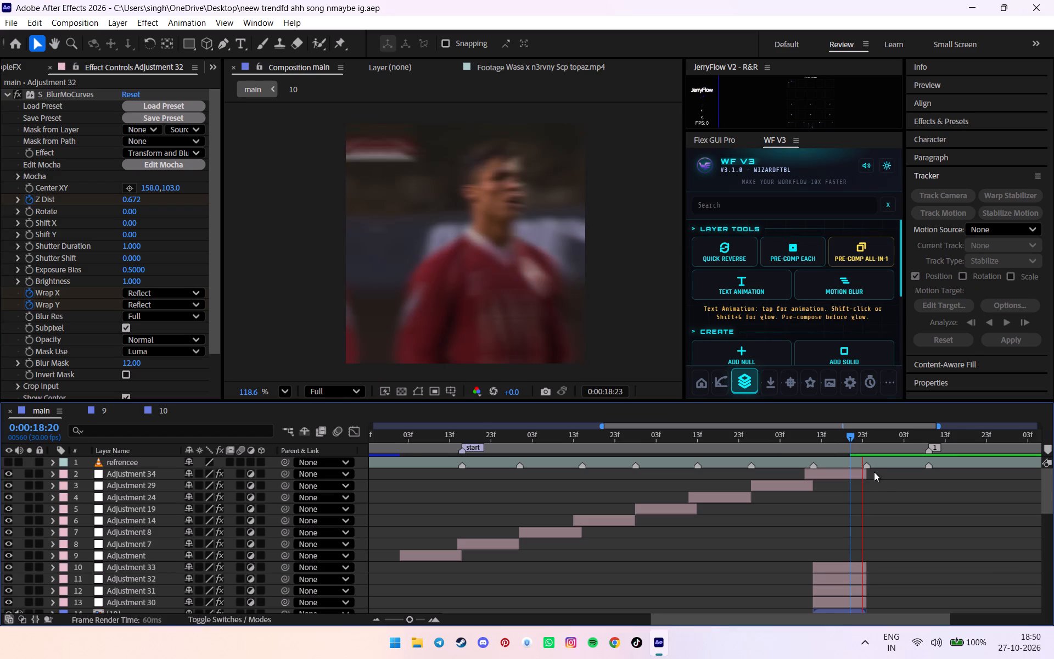
scroll(874, 472, "down", 2, "alt")
scroll(879, 473, "down", 5)
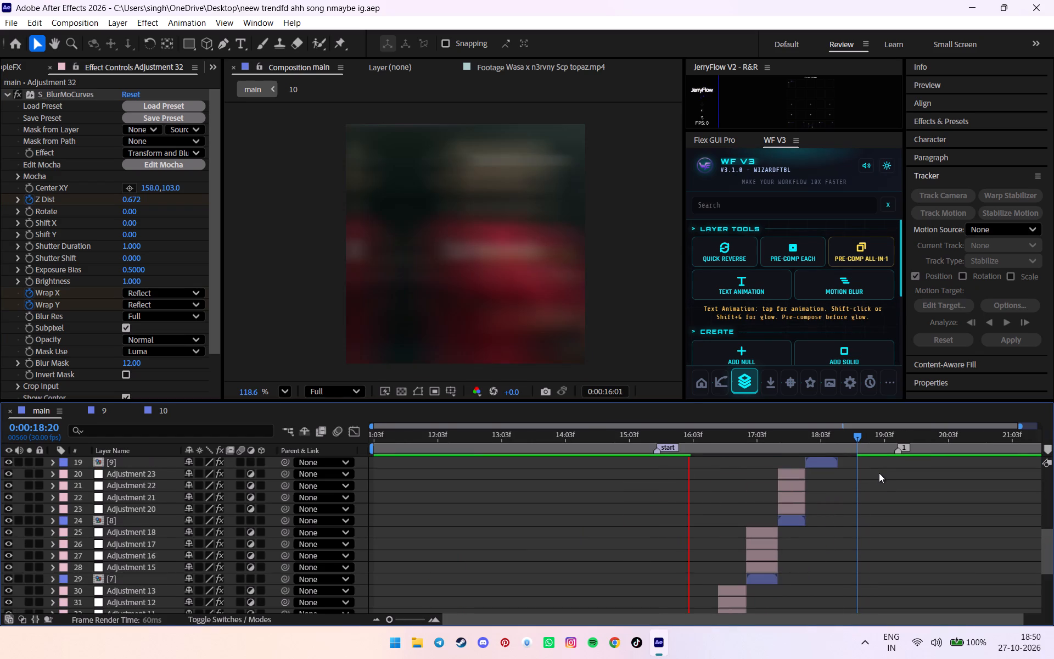
scroll(821, 447, "up", 4)
scroll(852, 486, "up", 6)
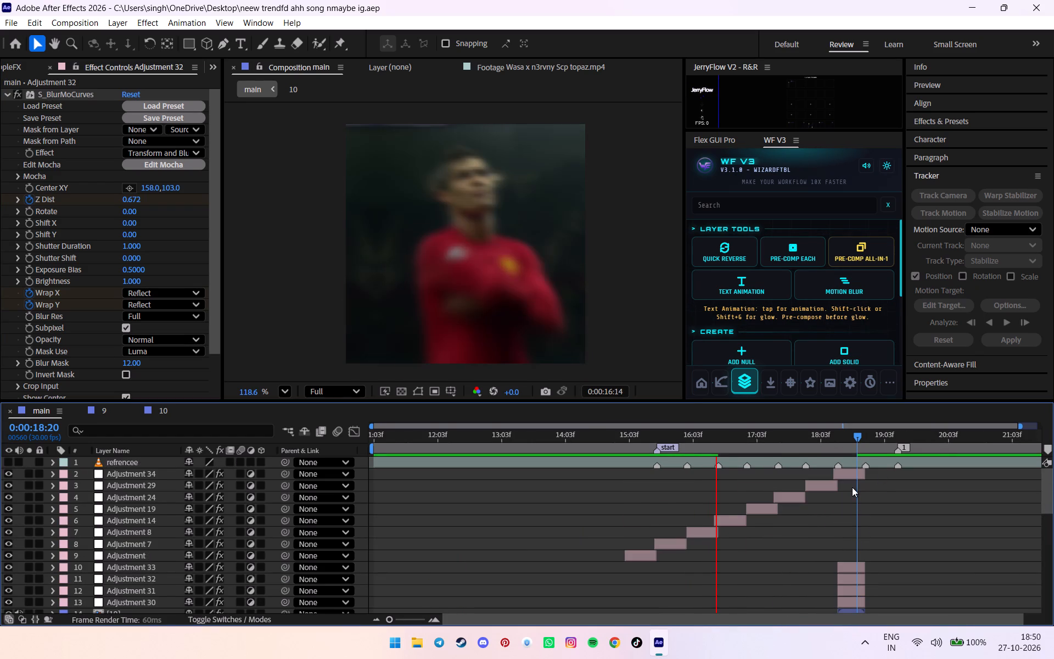
scroll(852, 488, "down", 3)
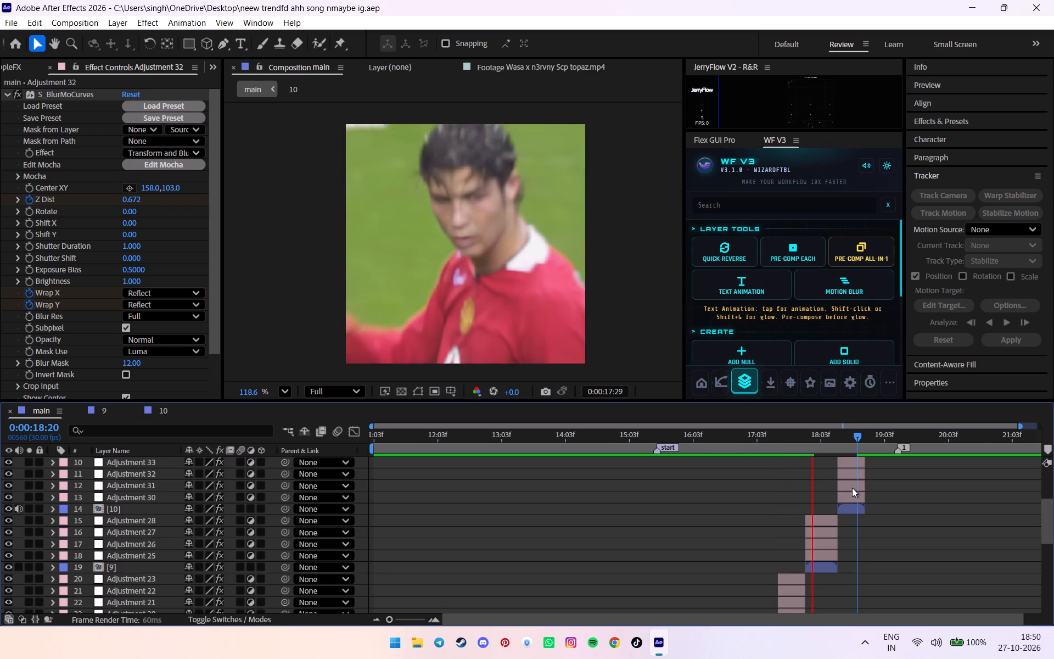
key("ctrl+s")
scroll(852, 488, "up", 4)
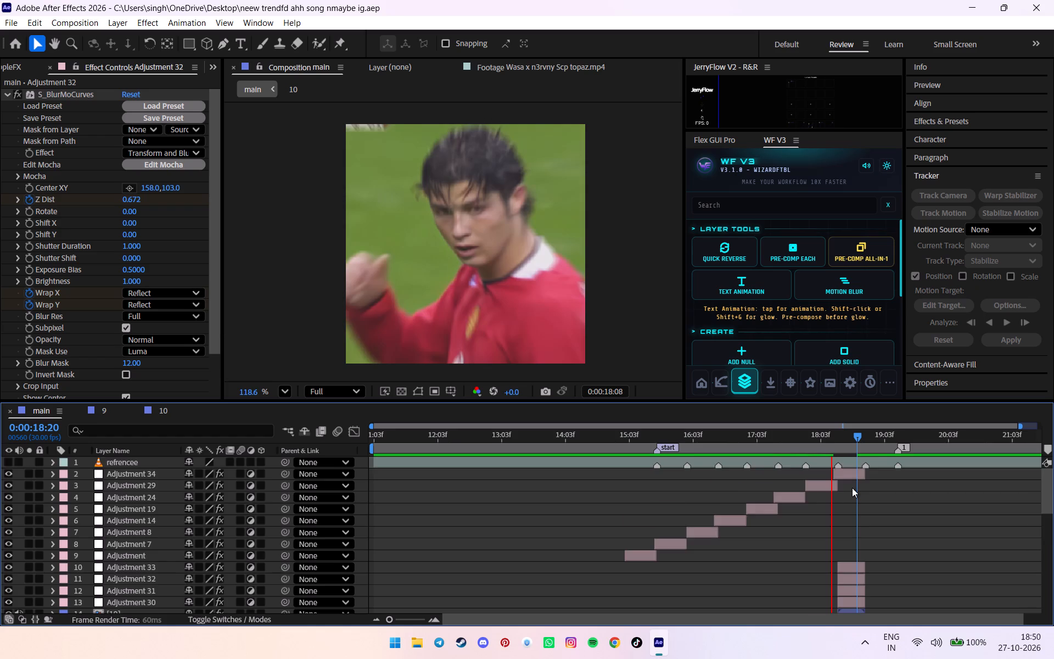
scroll(852, 488, "down", 3)
key("ctrl+s")
scroll(852, 488, "up", 4)
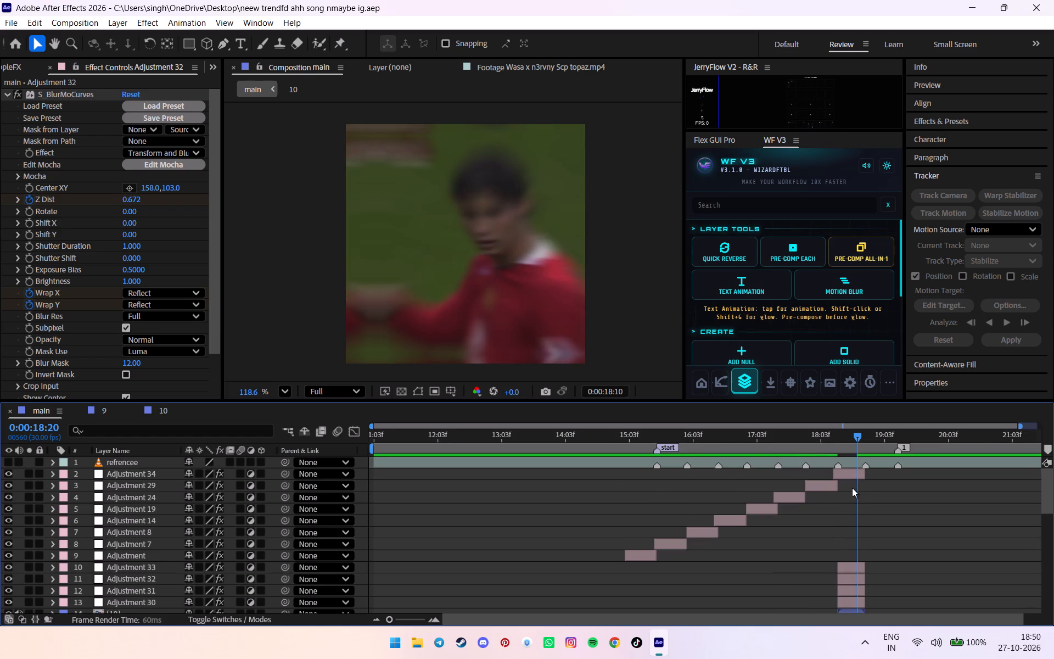
scroll(845, 462, "down", 3)
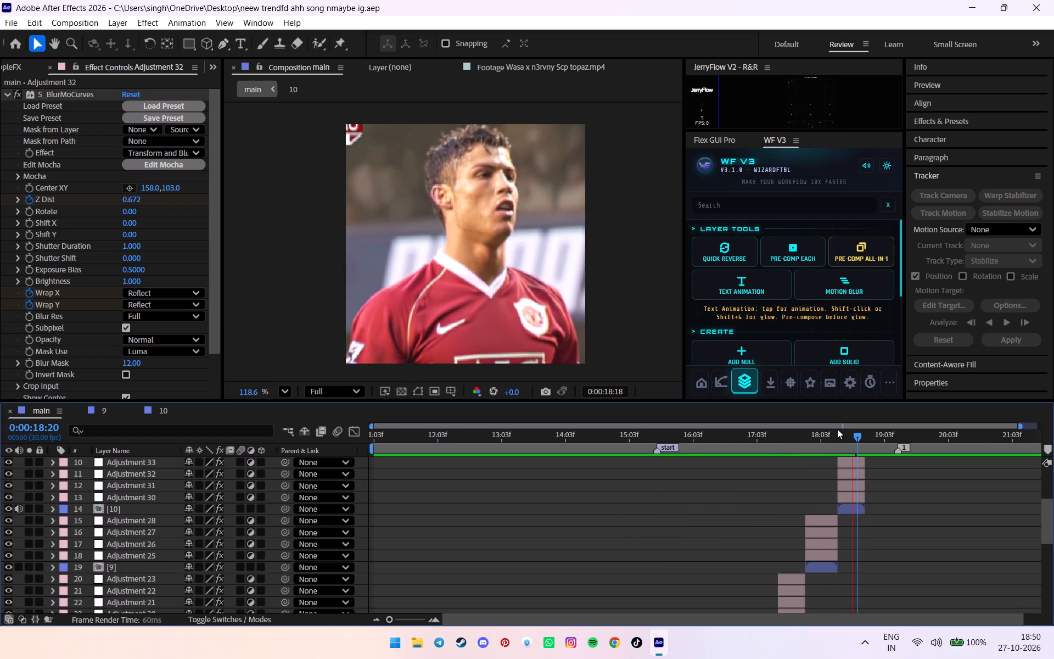
left_click(813, 435)
key("space")
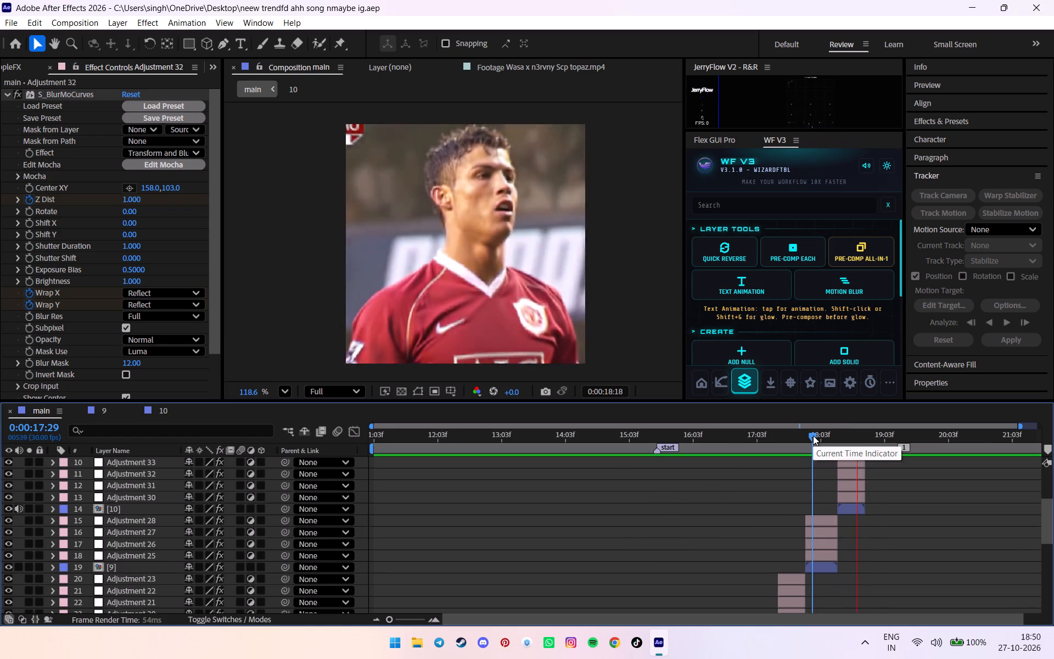
Turn off clip 10's audio in the main composition and save the project.
left_click(813, 435)
left_click(18, 507)
key("space")
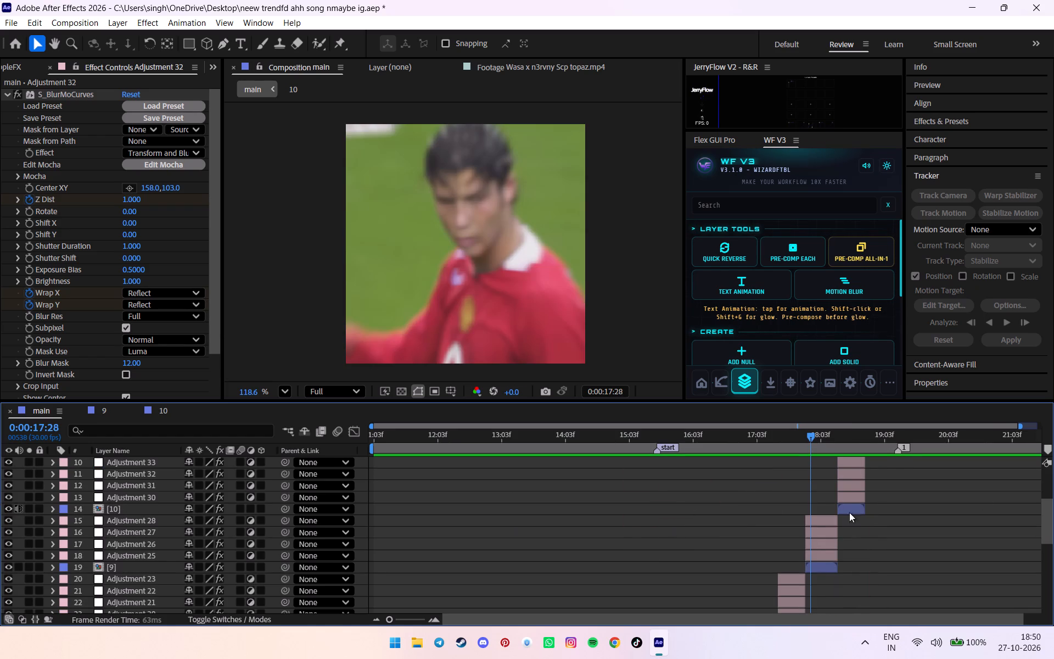
key("ctrl+s")
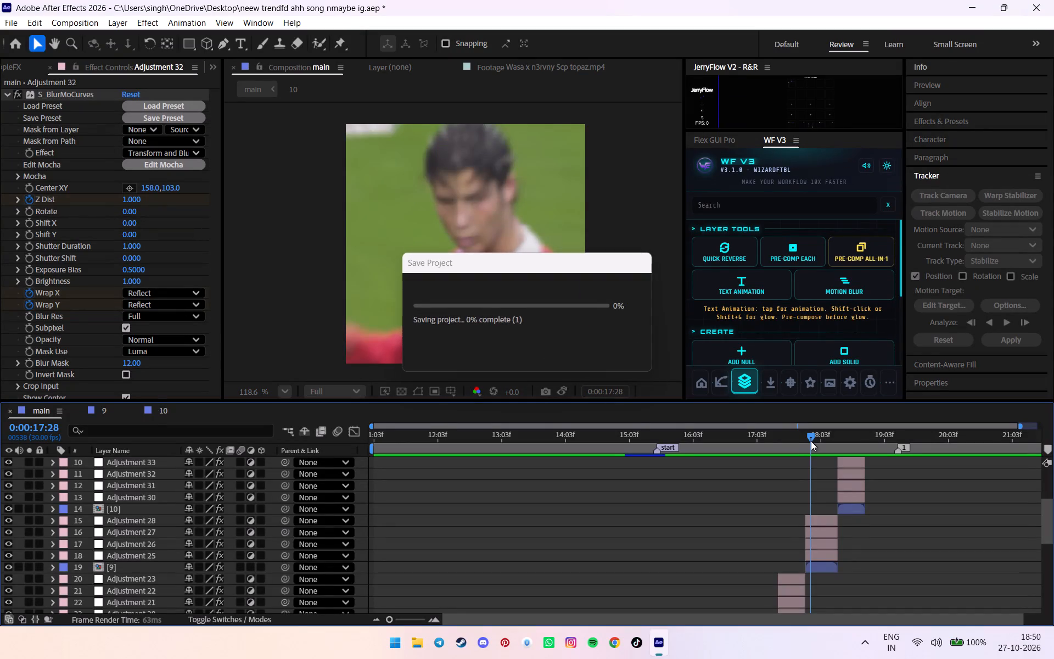
left_click(894, 515)
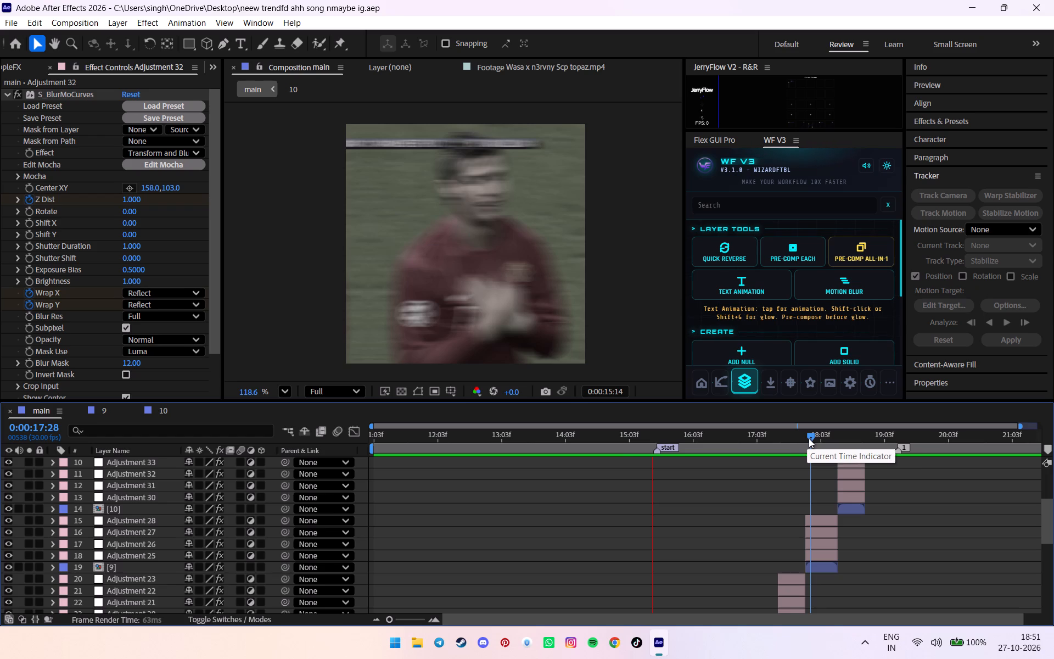
Play back the main composition around clips 9 and 10, ending at 0:00:18:24 where clip 10 stops.
left_click(809, 438)
key("space")
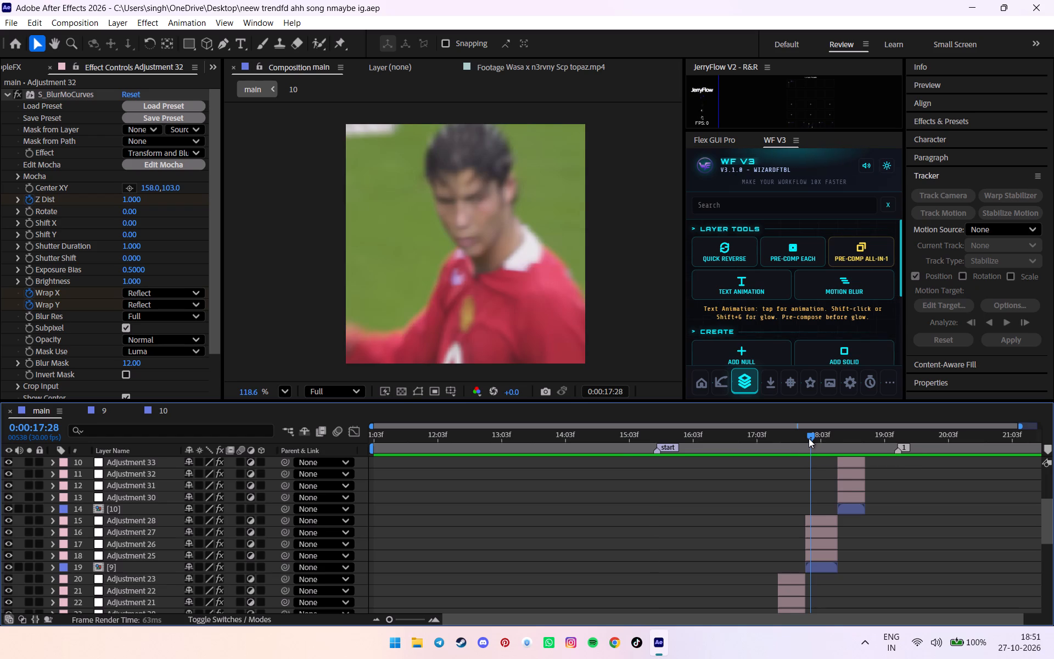
scroll(809, 438, "down", 3, "alt")
scroll(810, 438, "up", 6)
left_click_drag(804, 438, 775, 443)
key("space")
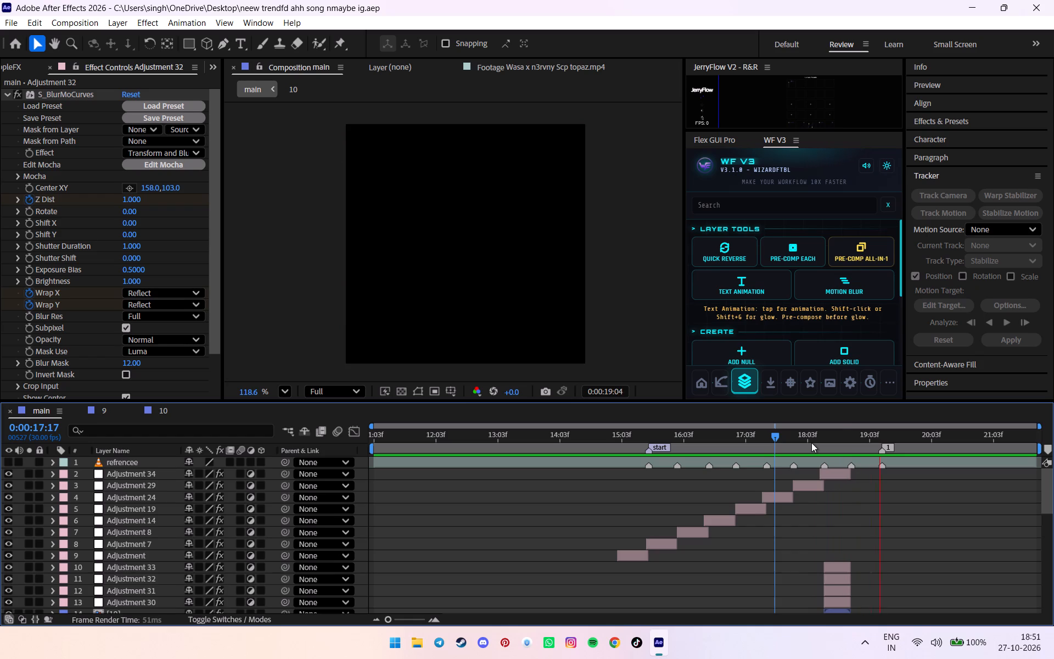
left_click_drag(811, 443, 856, 446)
scroll(857, 446, "up", 3, "alt")
left_click(850, 445)
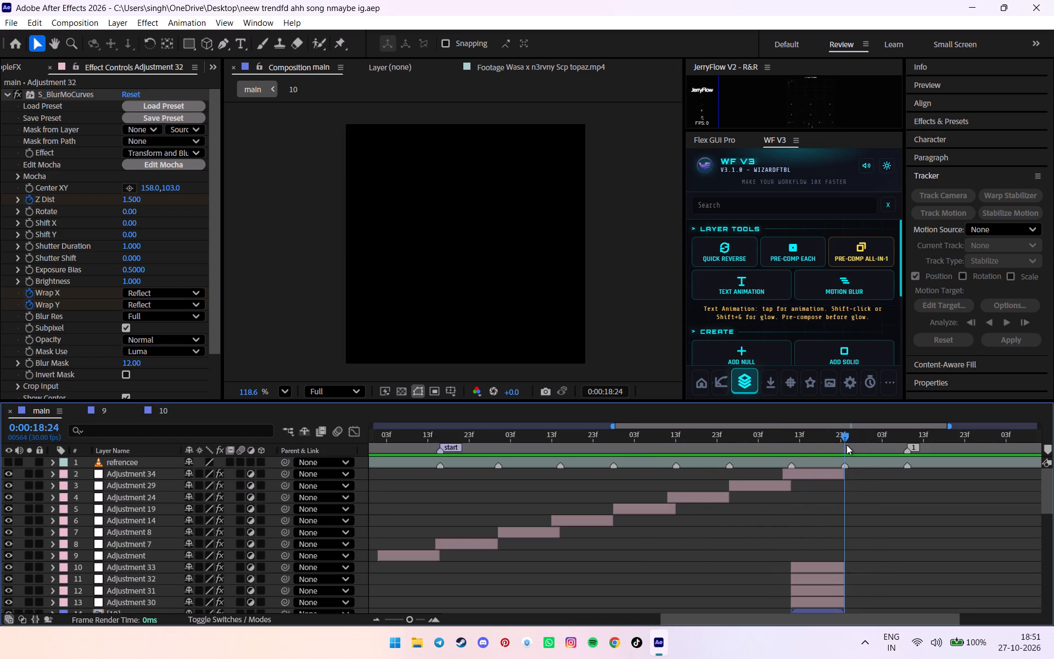
Examine the Wasa x n3rvny source footage between about 3:51 and 4:18 for the next Ronaldo shot, stopping at 0:04:02:56.
left_click(7, 64)
left_click(5, 68)
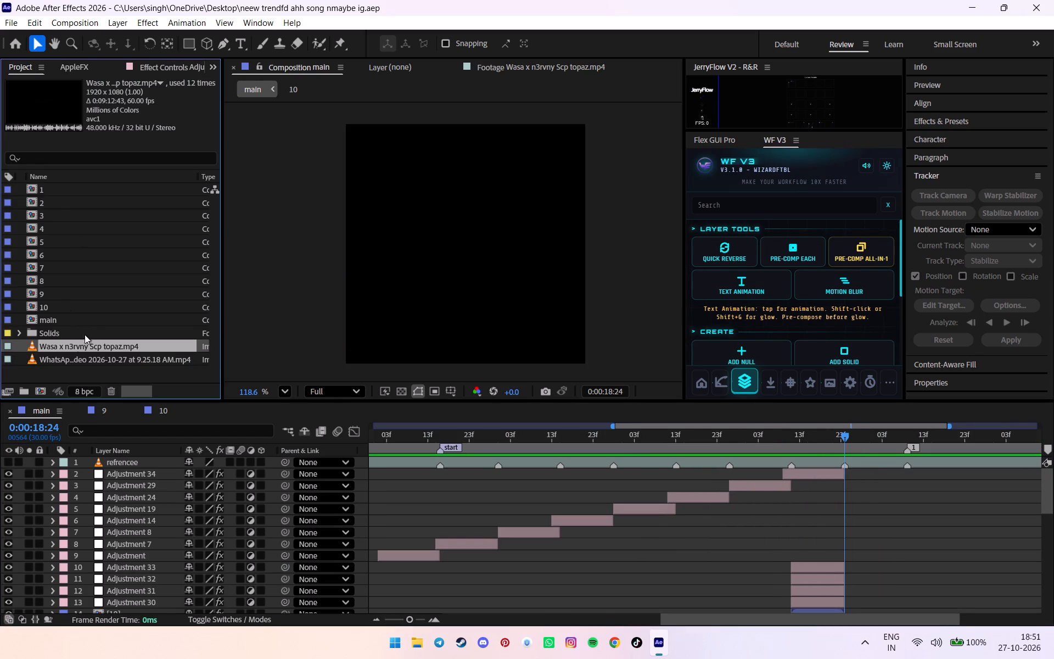
double_click(75, 347)
left_click_drag(435, 361, 439, 361)
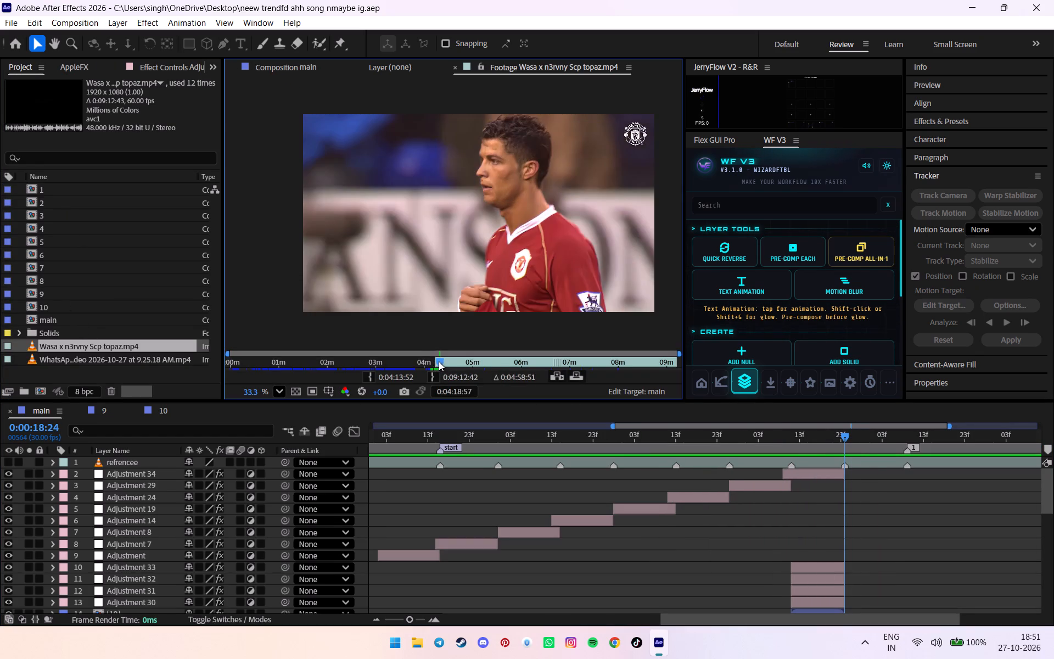
left_click_drag(439, 361, 431, 361)
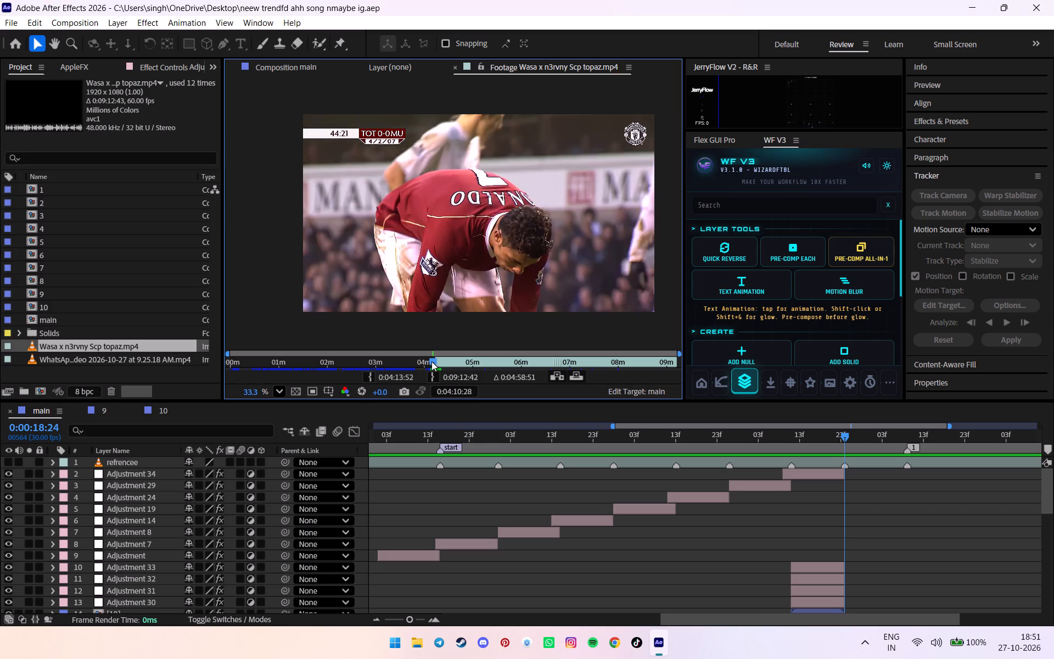
left_click_drag(431, 361, 427, 361)
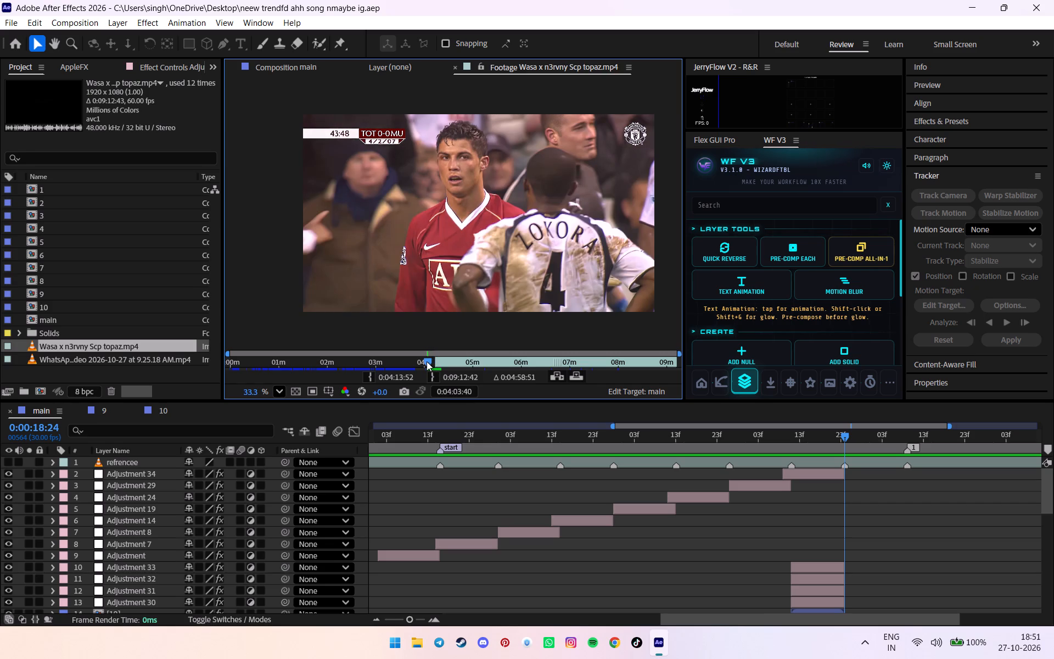
left_click_drag(427, 361, 425, 361)
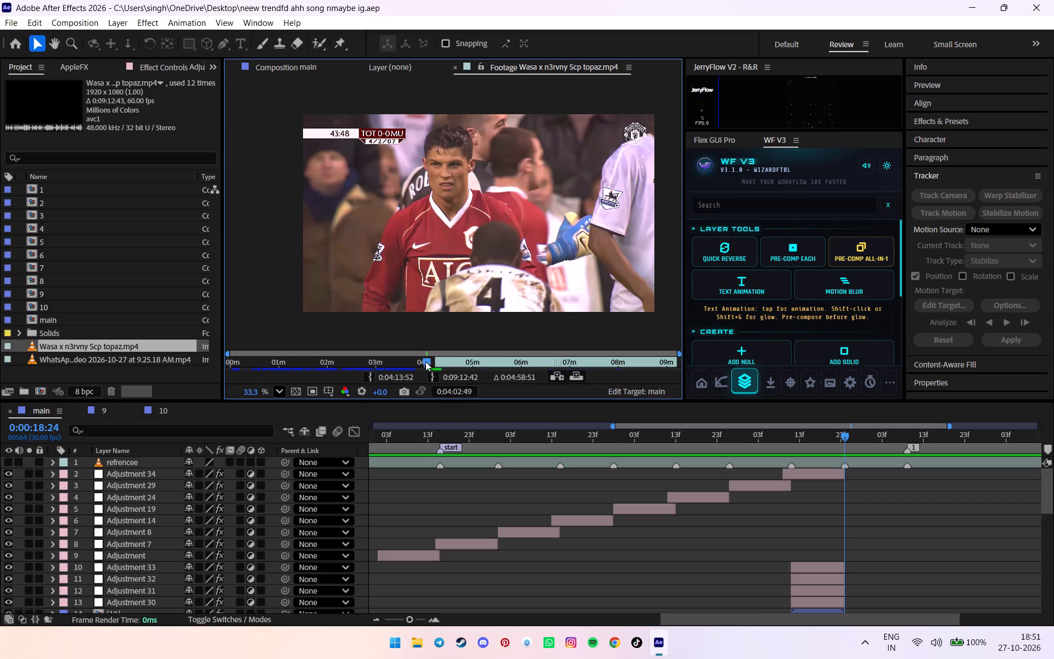
left_click_drag(425, 361, 422, 361)
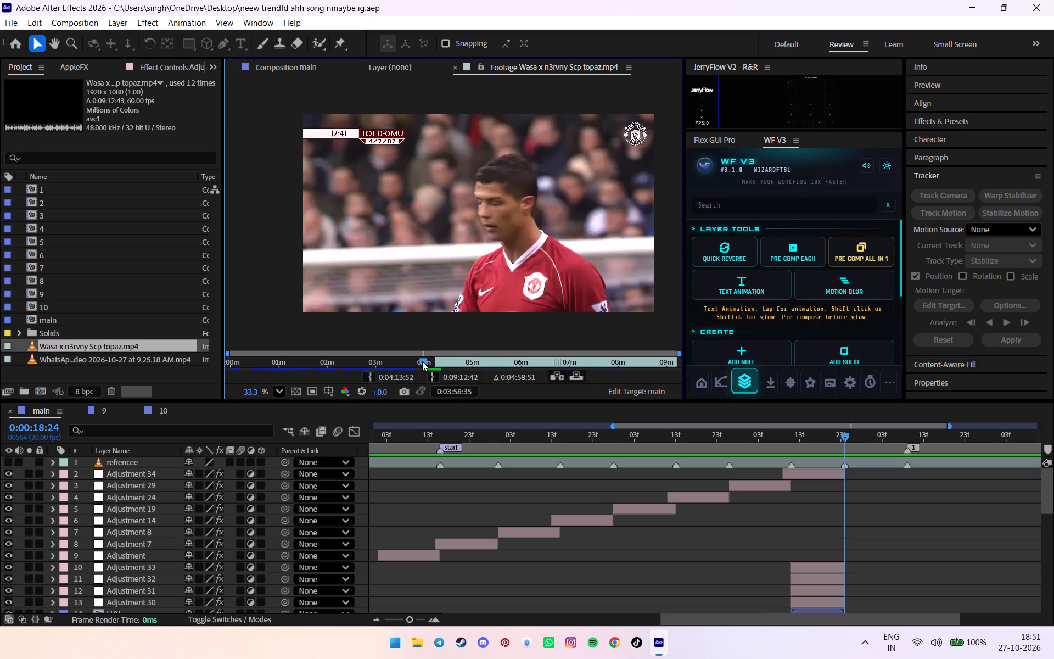
left_click_drag(422, 361, 419, 361)
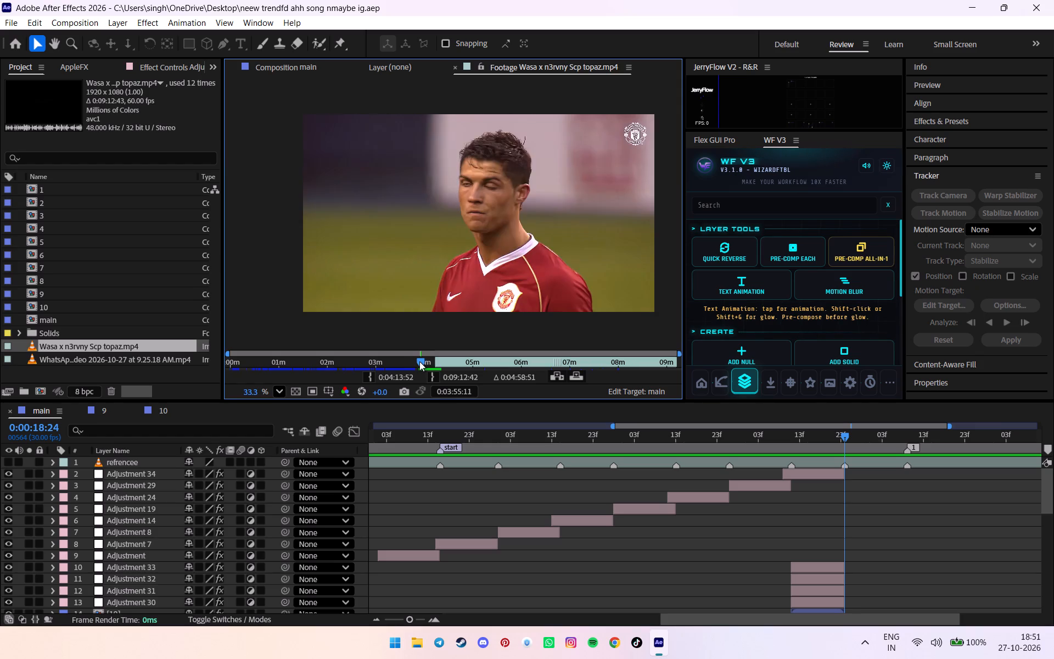
left_click_drag(419, 361, 418, 361)
scroll(418, 361, "up", 7, "alt")
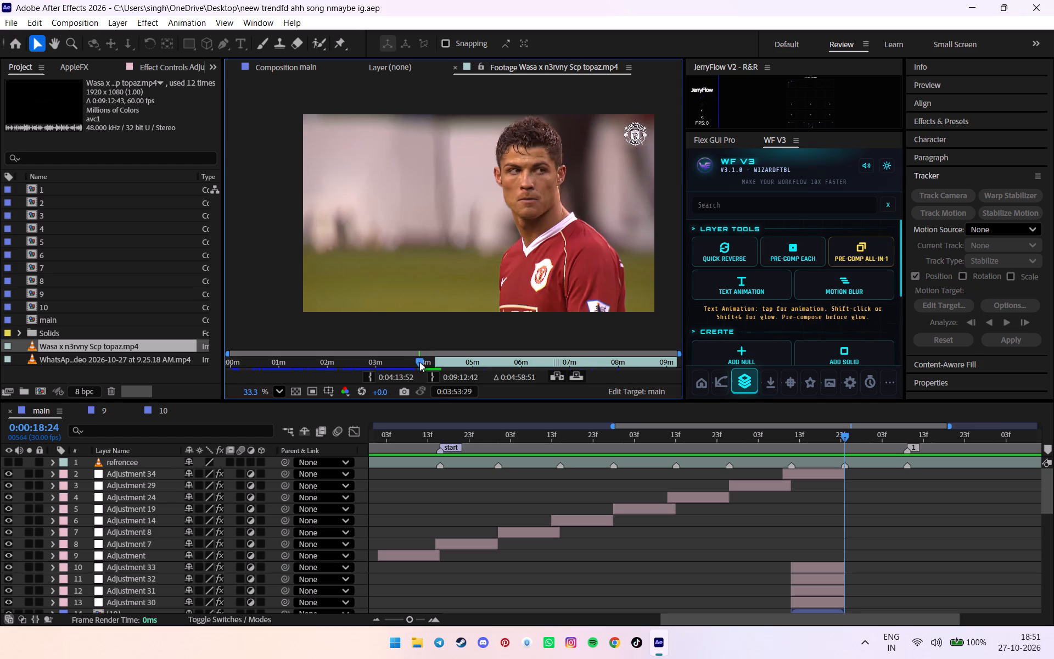
scroll(395, 362, "up", 8, "alt")
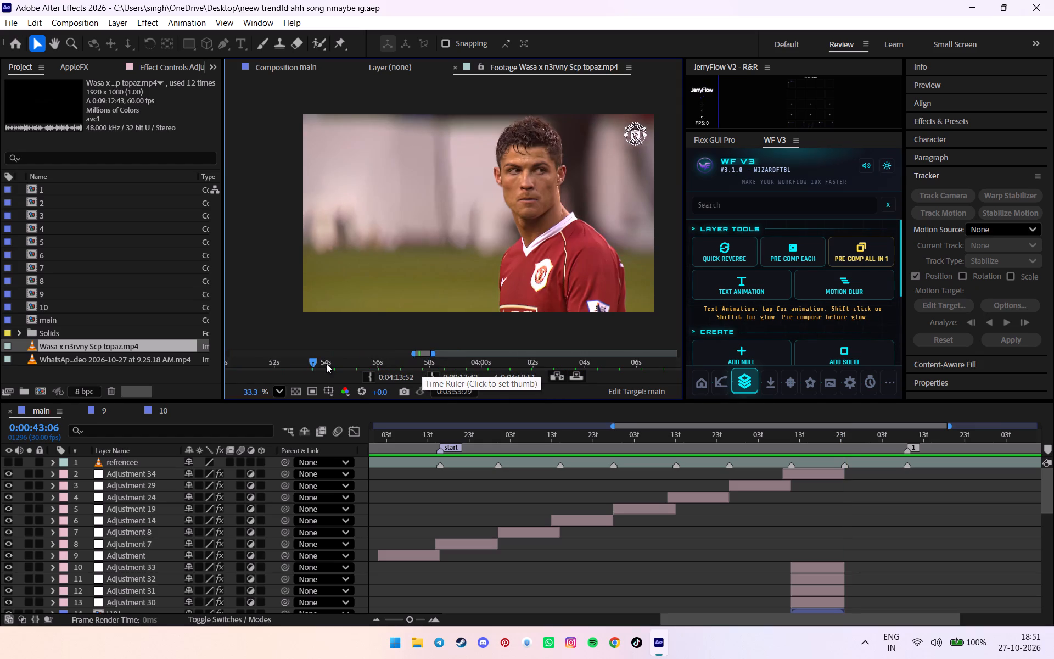
scroll(330, 363, "down", 1, "alt")
left_click(326, 361)
left_click_drag(425, 355, 410, 355)
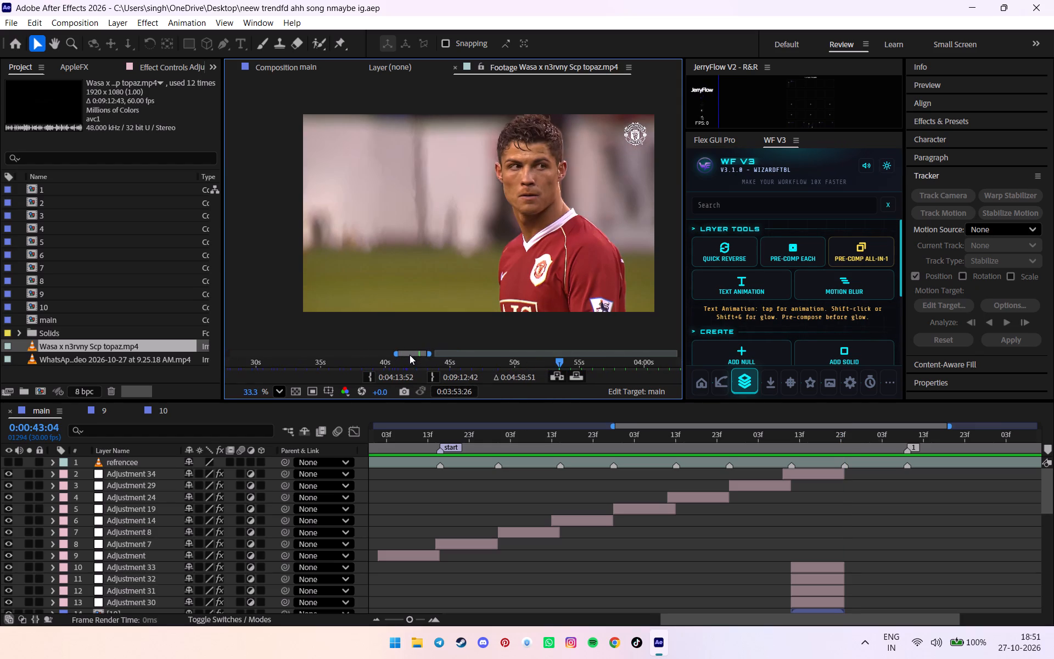
left_click_drag(410, 355, 414, 355)
left_click_drag(477, 362, 464, 364)
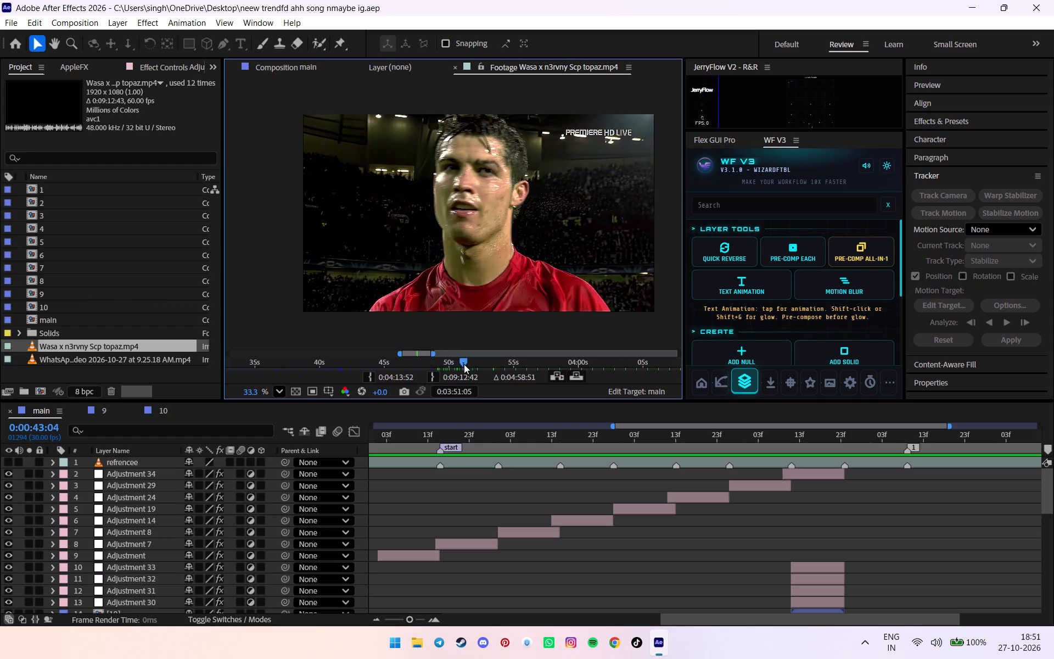
left_click_drag(464, 364, 486, 366)
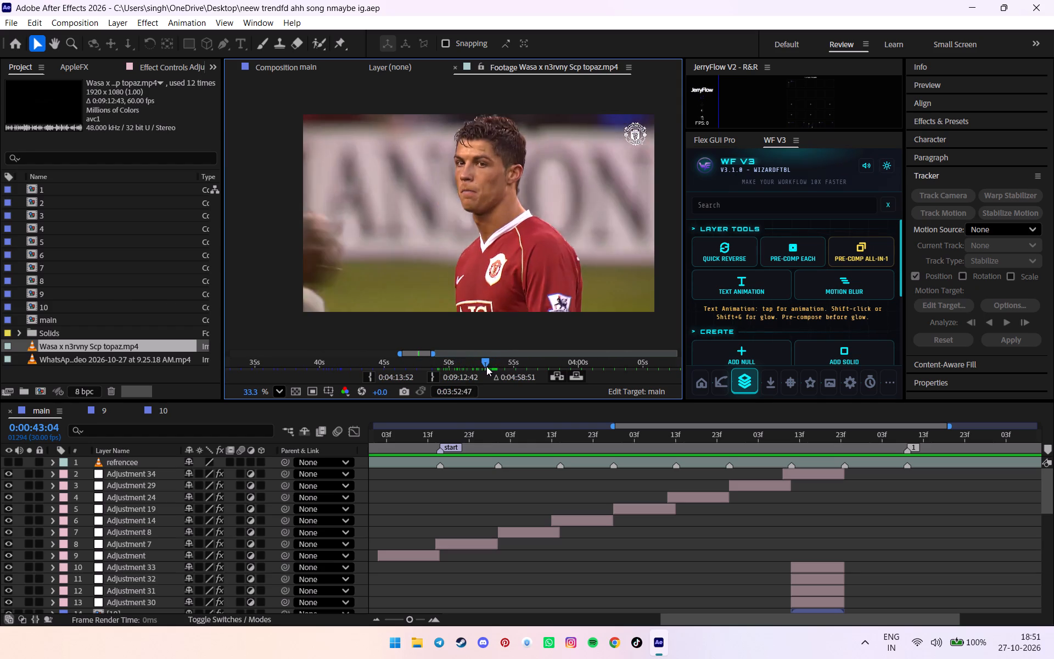
left_click_drag(486, 366, 532, 366)
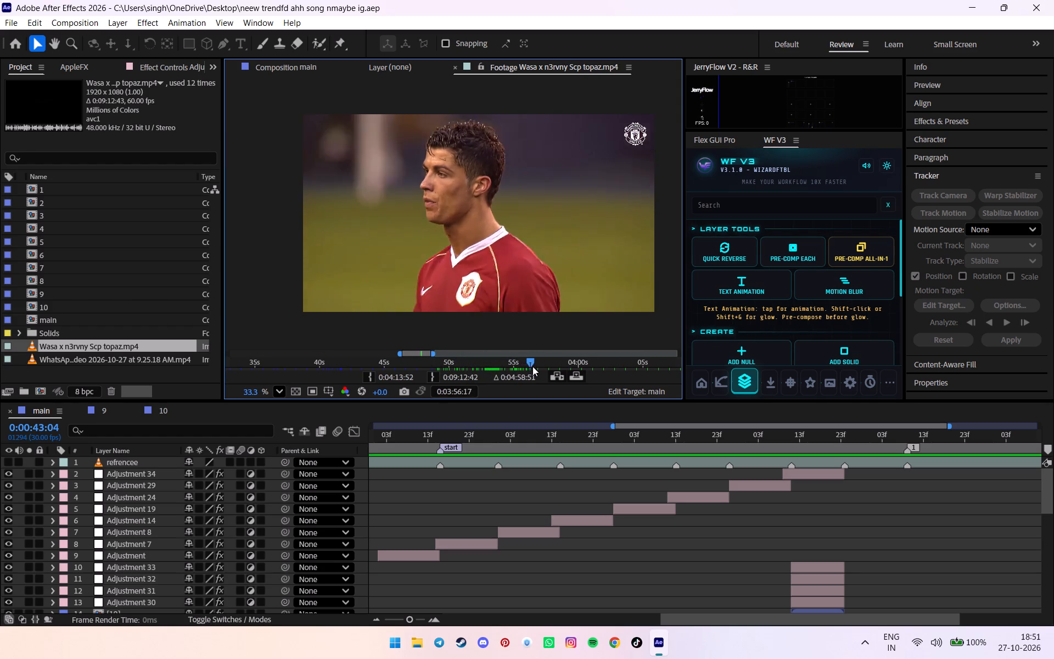
left_click_drag(532, 366, 535, 366)
left_click_drag(425, 351, 434, 351)
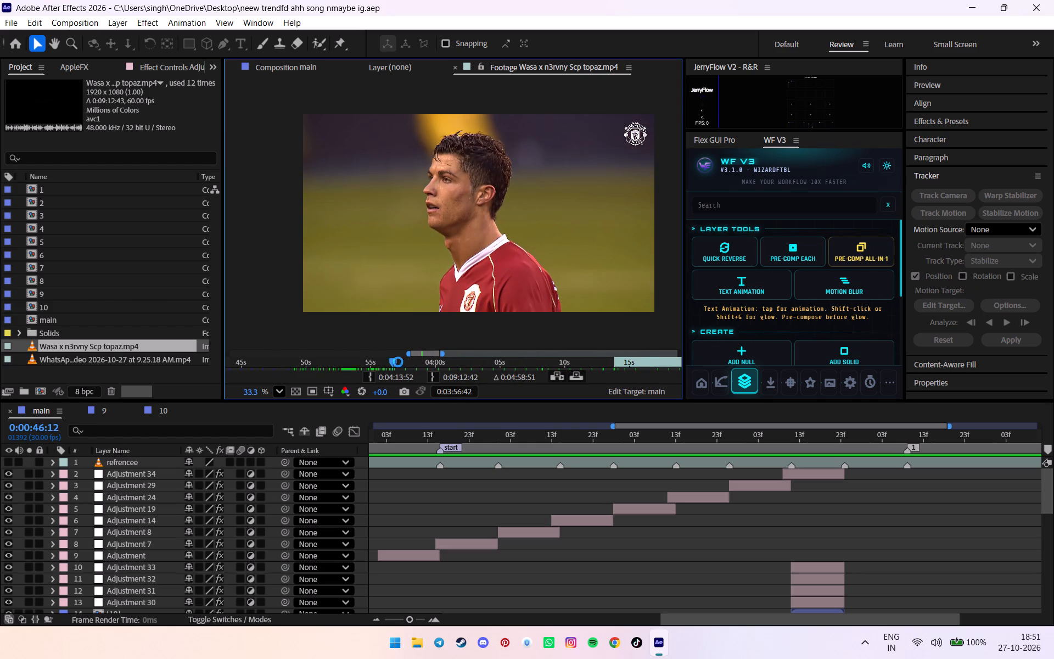
left_click_drag(397, 362, 431, 360)
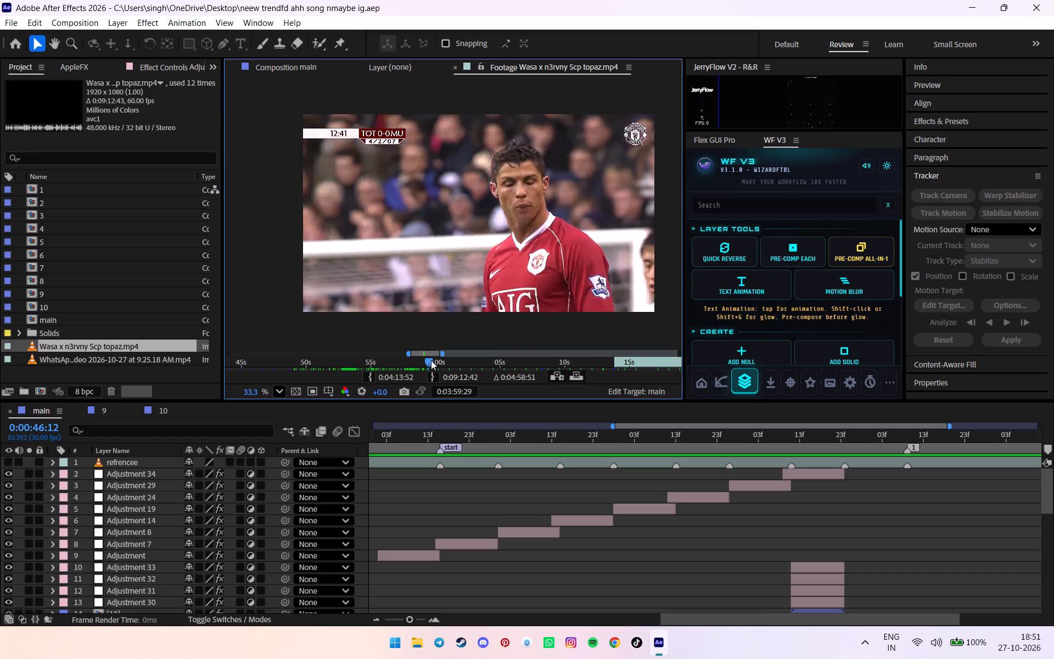
left_click_drag(431, 360, 476, 356)
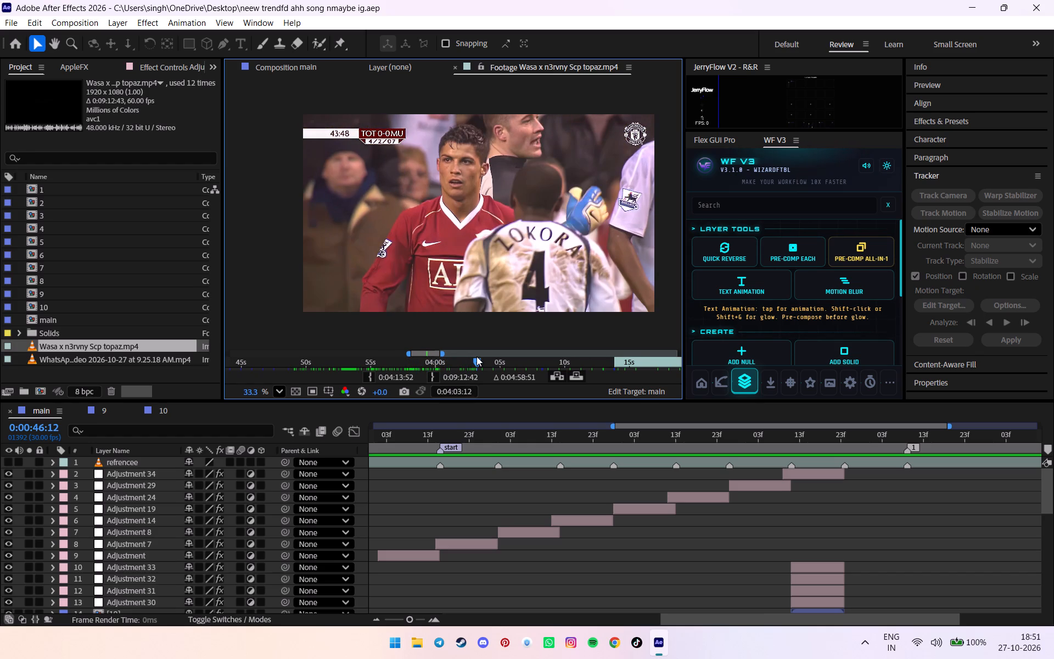
left_click_drag(476, 356, 469, 356)
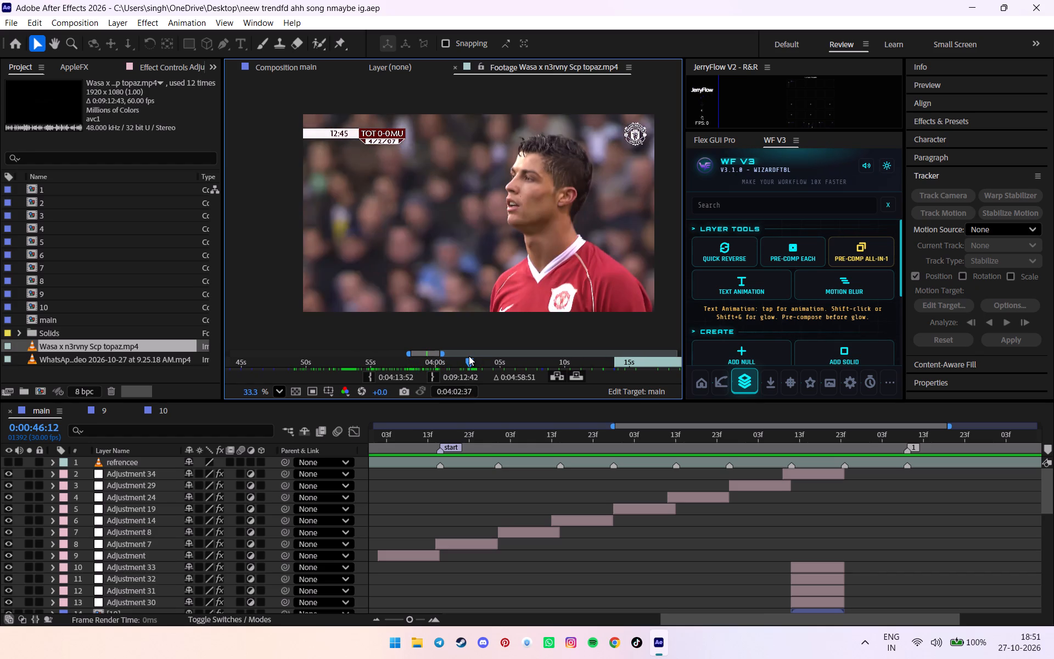
left_click_drag(469, 356, 473, 356)
Set the source footage's in point at 0:04:02:56 and add it to the main composition at 0:00:18:24, beneath the layer named Adjustment.
double_click(372, 379)
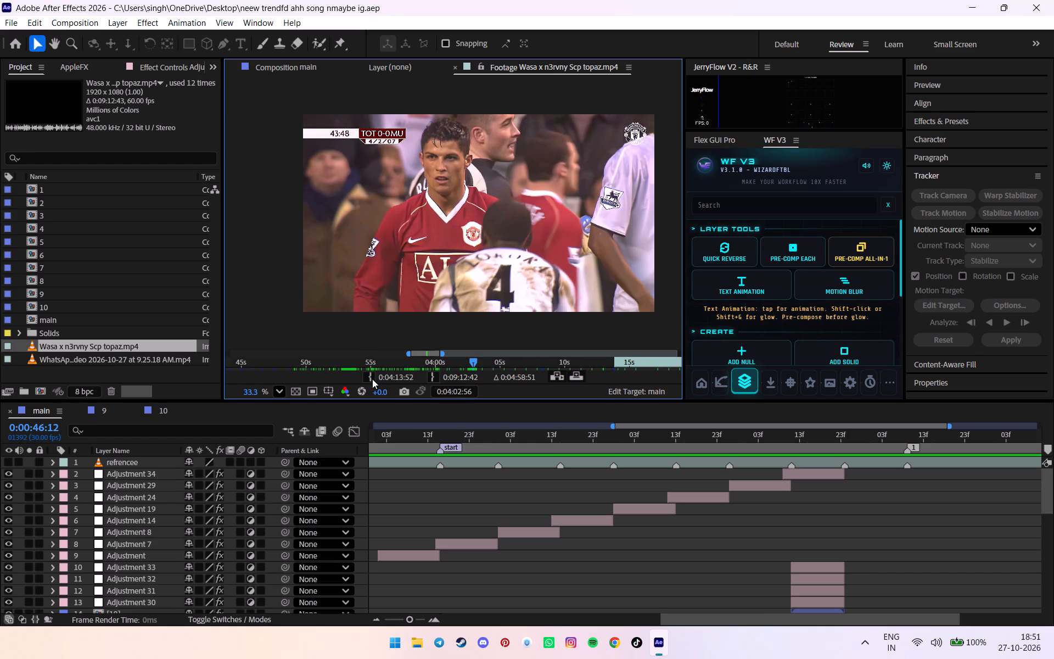
left_click_drag(122, 345, 849, 556)
left_click(849, 445)
Reframe the new footage layer with Scale 35% and Position 236, 184.
left_click(861, 566)
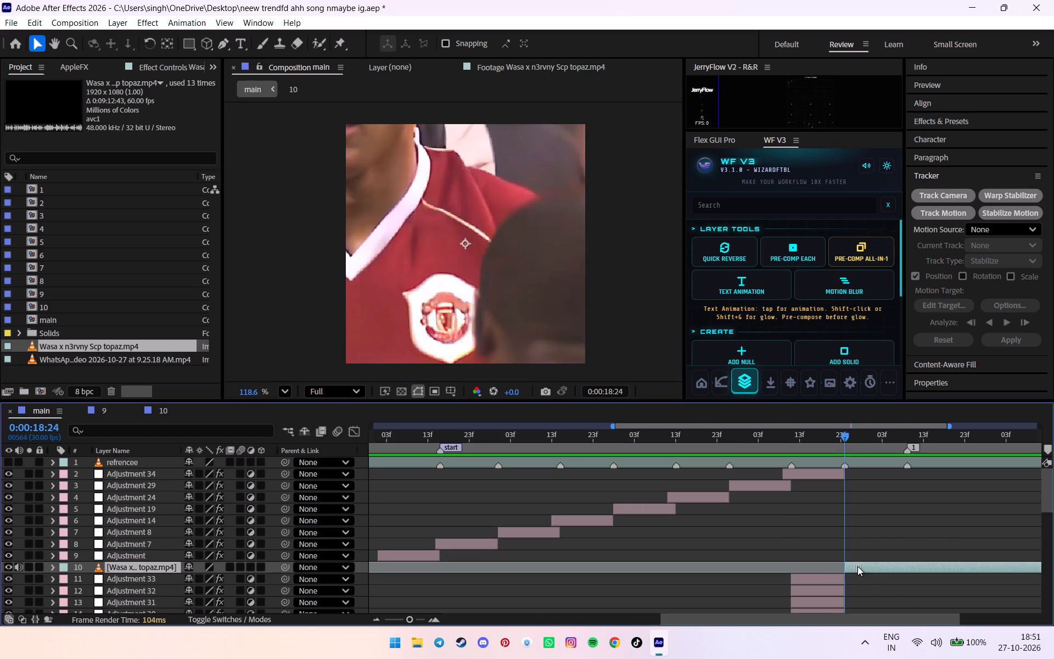
key("s")
left_click_drag(208, 583, 170, 580)
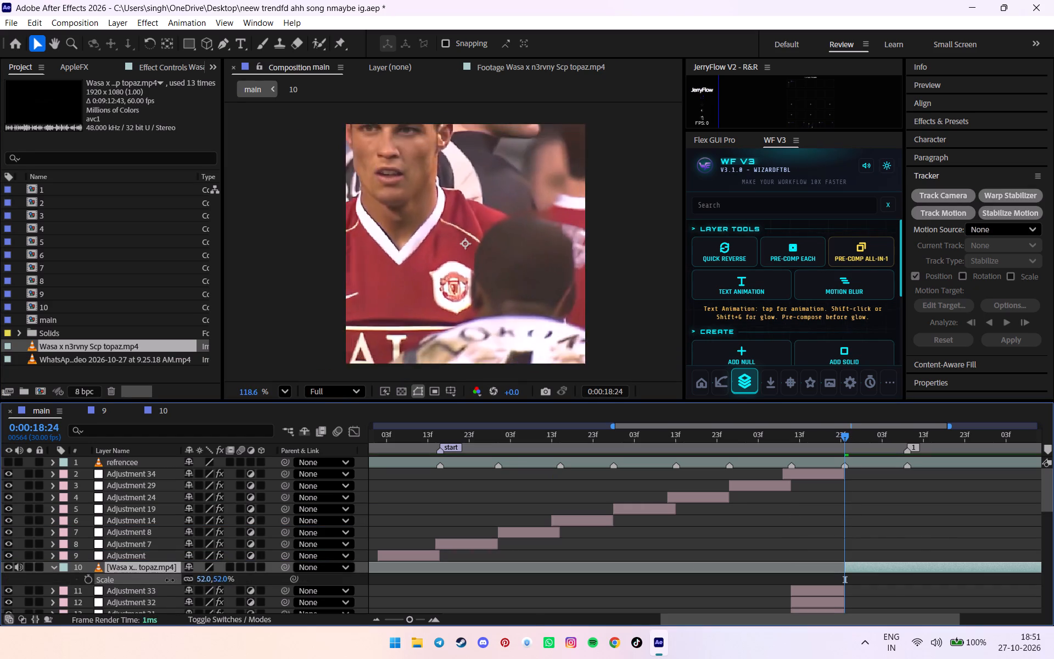
left_click_drag(170, 580, 160, 579)
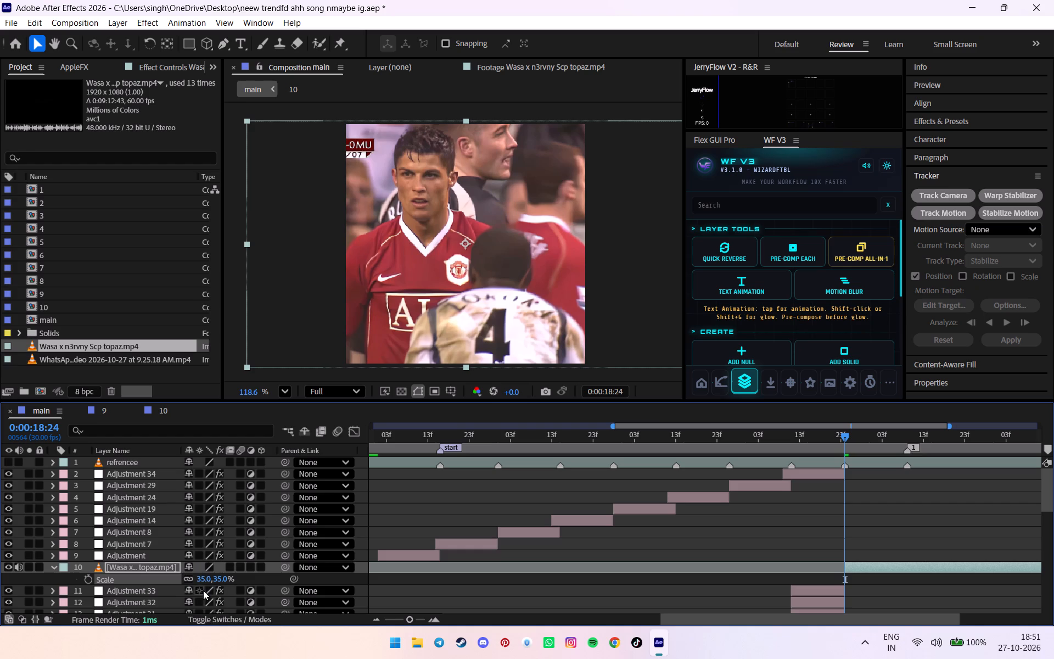
key("p")
left_click_drag(201, 580, 244, 581)
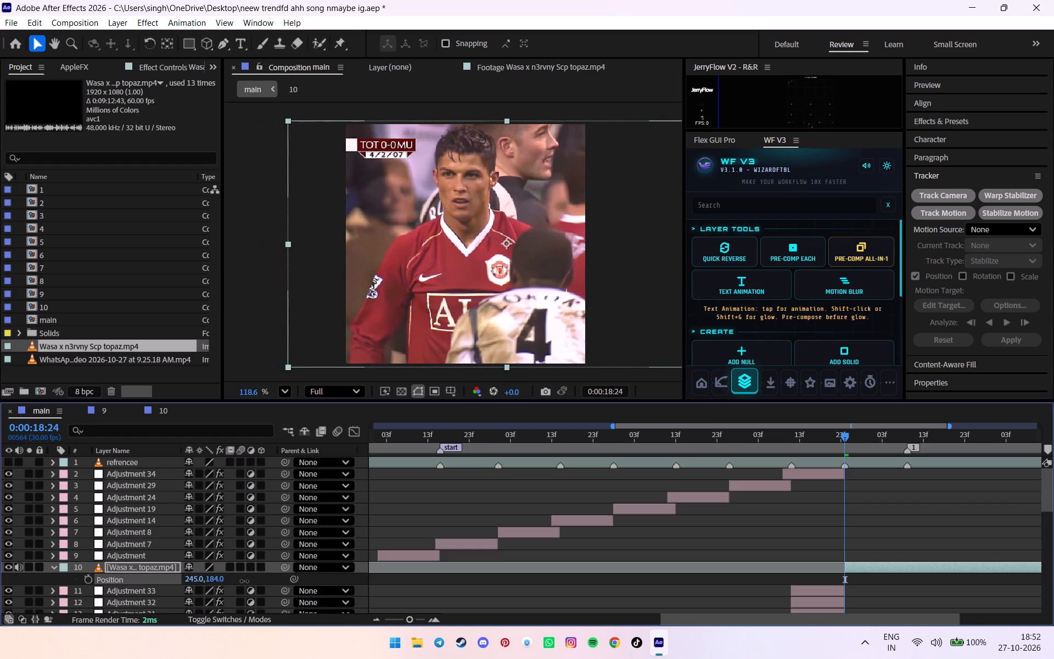
left_click_drag(244, 581, 238, 581)
Split the new footage layer at 0:00:19:09, on marker 1, and delete the remainder after it.
scroll(865, 588, "down", 5)
left_click_drag(895, 434, 909, 435)
left_click_drag(909, 436, 907, 437)
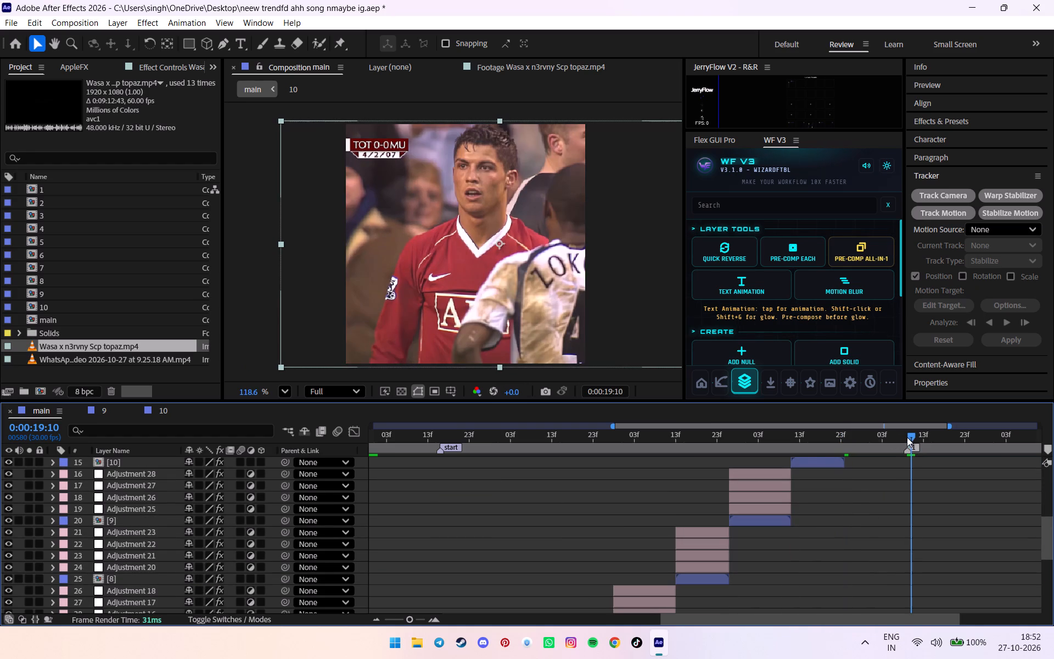
left_click_drag(907, 437, 904, 437)
key("ctrl+shift+d")
scroll(872, 565, "up", 6)
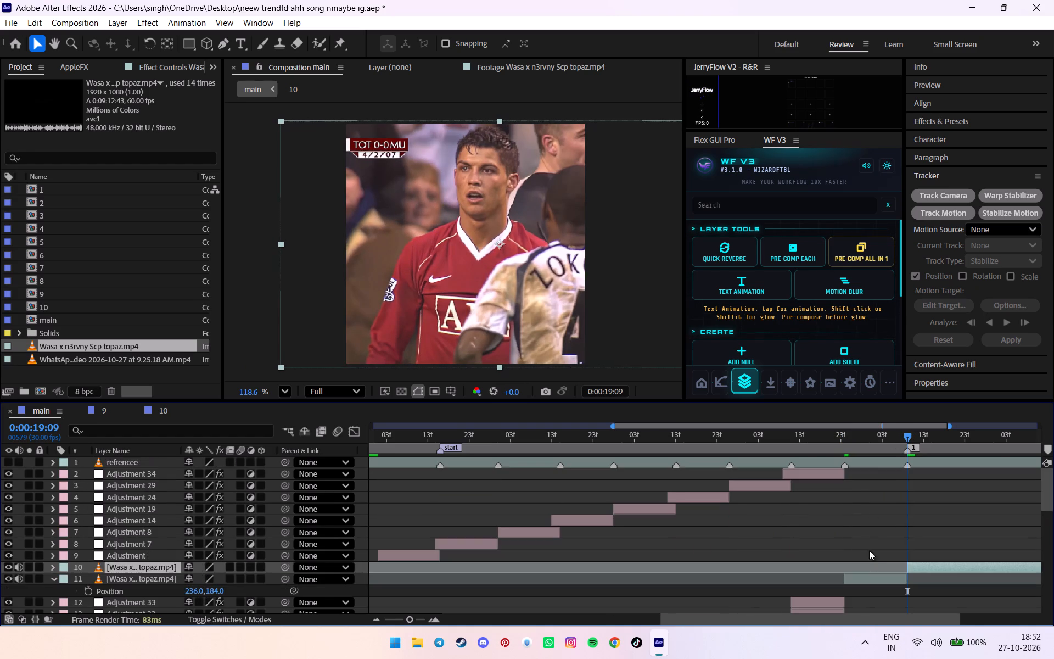
key("Delete")
Extend the new clip's start about four frames earlier in its source, and slide the clip so it begins at 0:00:18:24.
left_click_drag(856, 442, 876, 444)
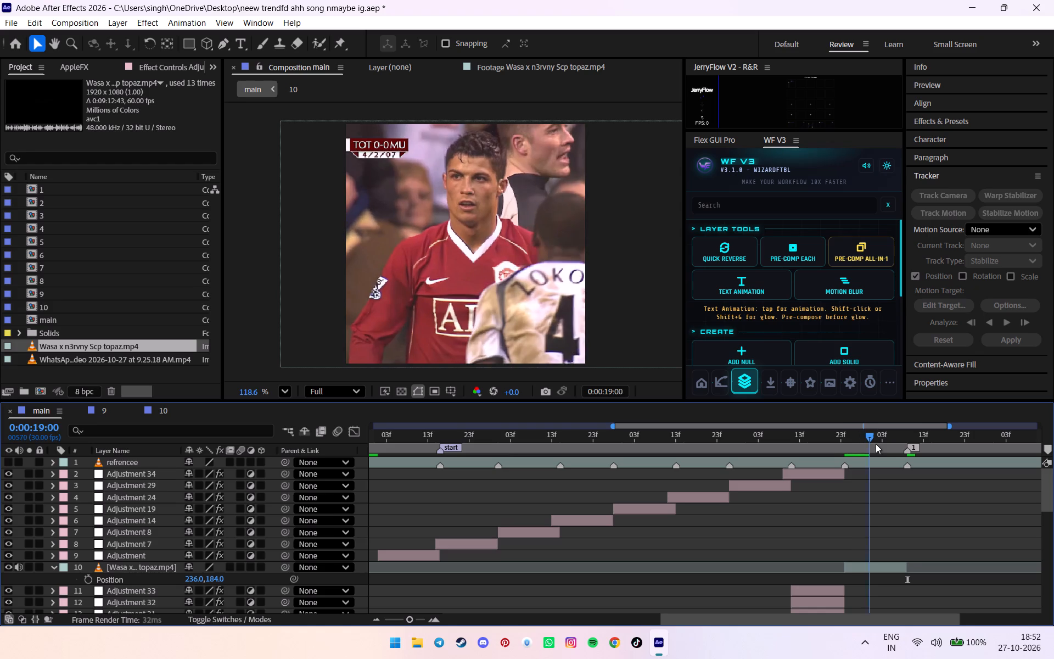
left_click_drag(876, 444, 846, 451)
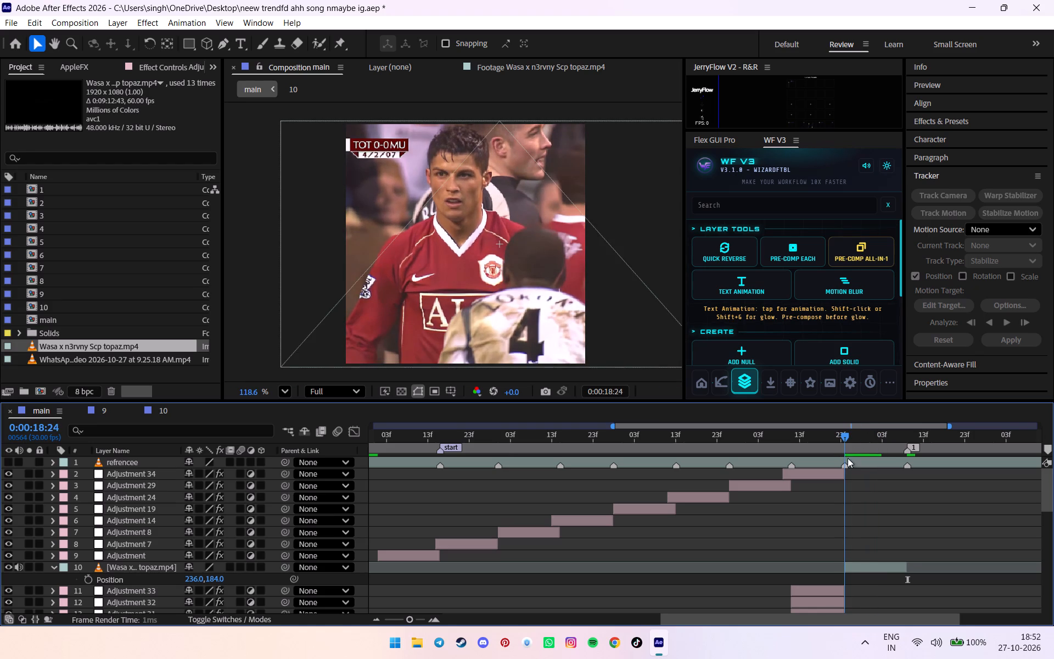
left_click_drag(843, 567, 825, 567)
left_click_drag(839, 567, 839, 566)
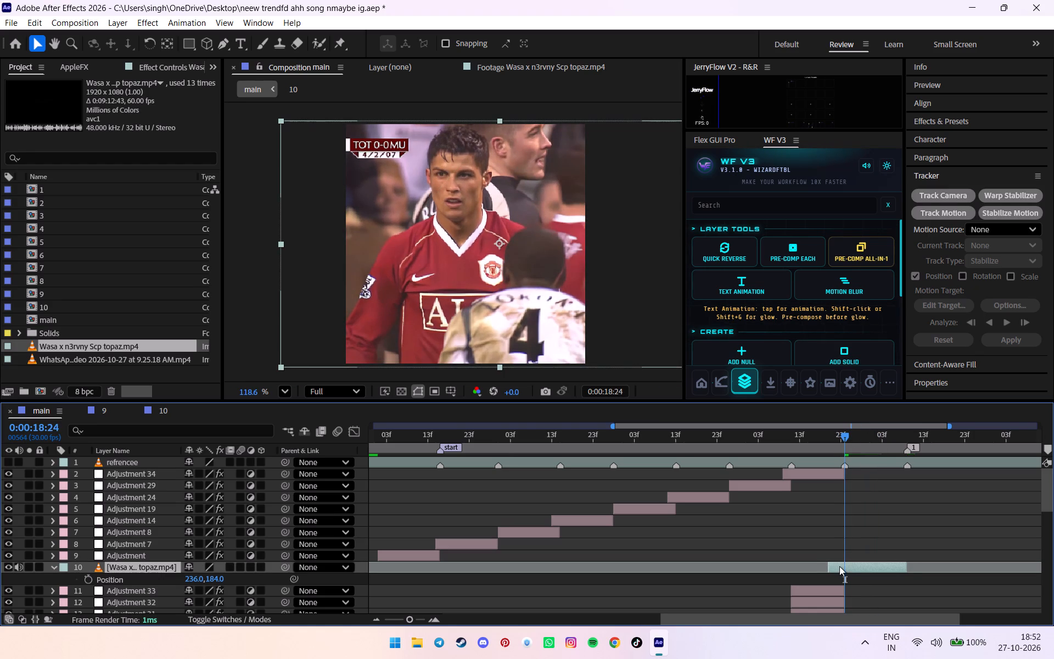
left_click_drag(839, 566, 855, 563)
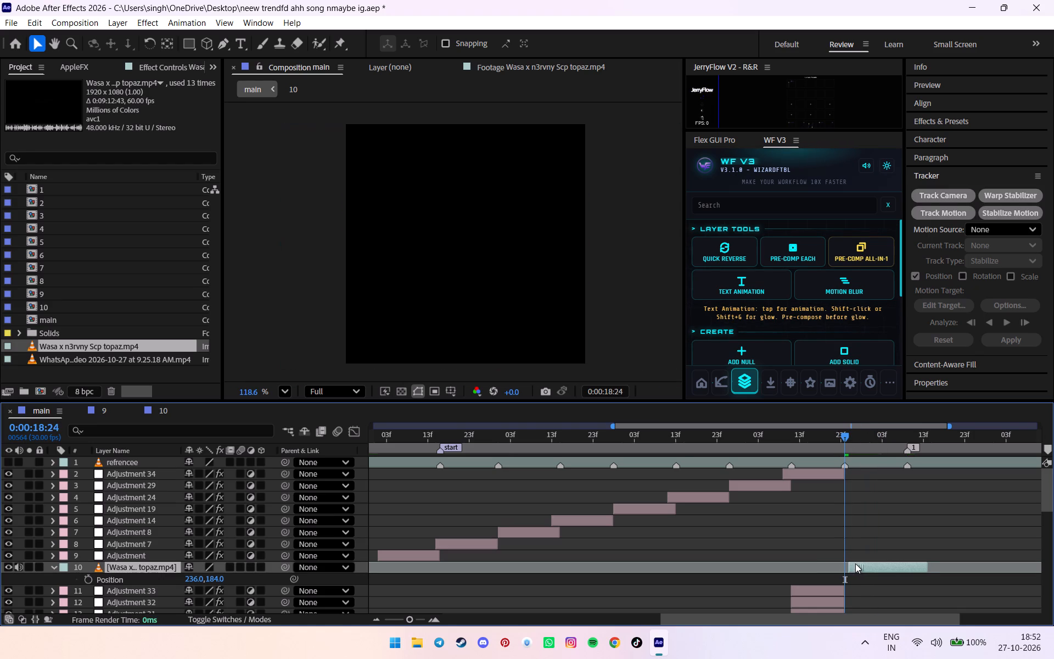
left_click_drag(855, 563, 855, 563)
Trim the new clip's end to 0:00:19:09 at marker 1 and return to its first frame at 0:00:18:24.
left_click_drag(923, 571, 911, 561)
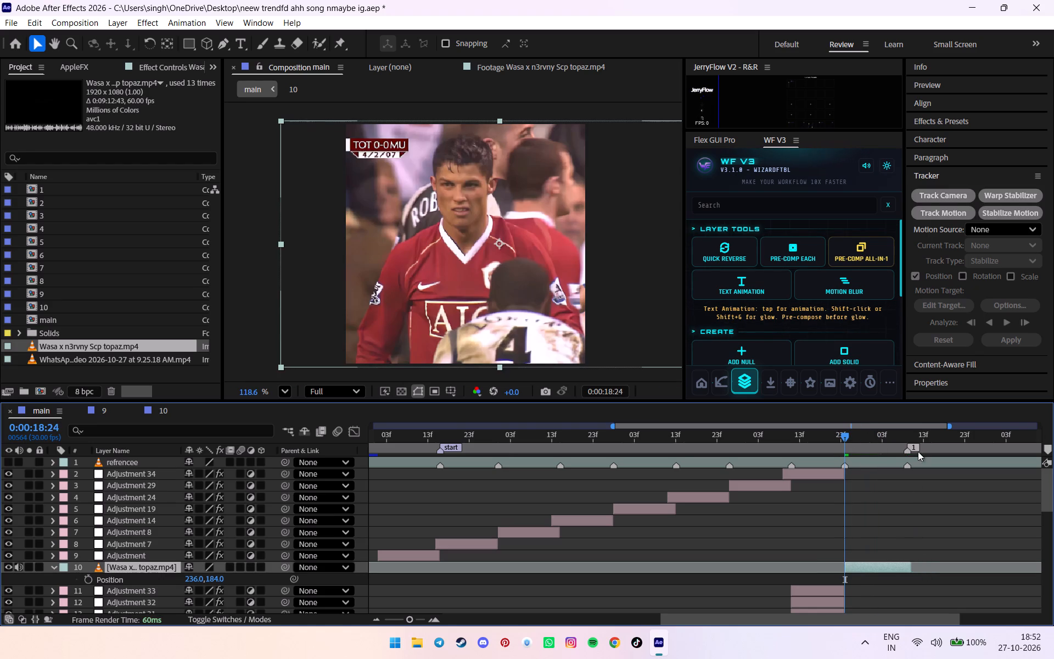
left_click(910, 445)
left_click(909, 437)
left_click(909, 437)
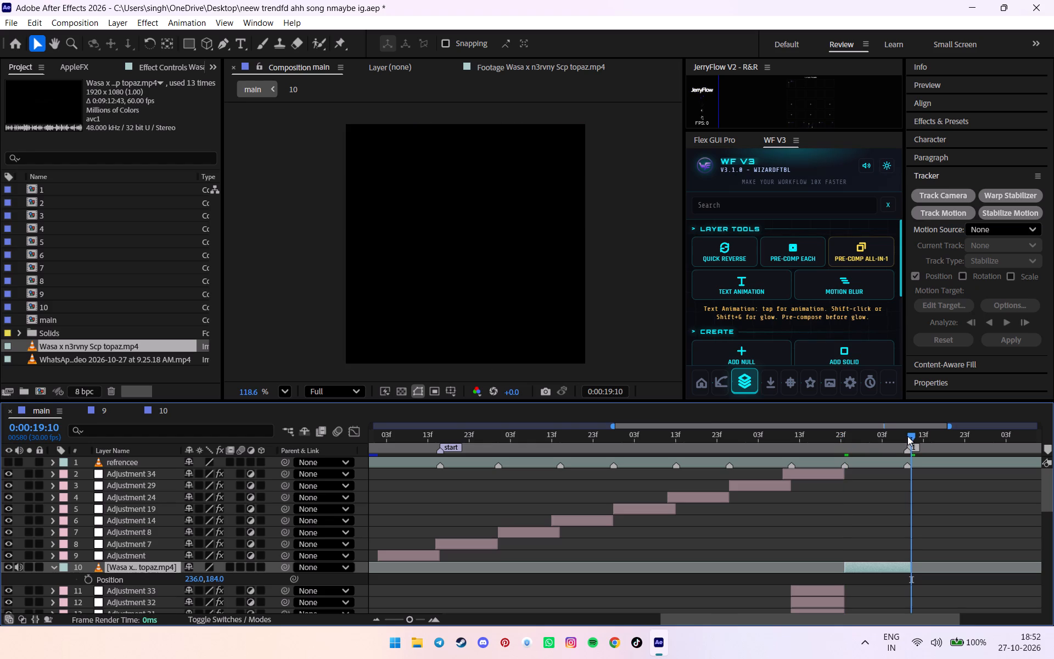
left_click_drag(909, 566, 904, 566)
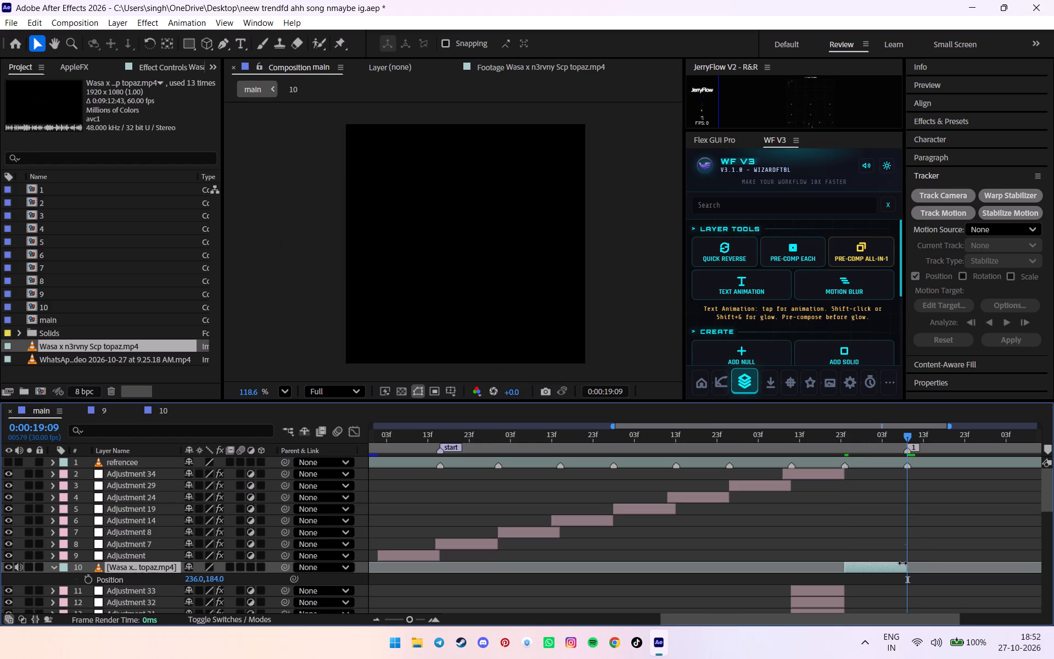
left_click_drag(872, 446, 844, 448)
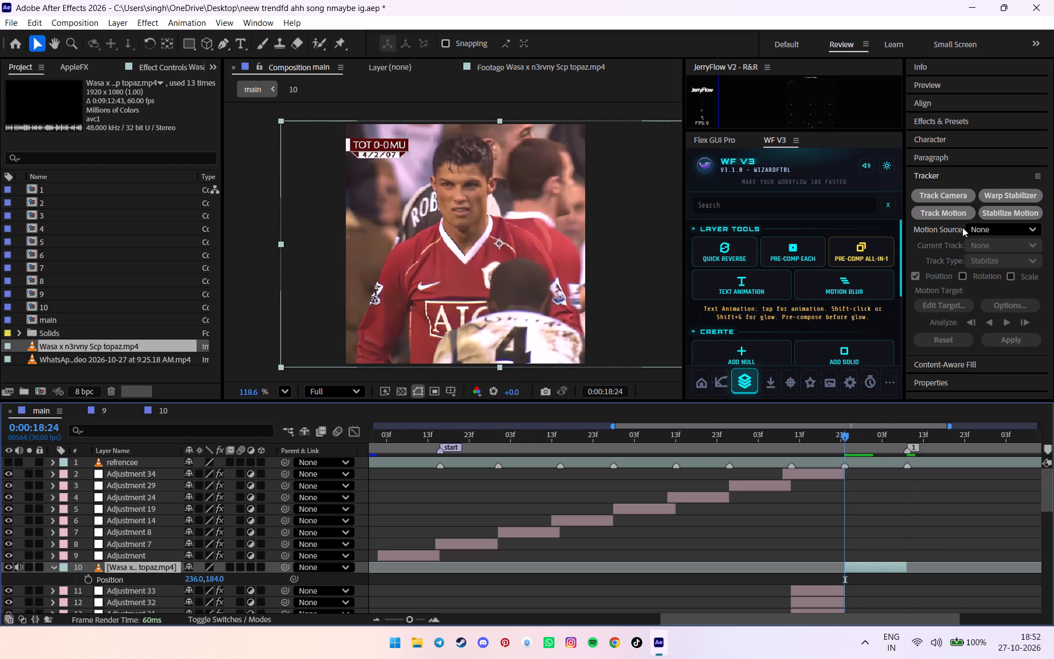
Pre-compose the eleventh clip on its own.
left_click(822, 251)
Copy the Twixtor Pro Speed % keyframes from clip 10 onto clip 11 and move the last one to the clip's end.
scroll(879, 568, "down", 3)
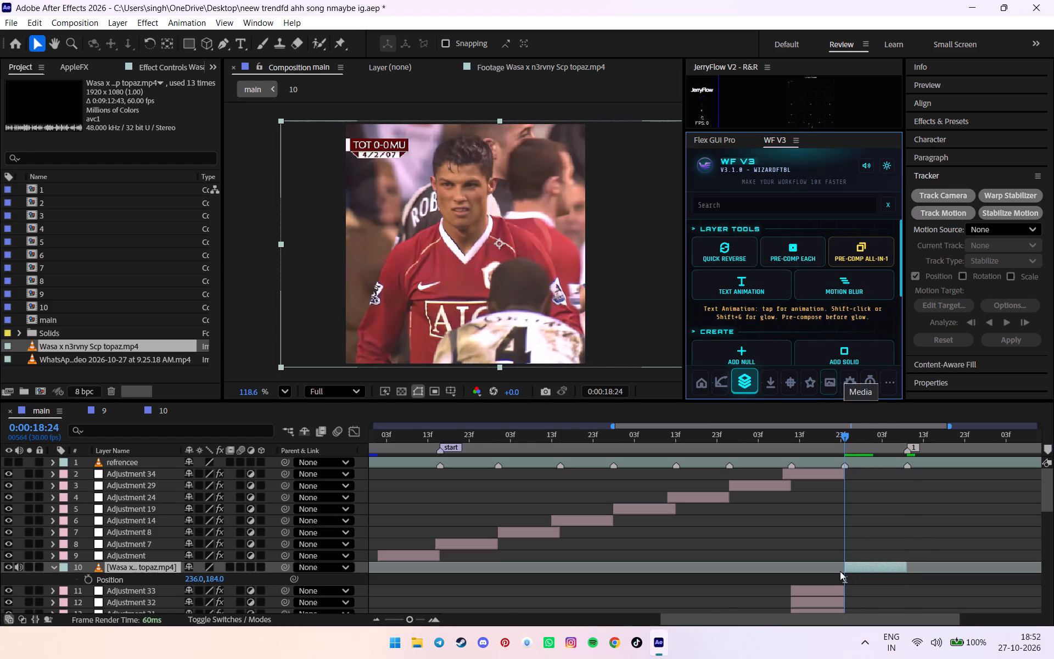
left_click(802, 521)
key("u")
left_click_drag(766, 532, 856, 561)
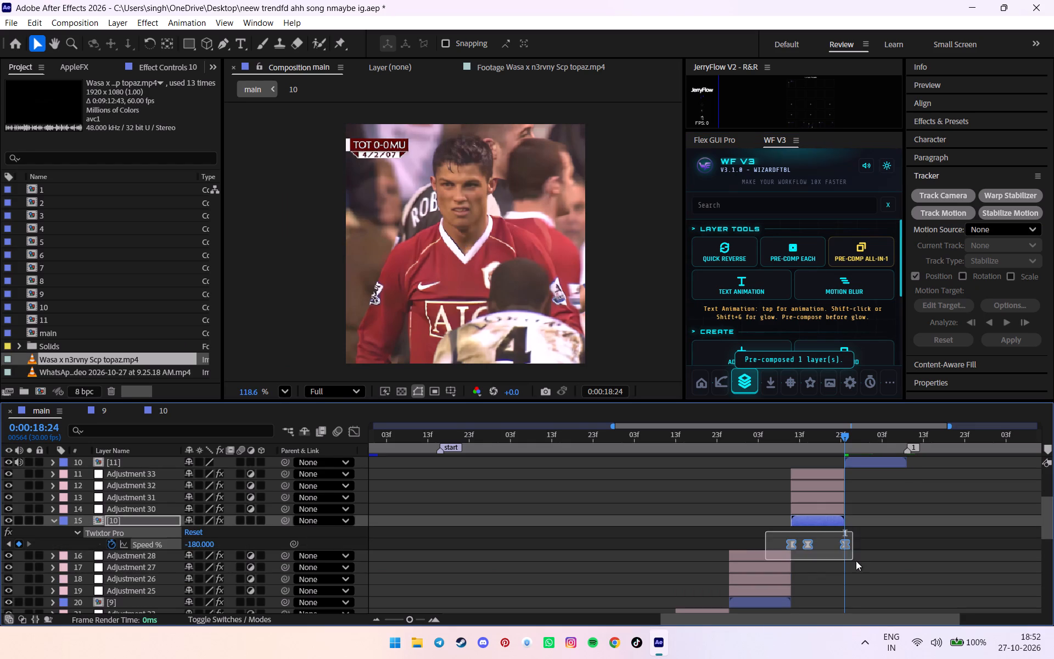
left_click_drag(856, 561, 860, 562)
key("ctrl+c")
scroll(860, 562, "up", 2)
key("u")
left_click(848, 530)
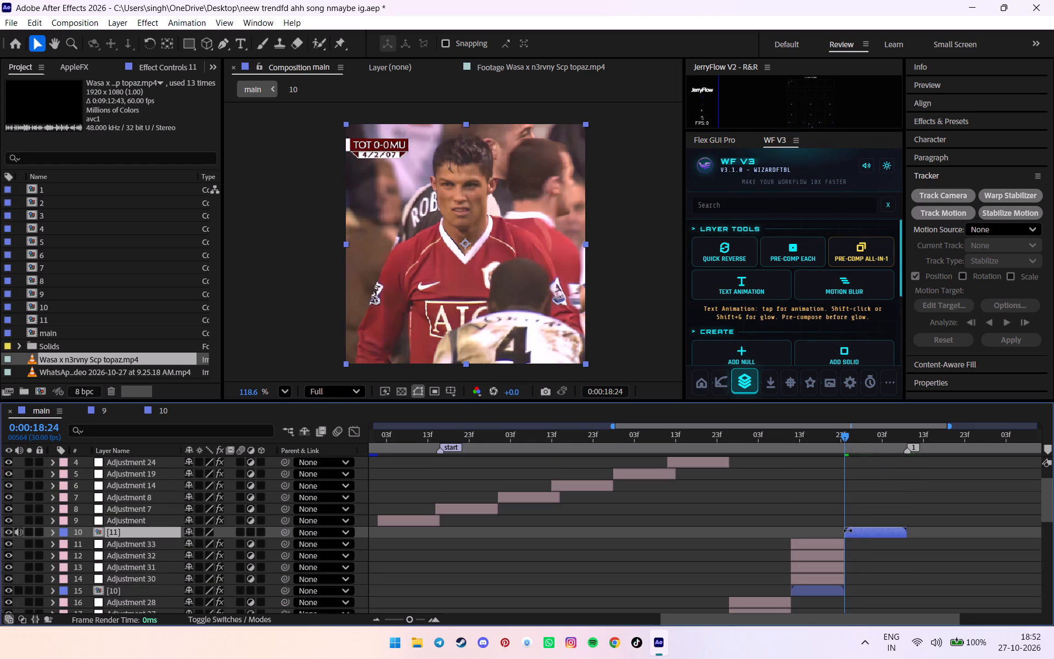
key("ctrl+v")
key("u")
left_click_drag(902, 555, 911, 555, "alt")
scroll(912, 555, "up", 1, "alt")
key("u")
Duplicate the four adjustment layers above clip 10 and place the copies directly above clip 11 in the layer stack.
left_click(733, 581)
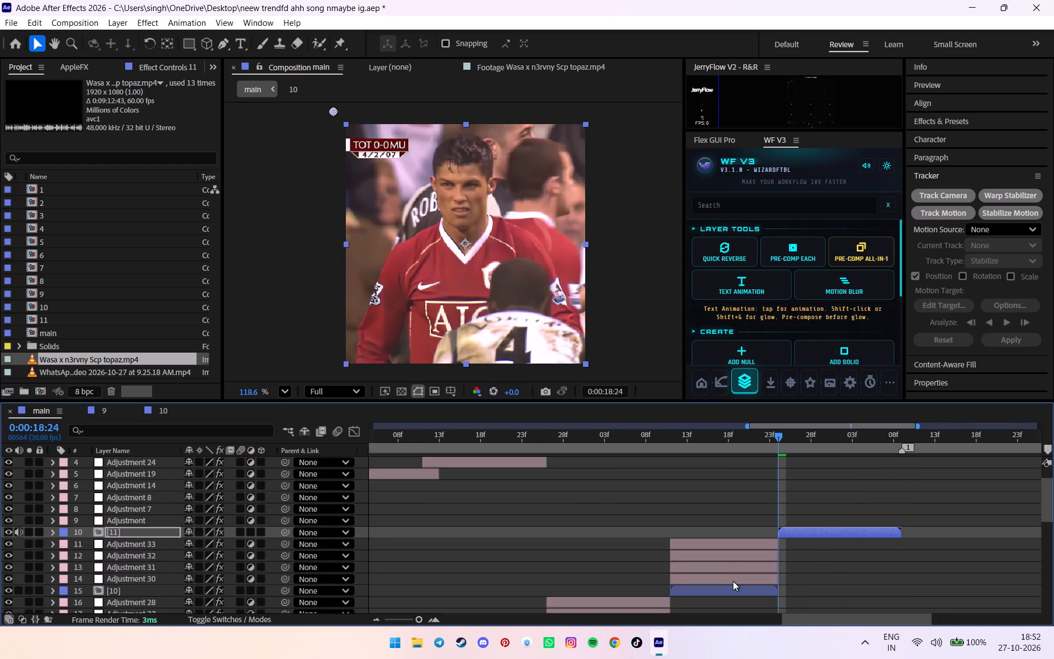
left_click(715, 543, "ctrl+shift")
key("ctrl+d")
left_click_drag(131, 543, 131, 538)
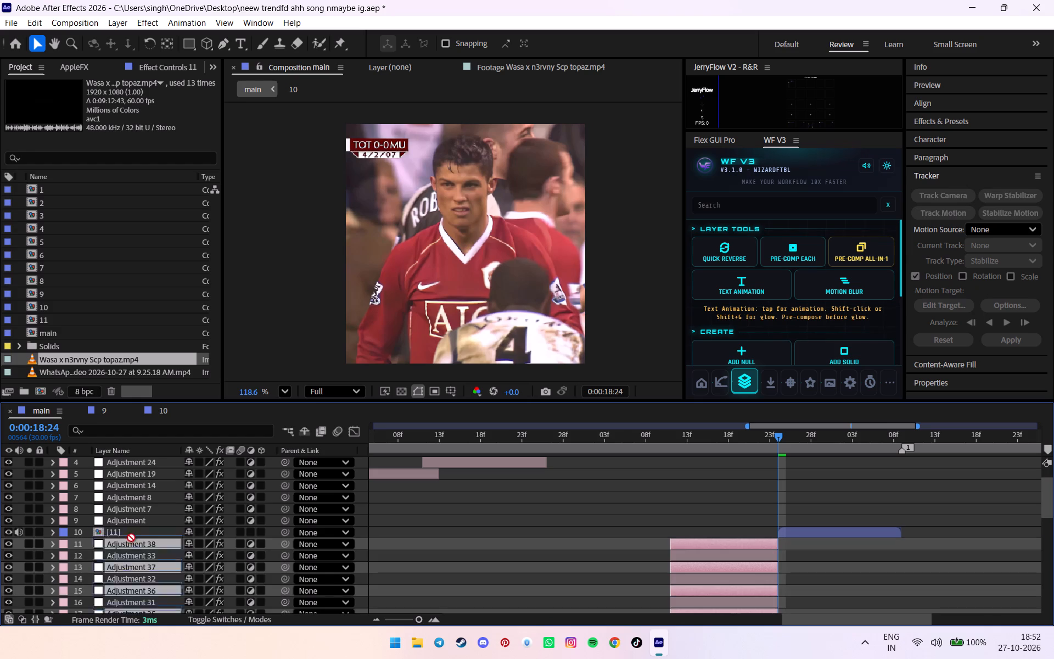
left_click_drag(131, 538, 128, 529)
Mute the audio of clip 11.
left_click(20, 576)
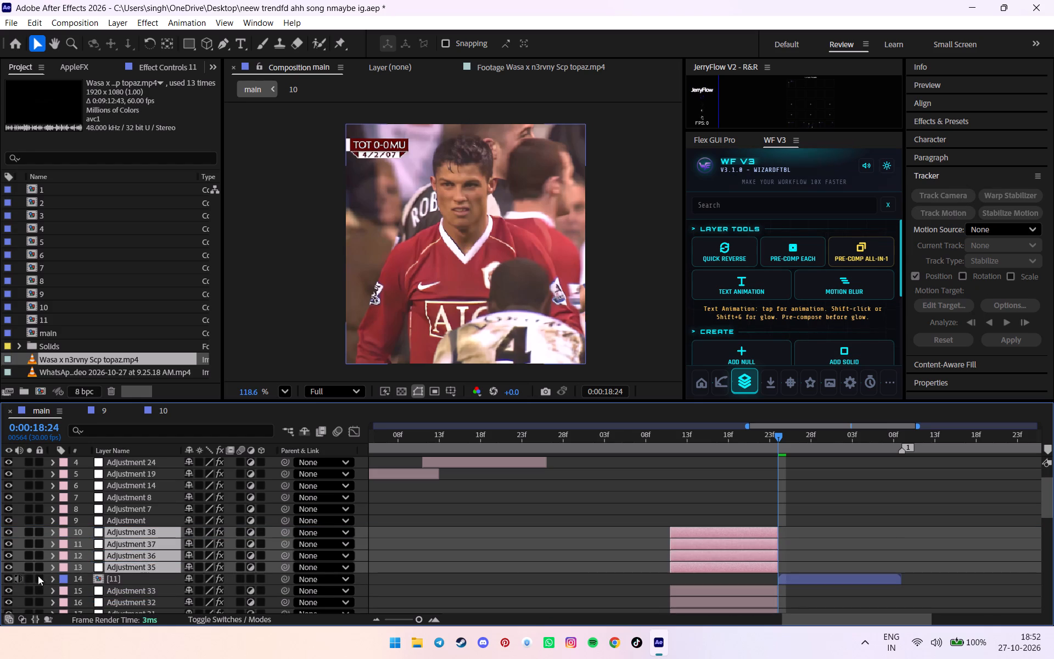
Slide the four copied adjustment layers to start at 0:00:18:24 and extend their ends to 0:00:19:09, matching clip 11.
left_click_drag(137, 565, 188, 564)
left_click_drag(759, 543, 765, 543)
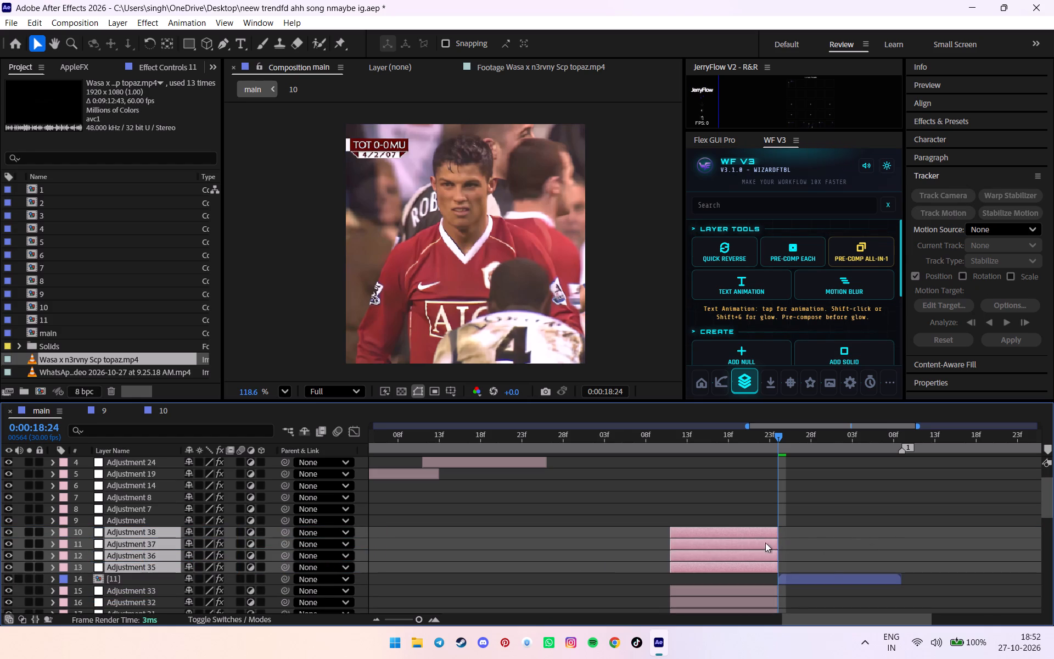
left_click_drag(765, 543, 864, 541)
left_click_drag(883, 534, 899, 530)
Stretch the effect keyframes of the four copied adjustment layers toward the end of clip 11.
key("u")
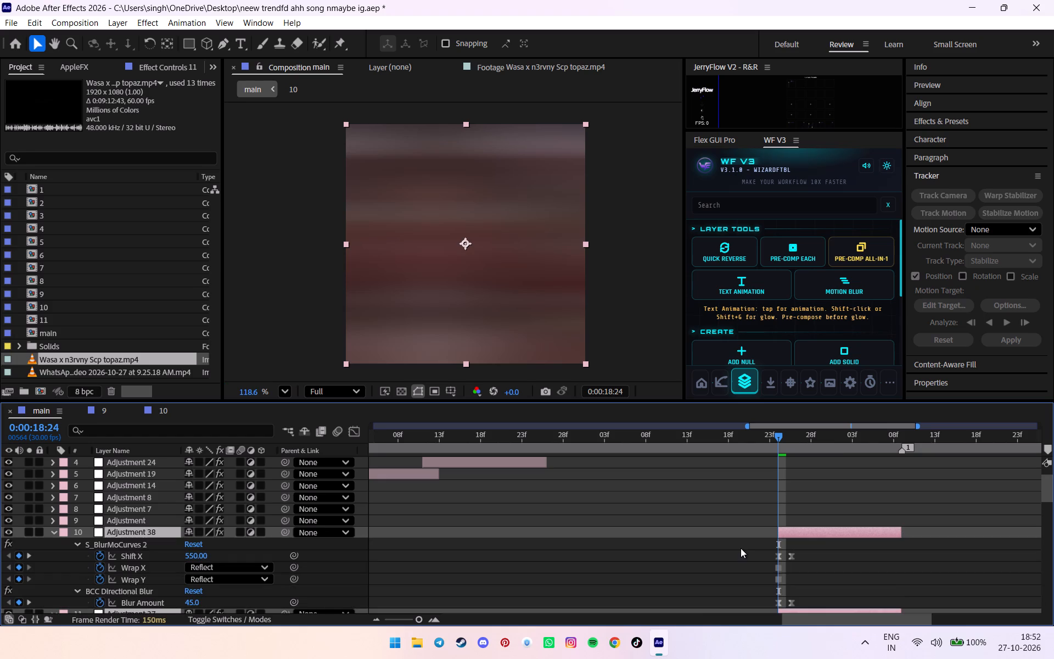
left_click_drag(738, 544, 933, 656)
scroll(895, 579, "up", 1)
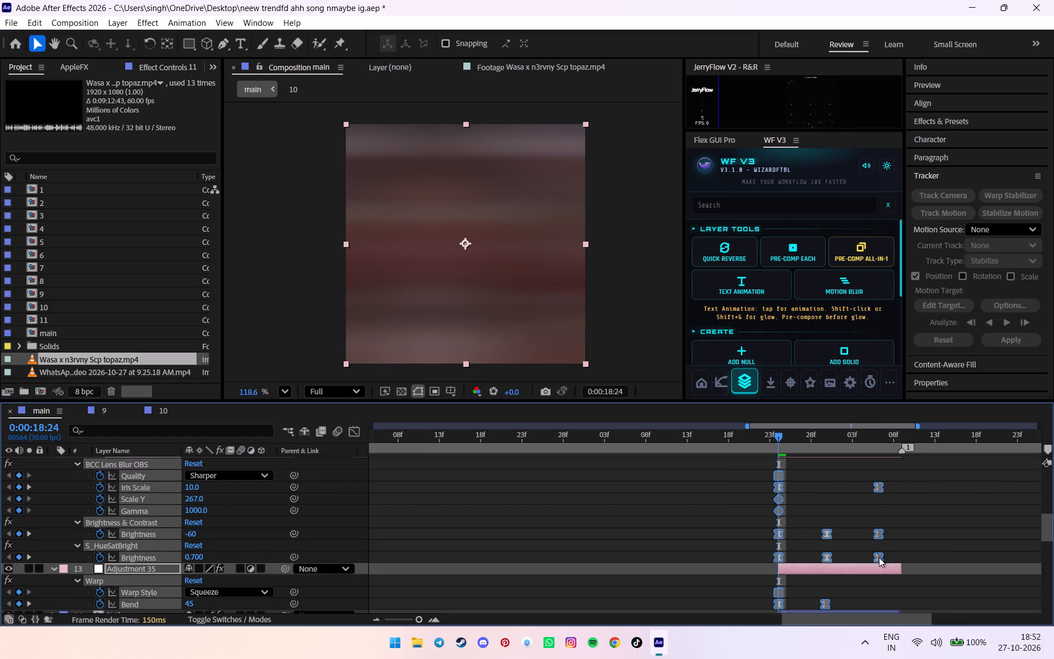
scroll(879, 559, "up", 3)
left_click_drag(887, 522, 907, 521, "alt")
key("u")
scroll(915, 524, "up", 5)
left_click(915, 524)
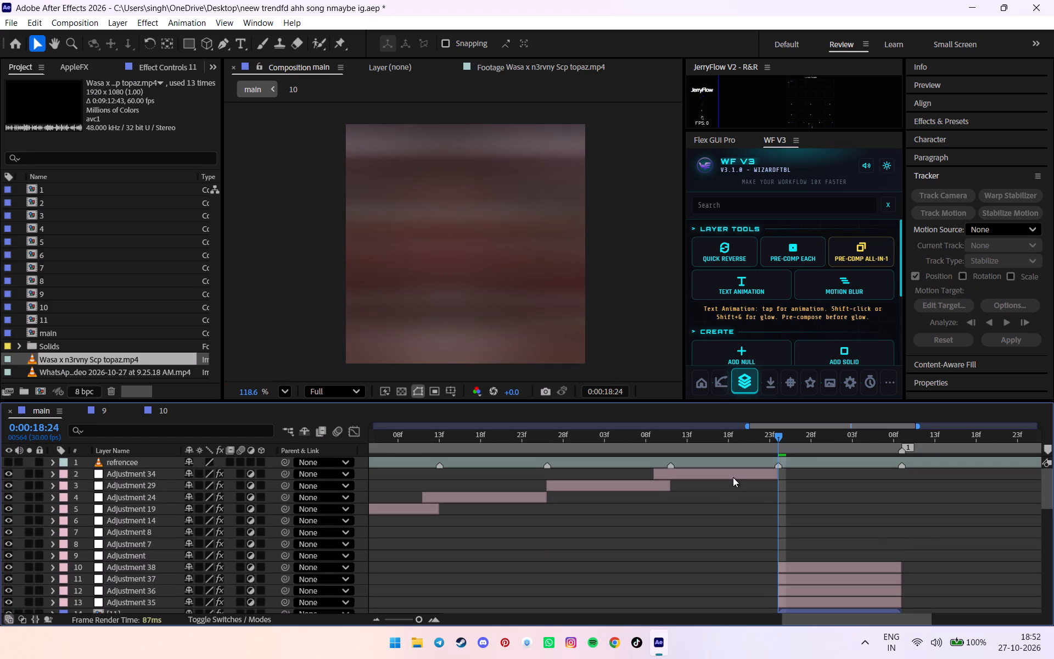
Duplicate Adjustment 34 and slide the copy so it begins at 0:00:18:24 over clip 11.
left_click(733, 476)
key("ctrl+d")
key("ctrl+f")
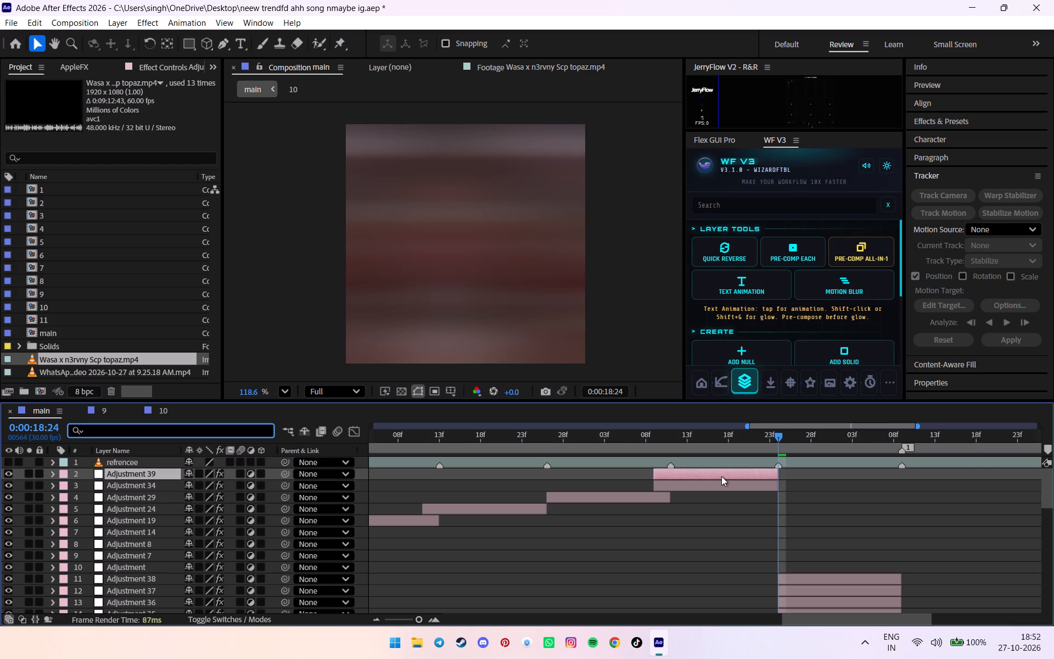
left_click_drag(721, 476, 858, 468)
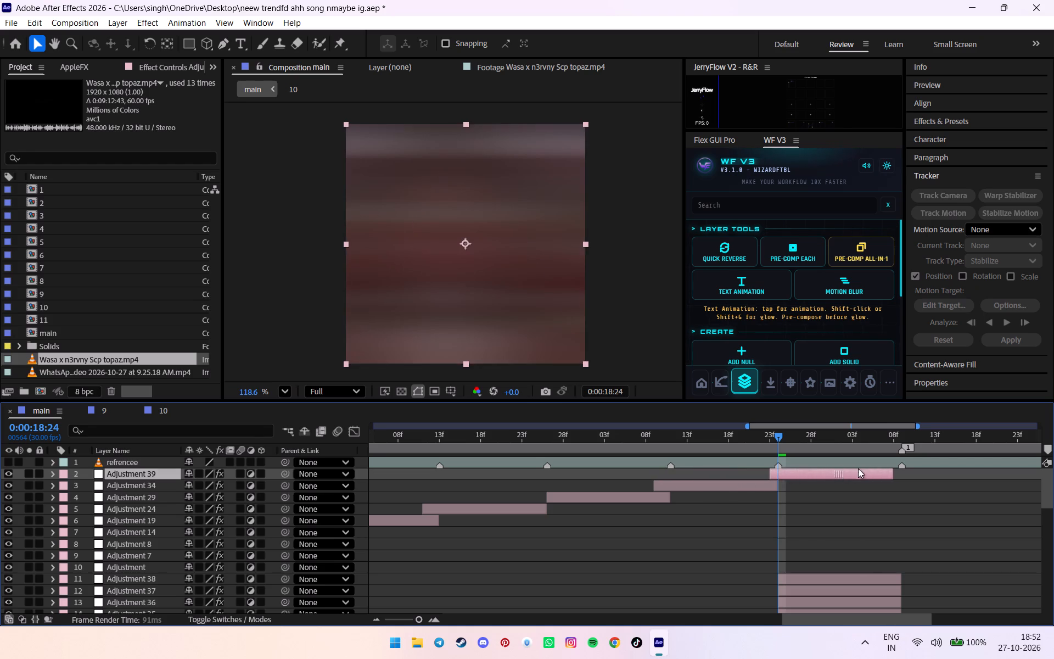
left_click_drag(858, 468, 842, 468)
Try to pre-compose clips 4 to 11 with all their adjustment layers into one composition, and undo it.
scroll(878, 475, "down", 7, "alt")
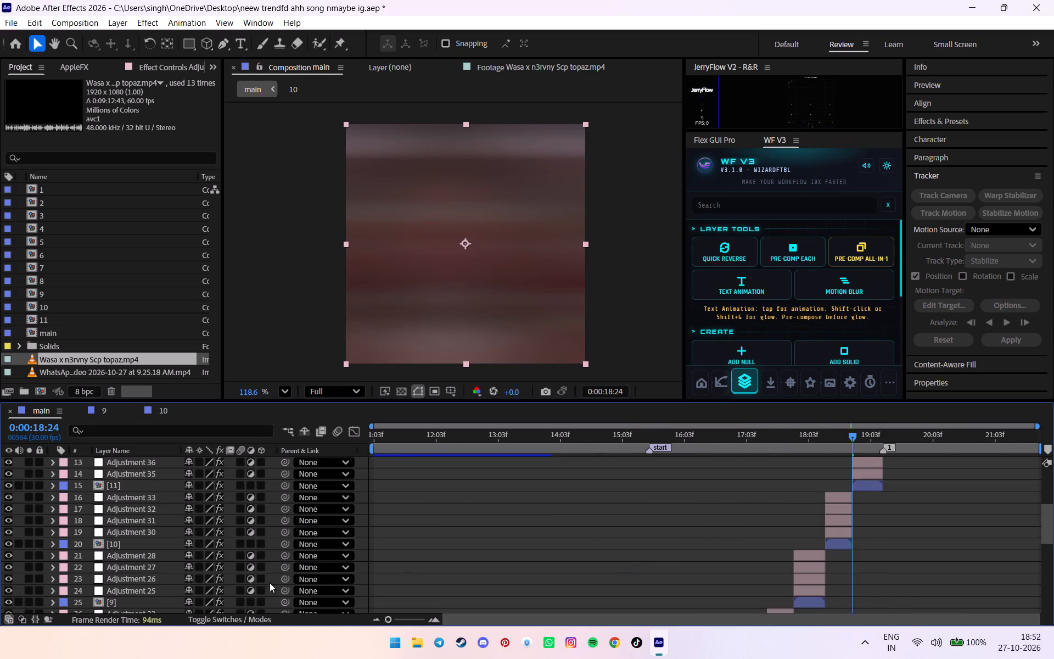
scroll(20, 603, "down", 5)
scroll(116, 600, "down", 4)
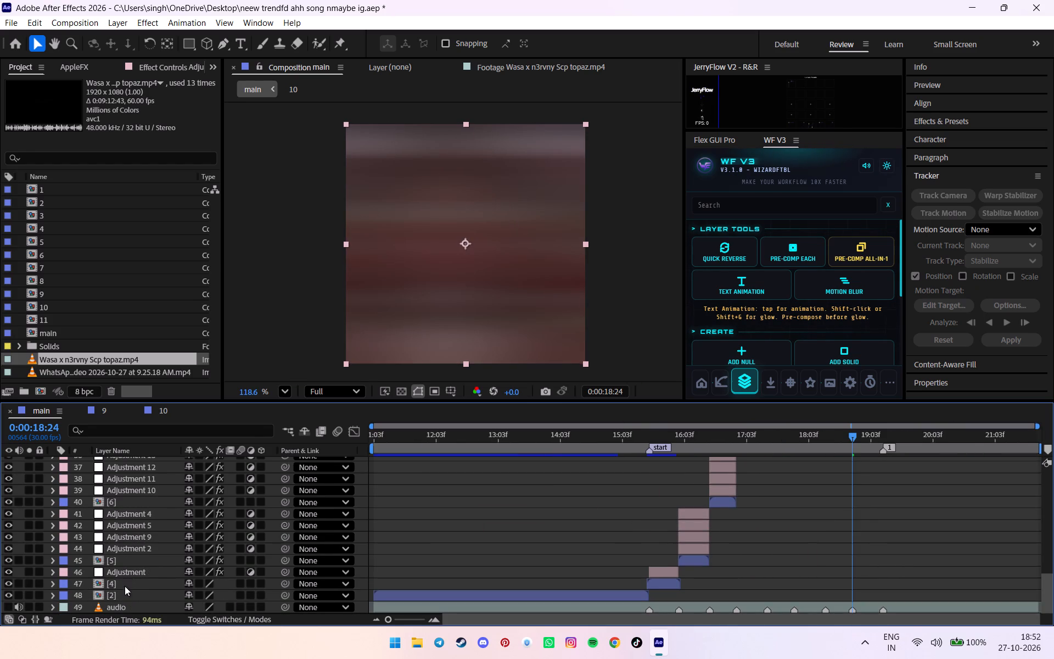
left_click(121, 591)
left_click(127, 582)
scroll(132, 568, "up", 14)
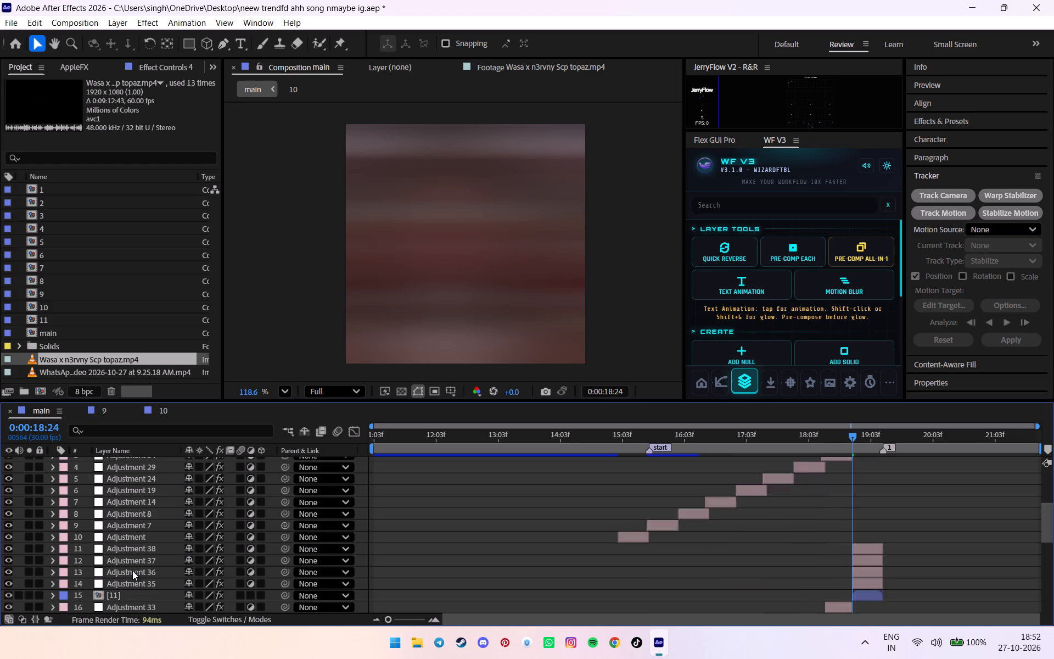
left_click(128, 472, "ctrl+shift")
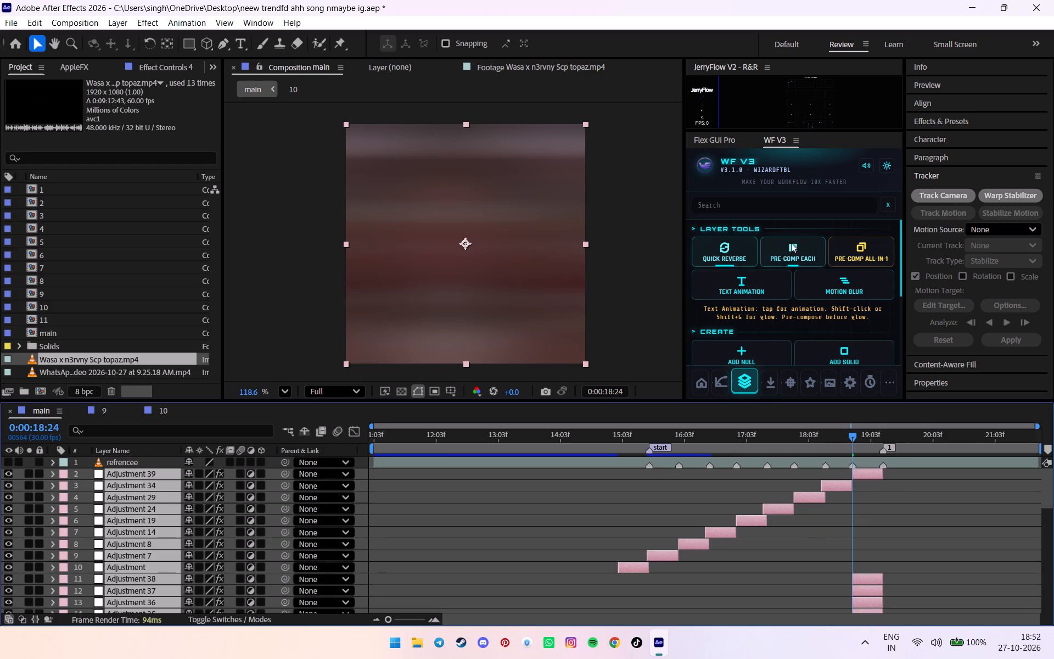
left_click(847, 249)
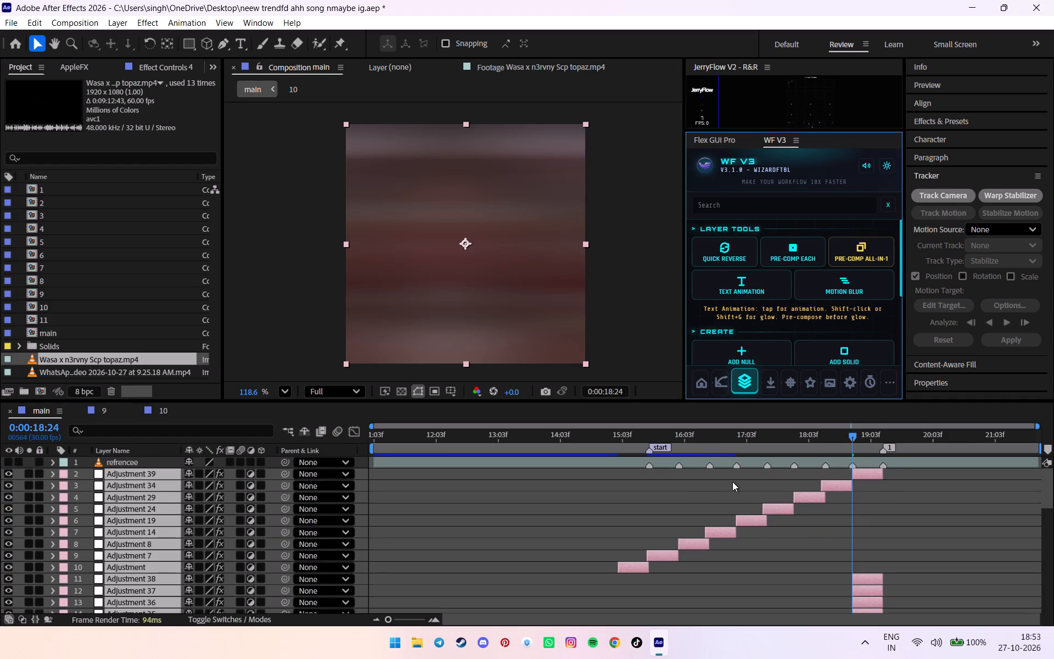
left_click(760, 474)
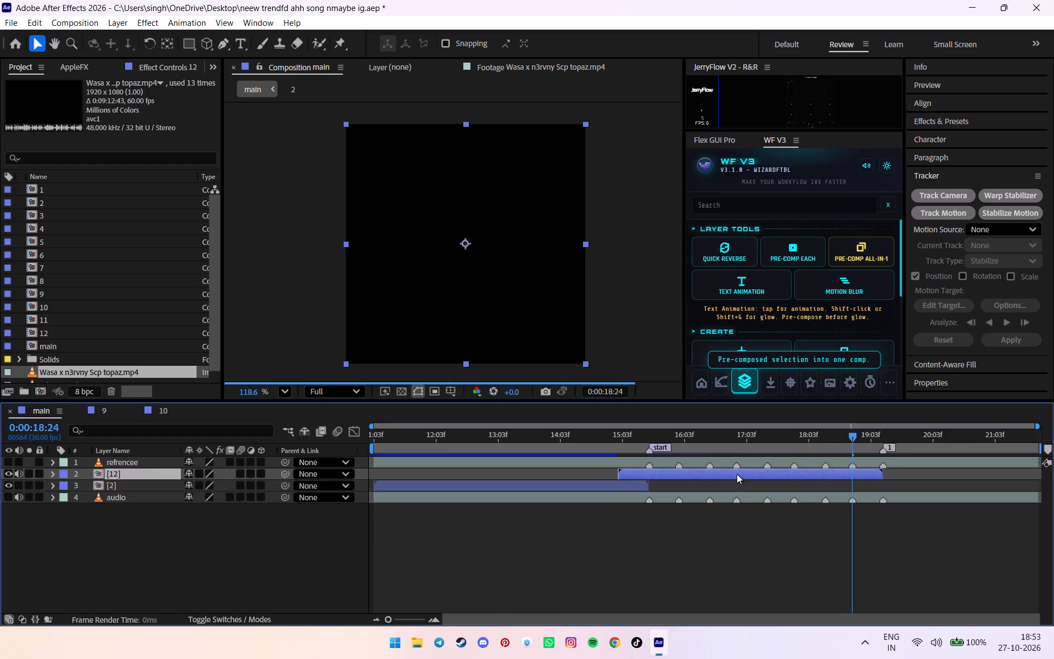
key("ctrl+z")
Pre-compose clips 4 to 11 and their adjustment layers into one composition, leaving out the Adjustment layer that precedes the start marker.
scroll(704, 548, "down", 6)
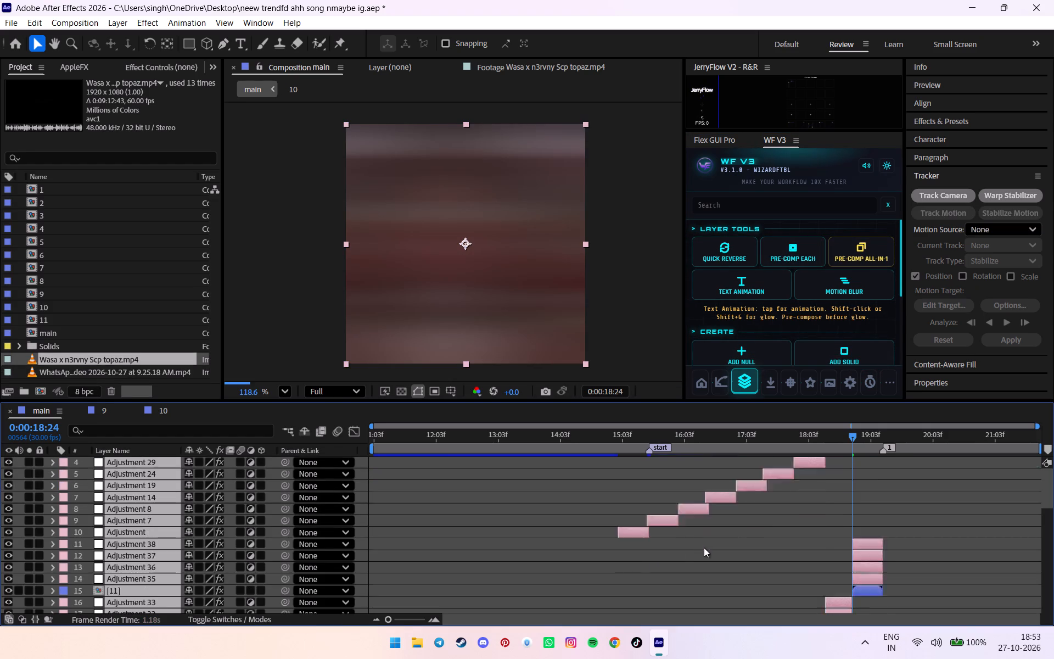
scroll(637, 560, "down", 6)
scroll(664, 583, "up", 6)
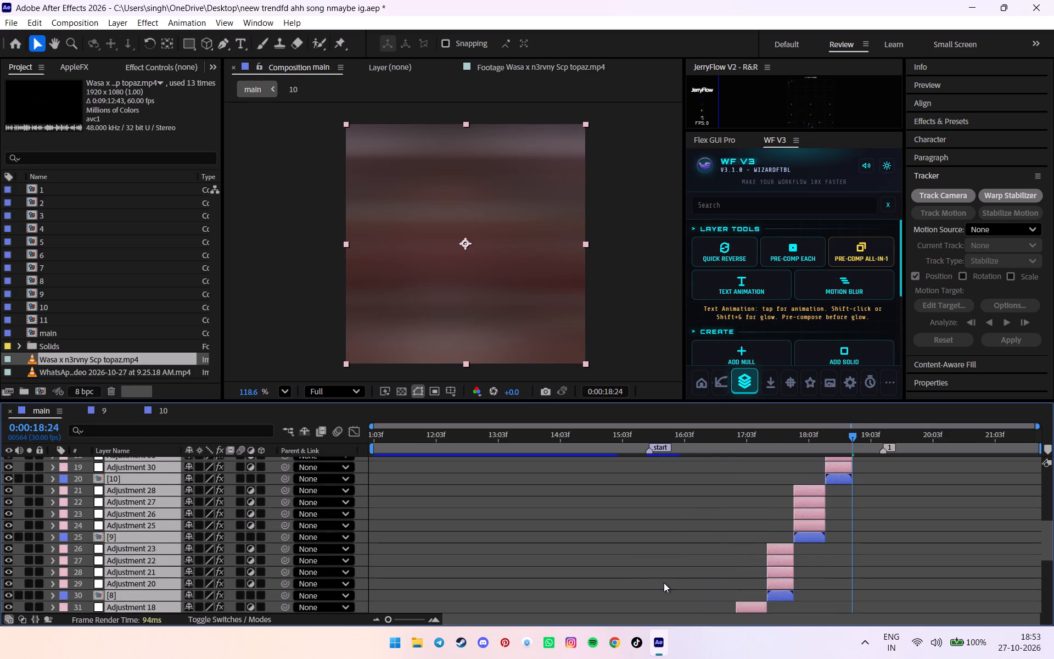
scroll(664, 583, "up", 7)
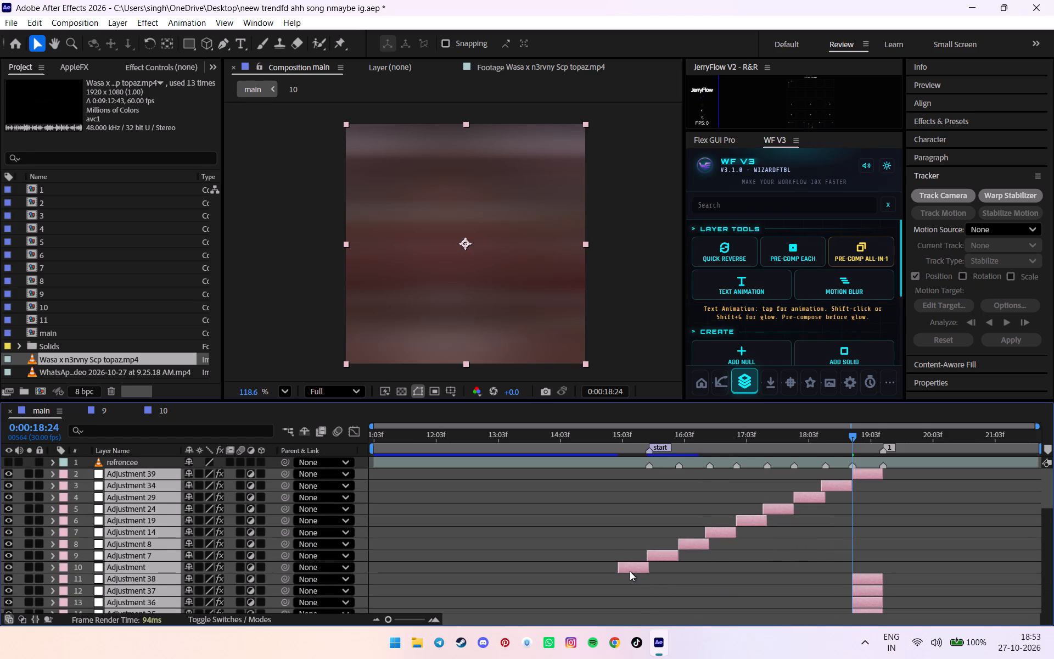
left_click(630, 571, "ctrl")
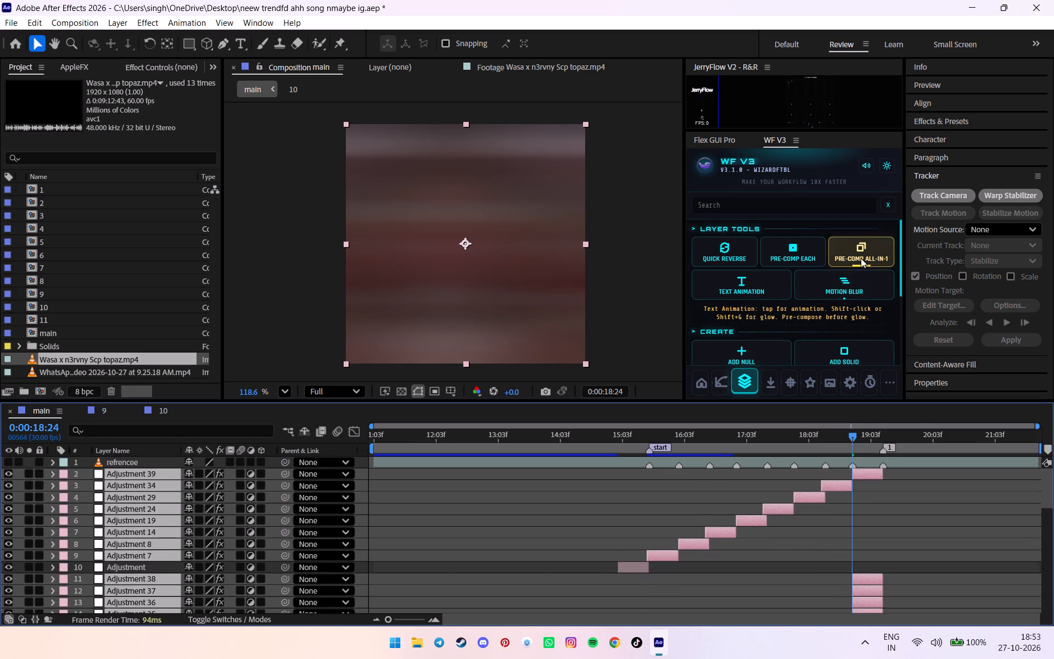
left_click(861, 254)
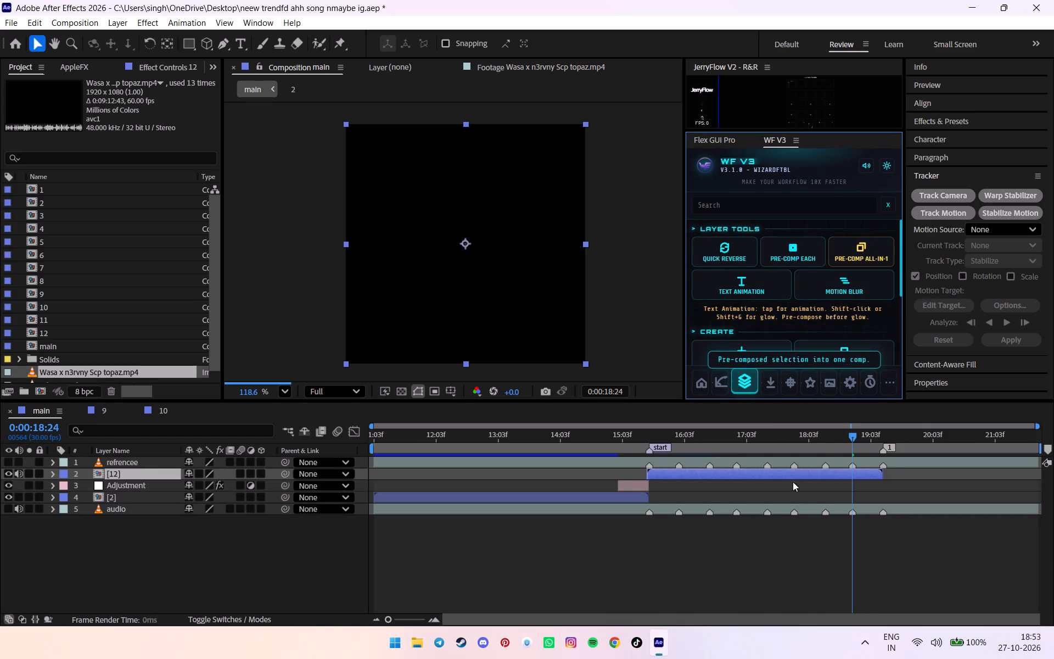
Duplicate the new combined pre-comp and slide the copy to start at 0:00:19:09, on marker 1.
left_click(771, 474)
key("ctrl+d")
left_click_drag(756, 476, 960, 480)
scroll(896, 469, "up", 3, "alt")
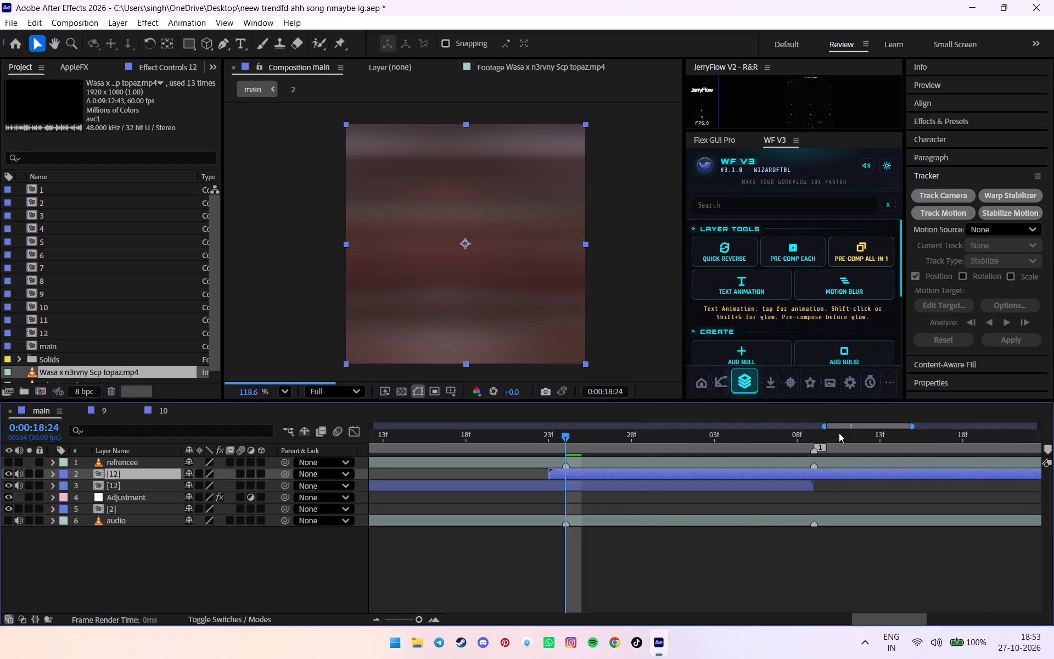
left_click_drag(833, 433, 815, 436)
left_click_drag(761, 473, 978, 472)
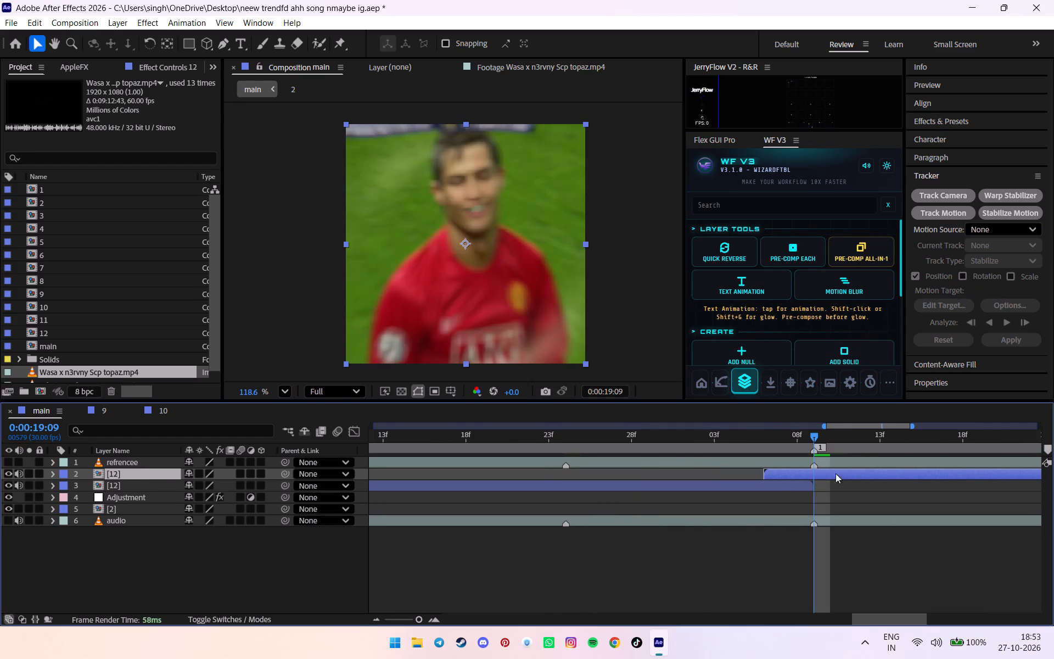
left_click_drag(820, 471, 868, 468)
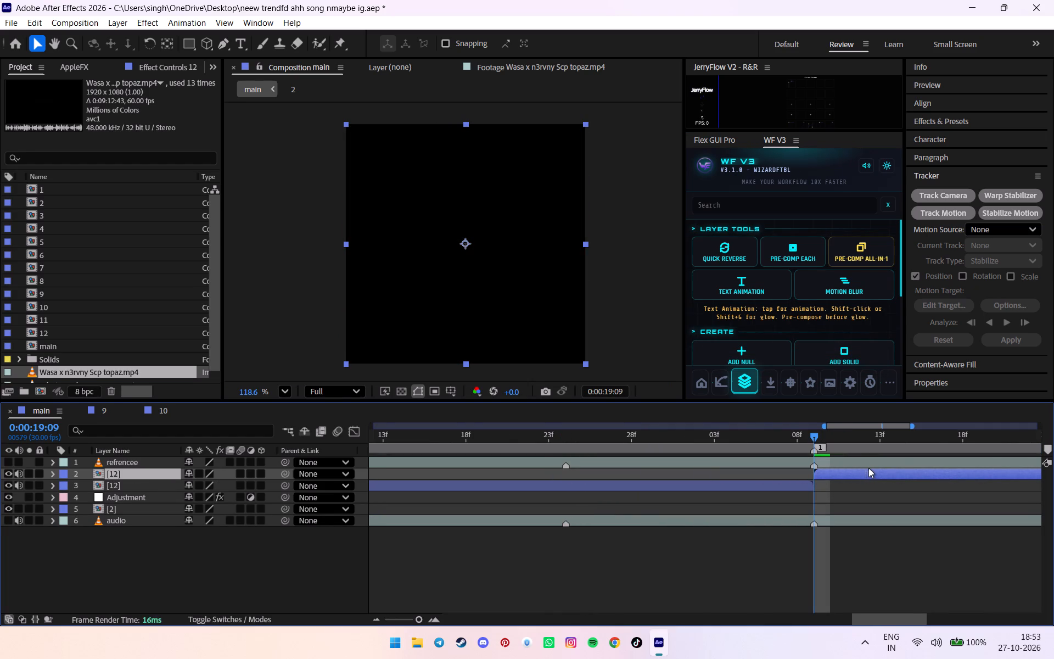
left_click_drag(868, 468, 859, 468)
Mute the audio of both copies of the combined pre-comp.
scroll(819, 509, "down", 18, "alt")
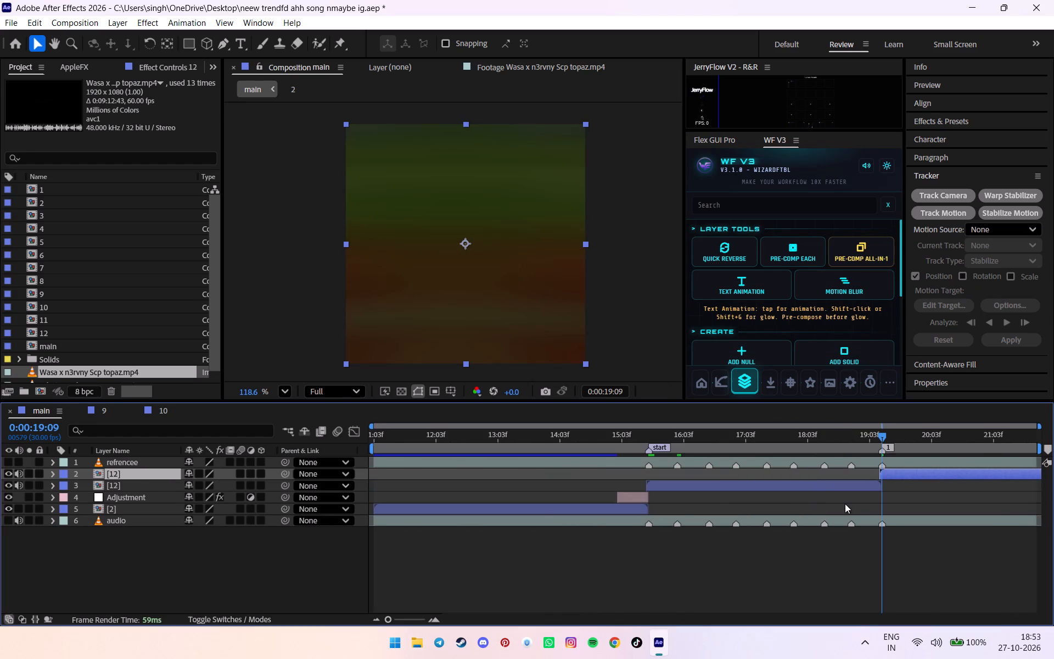
left_click(21, 485)
left_click(20, 471)
Play the edit from 0:00:11:03 and save the project.
left_click_drag(726, 443, 286, 499)
key("space")
left_click(491, 568)
key("ctrl+s")
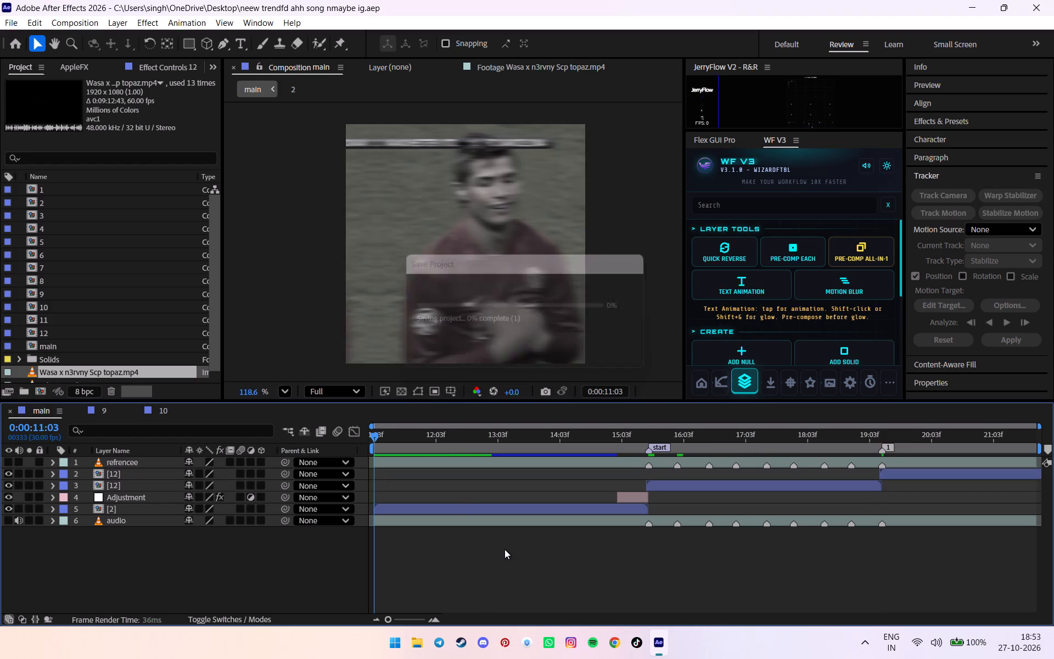
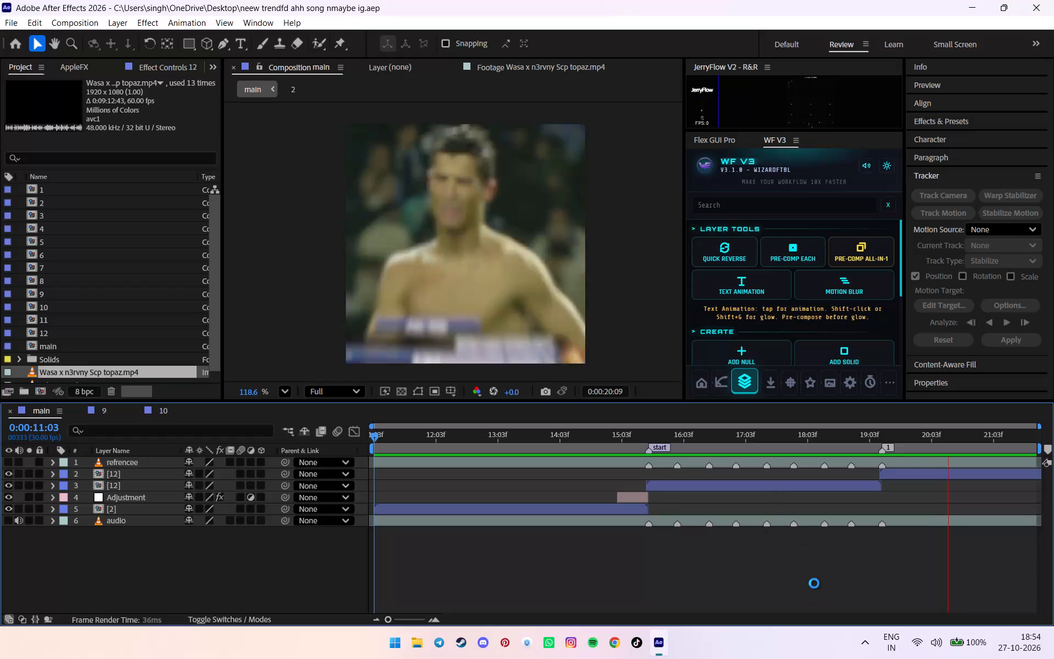
Set the main composition's duration to 0:00:18:21.
scroll(821, 574, "down", 7, "alt")
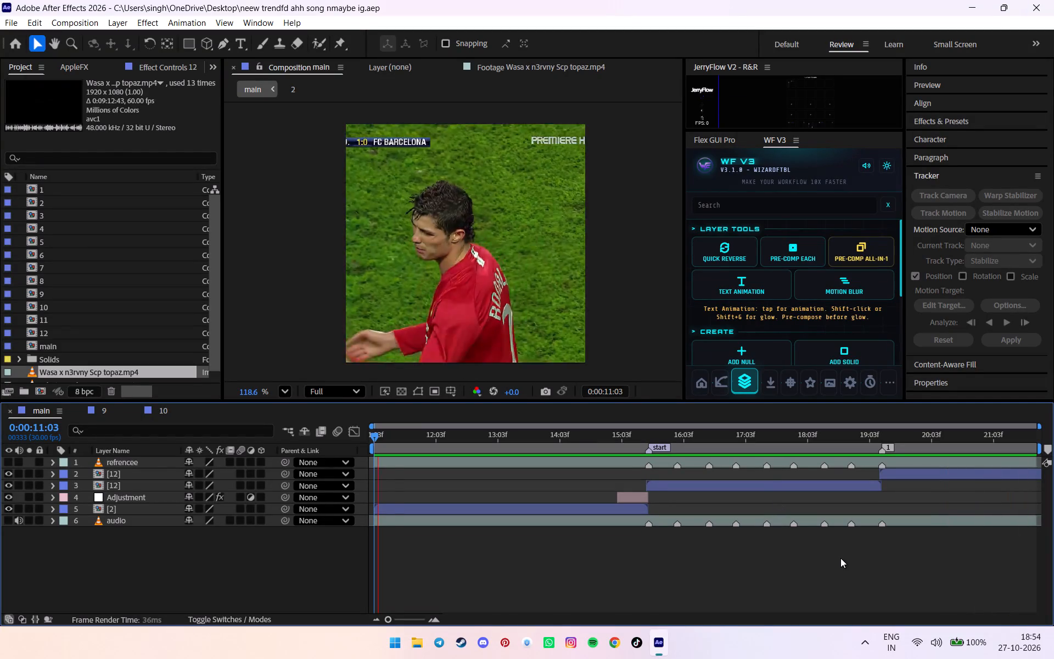
scroll(841, 557, "up", 4)
scroll(895, 462, "down", 6, "alt")
left_click(988, 443)
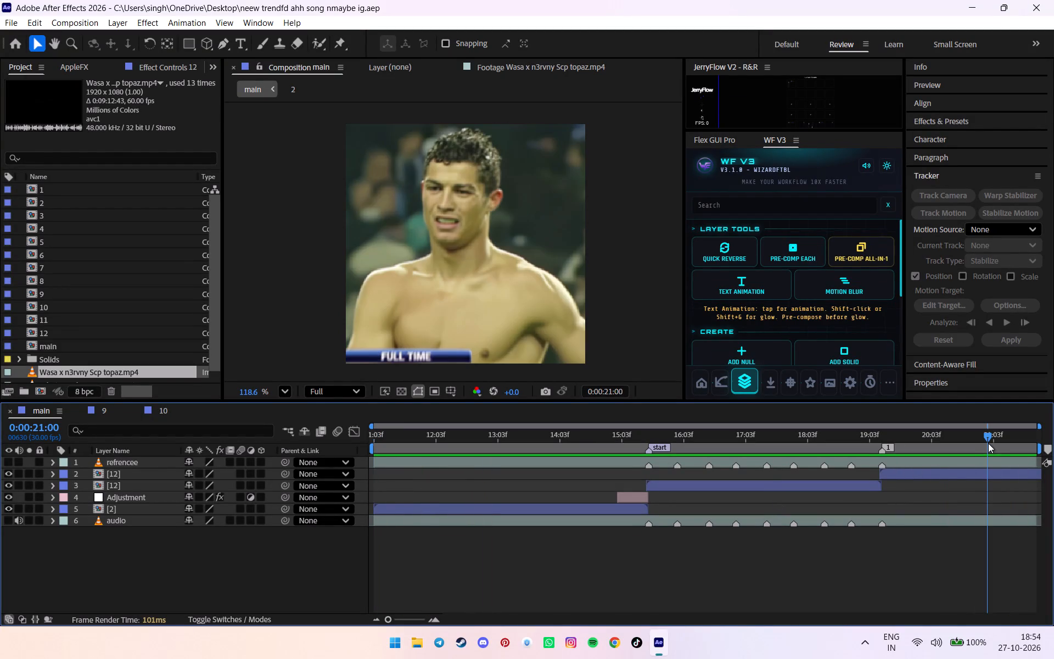
key("shift+k")
left_click(988, 443)
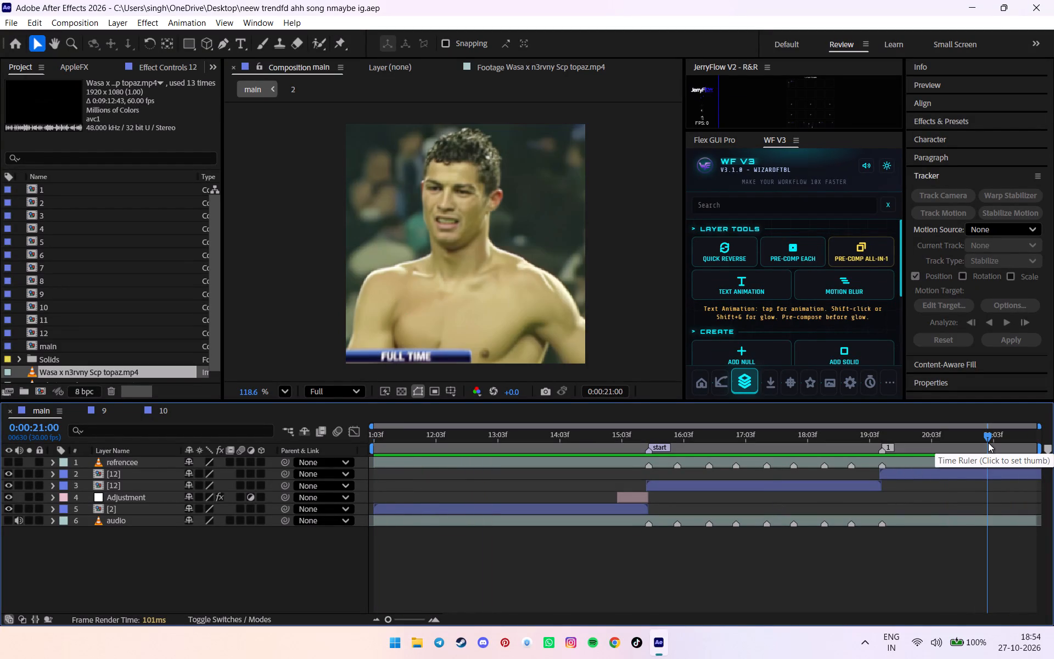
key("ctrl+k")
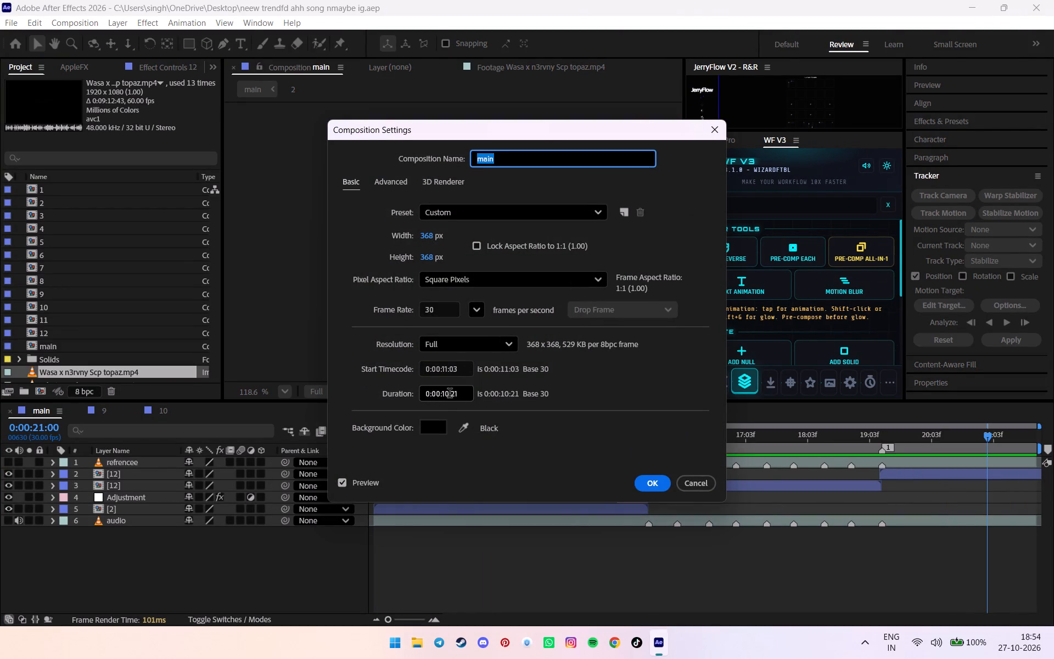
left_click(450, 394)
key("Left")
key("backslash")
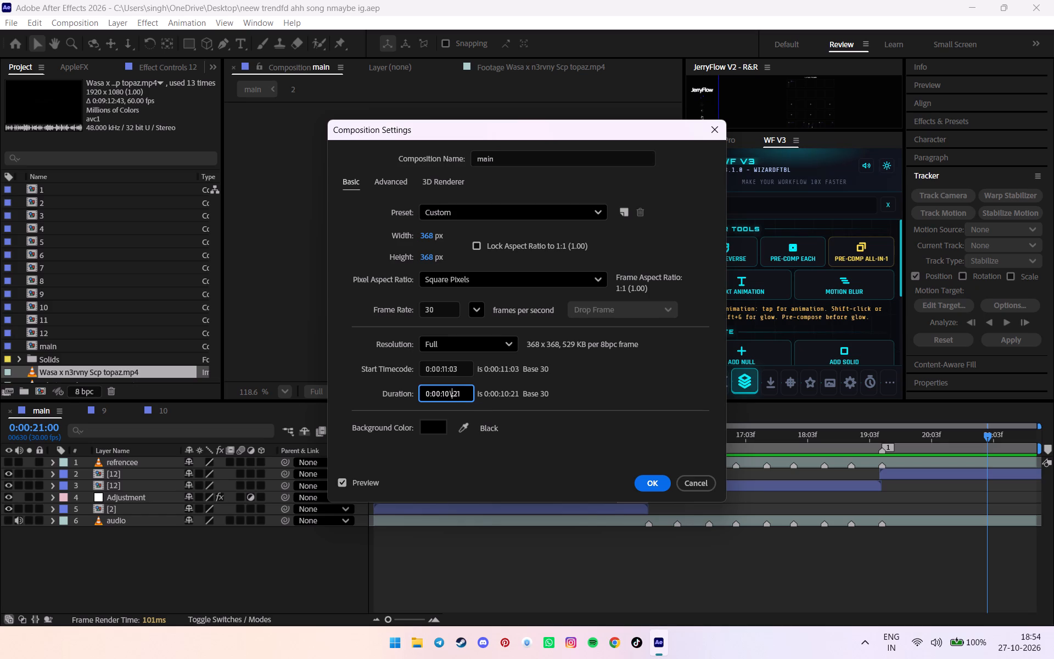
key("BackSpace")
key("BackSpace")
key("8")
key("Return")
Extend the ends of the audio and refrencee layers to about 0:00:24:06.
scroll(1029, 543, "down", 7, "alt")
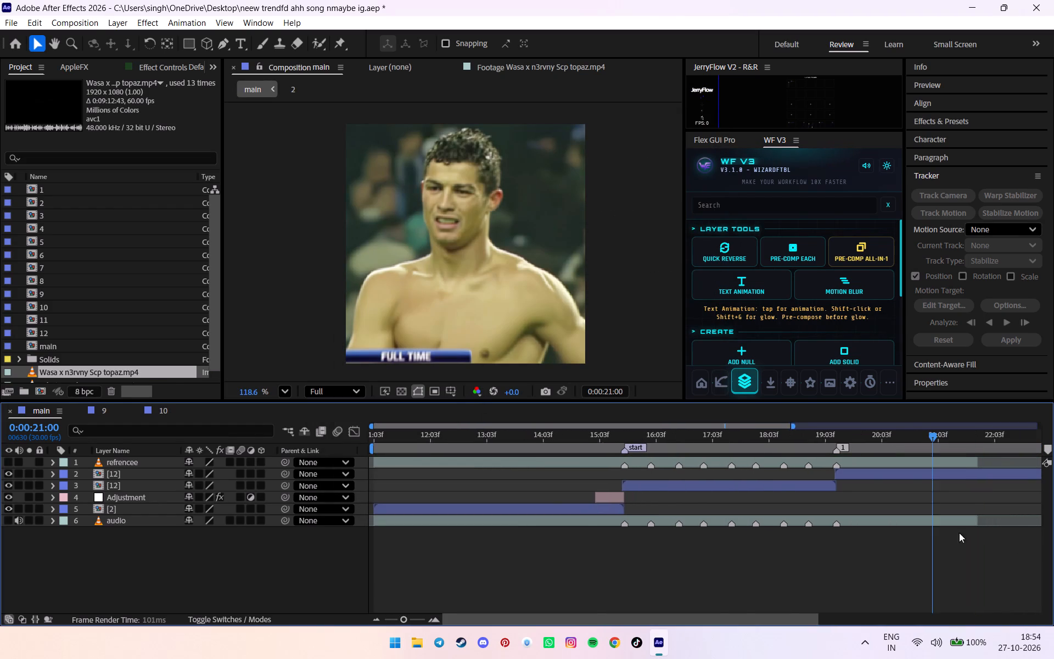
scroll(973, 507, "down", 6, "alt")
left_click_drag(754, 522, 926, 512)
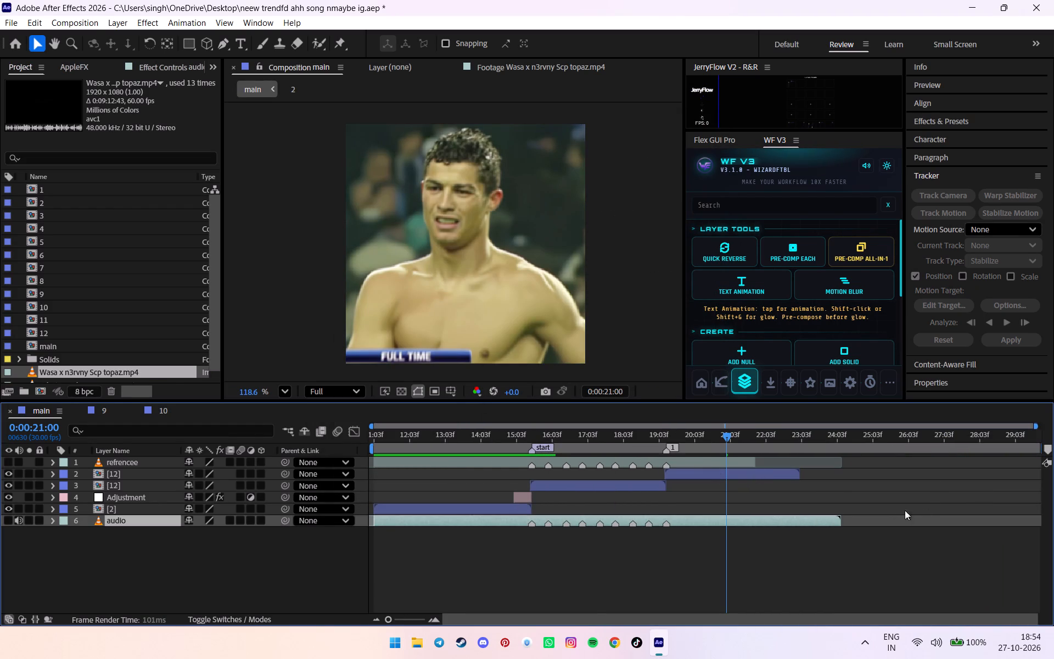
left_click_drag(722, 442, 709, 440)
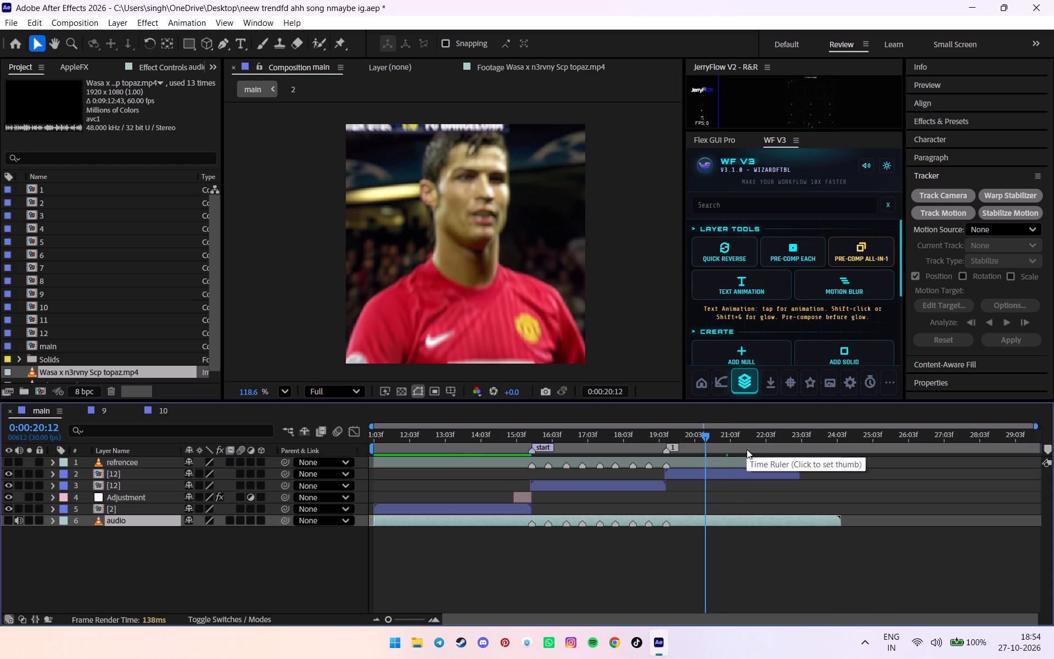
left_click_drag(756, 463, 890, 459)
Save the project and play the edit from 0:00:20:12 and again from 0:00:14:10.
key("space")
left_click(842, 504)
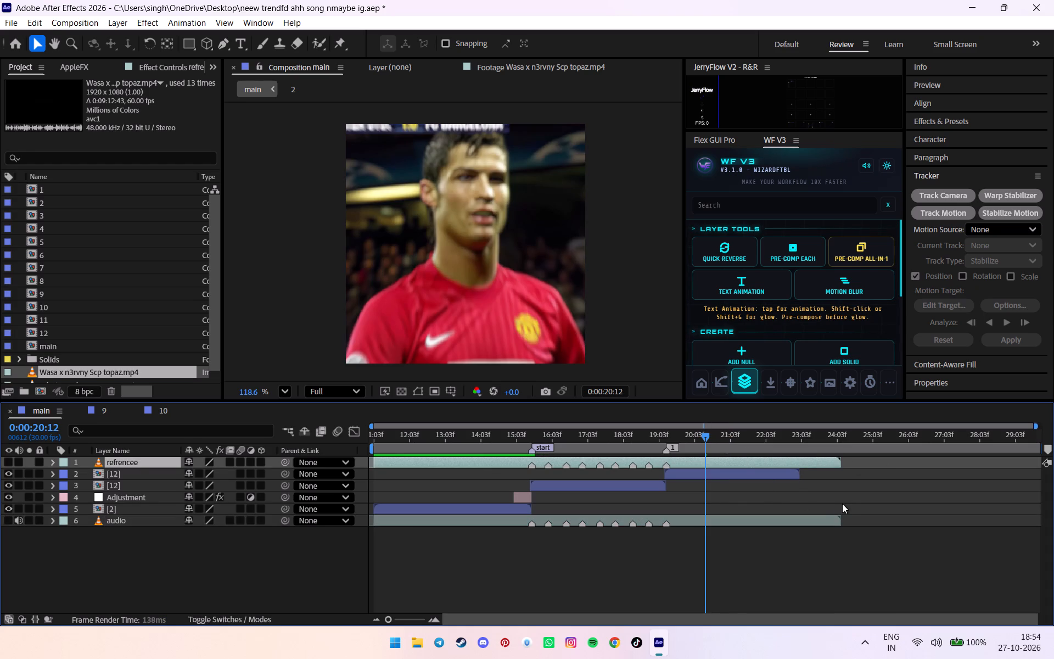
key("ctrl+s")
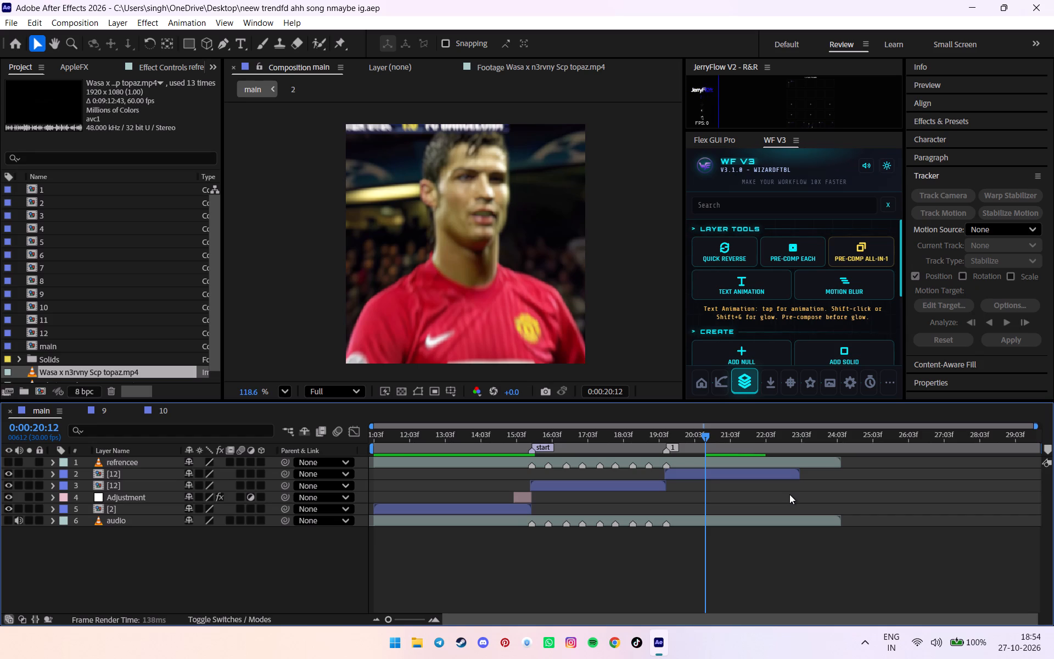
scroll(791, 496, "down", 7, "alt")
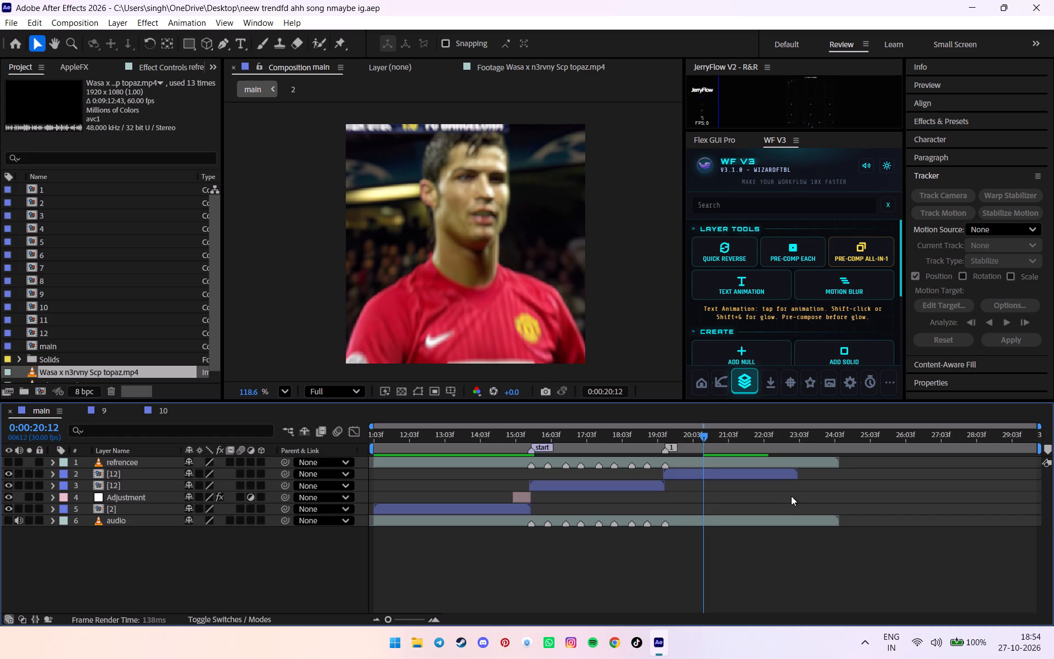
scroll(791, 496, "down", 5, "alt")
scroll(791, 496, "up", 4)
key("ctrl+s")
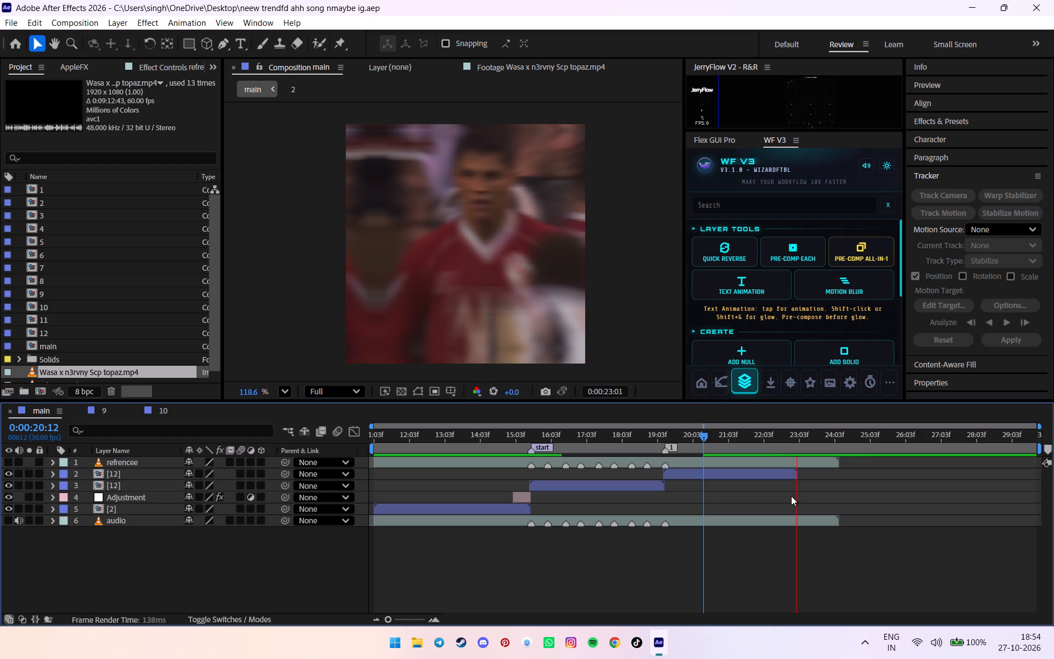
scroll(698, 484, "down", 6, "alt")
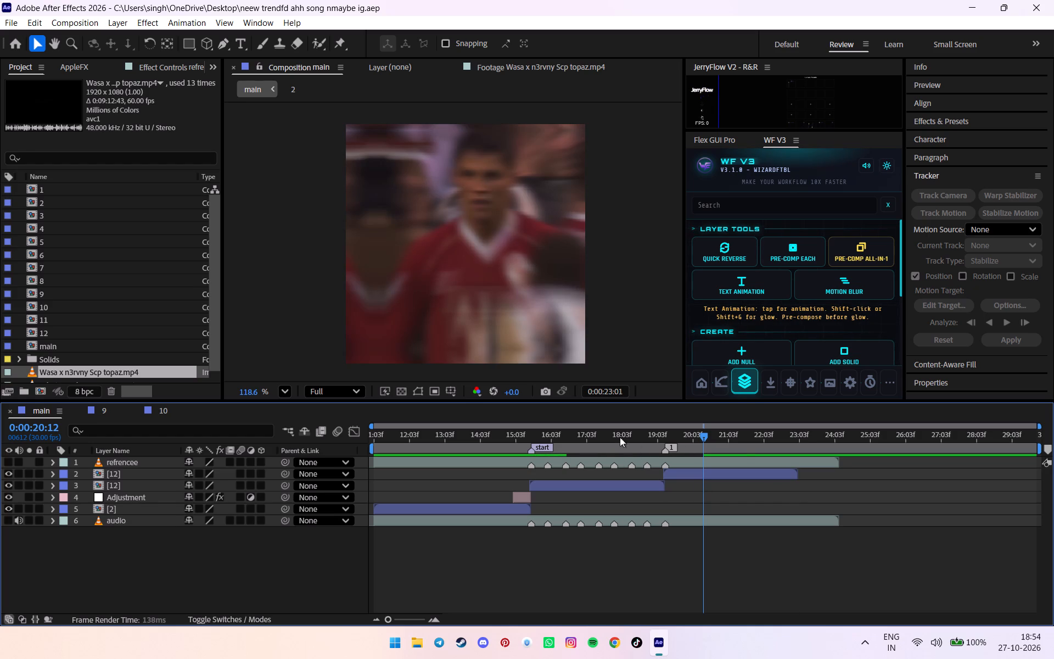
left_click_drag(619, 438, 489, 440)
key("space")
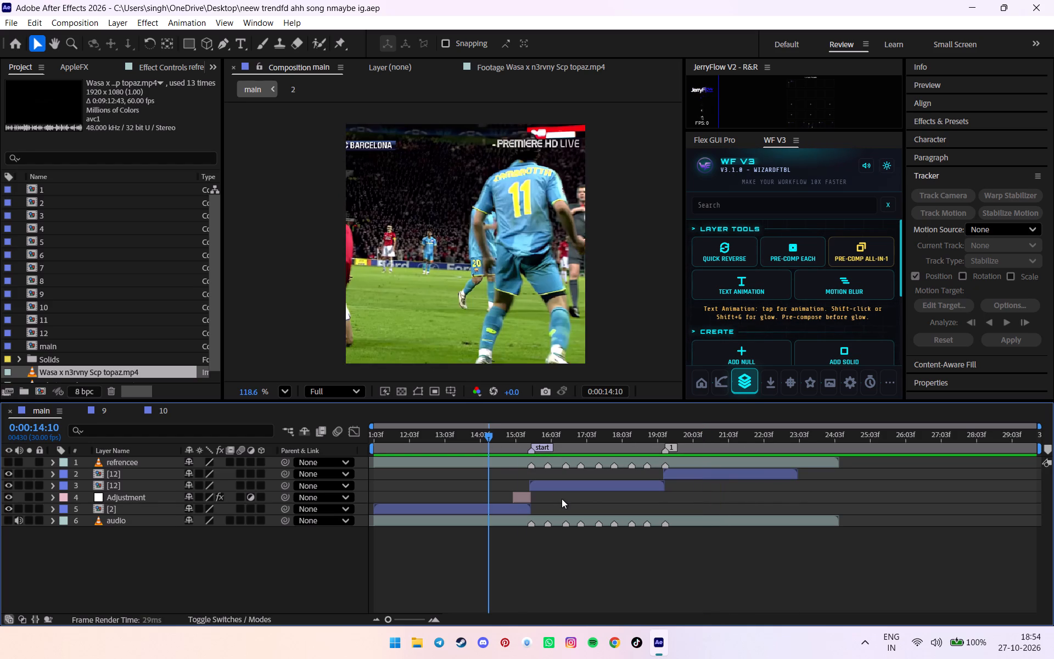
left_click(562, 499)
key("ctrl+s")
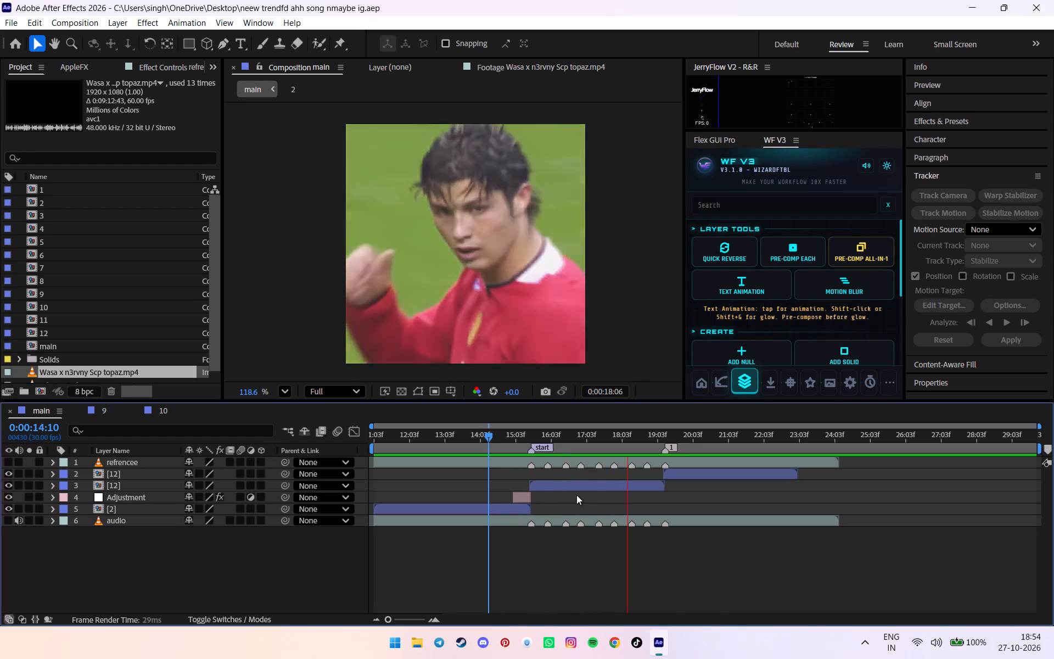
key("ctrl+s")
In pre-comp 12, set the S_BlurMoCurves Center XY on Adjustment 37 to 158.0, 44.0.
left_click_drag(630, 437, 643, 437)
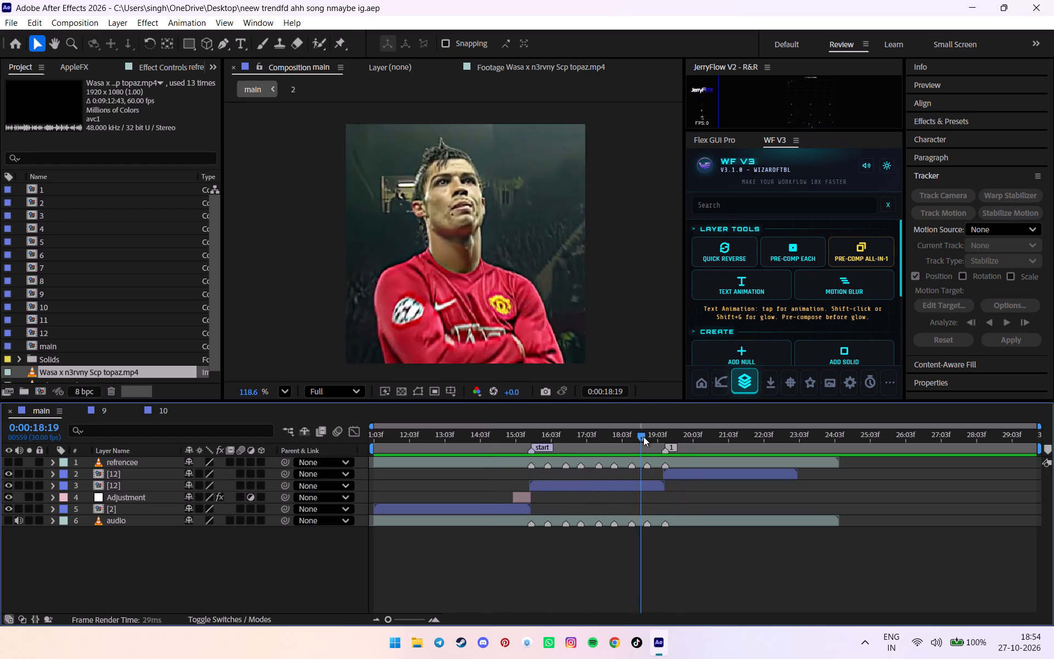
left_click_drag(643, 437, 653, 437)
double_click(644, 489)
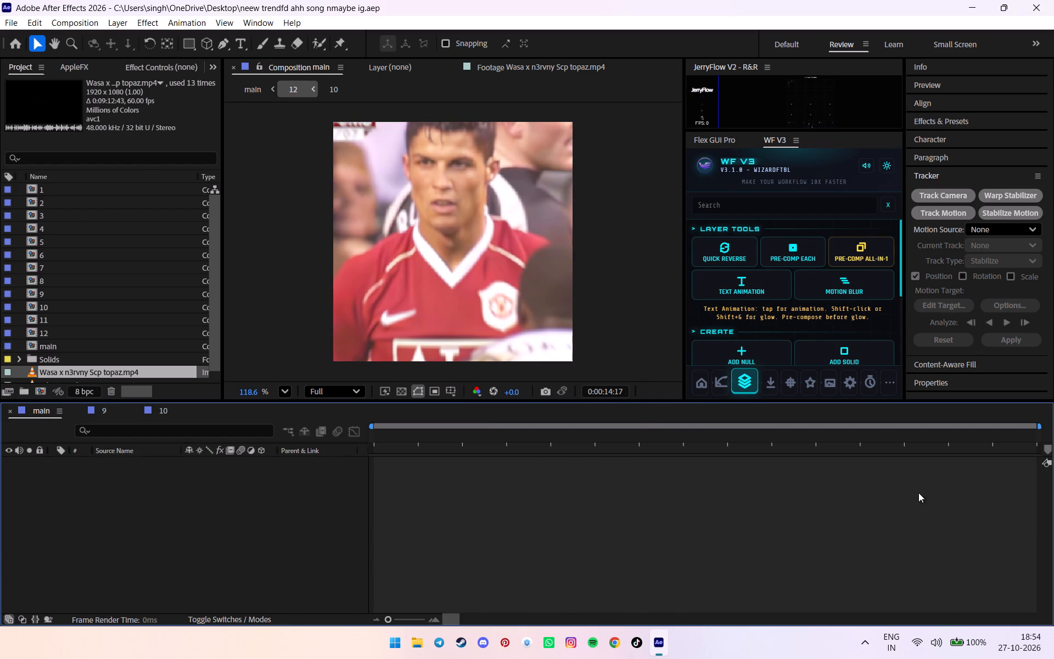
left_click(995, 443)
left_click(996, 568)
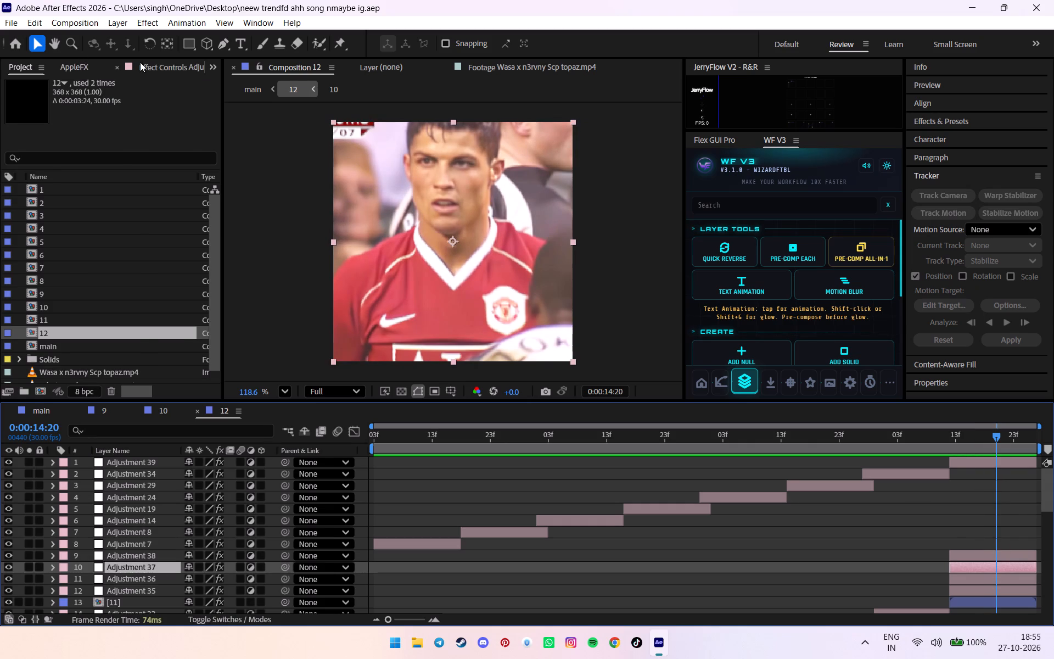
left_click(140, 62)
left_click_drag(176, 191, 130, 192)
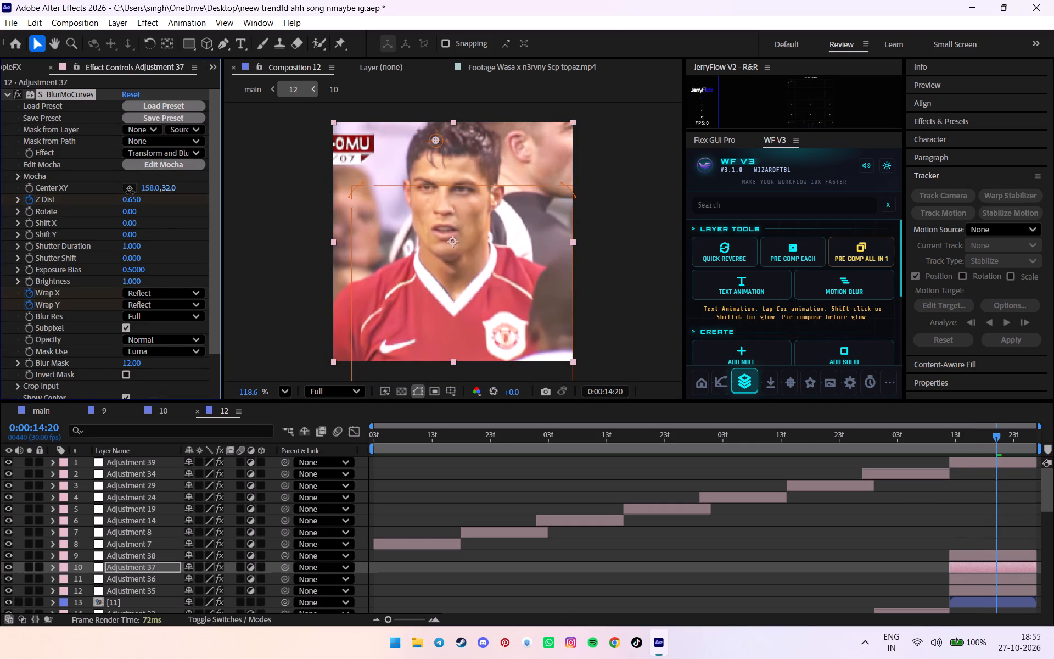
left_click_drag(130, 192, 133, 193)
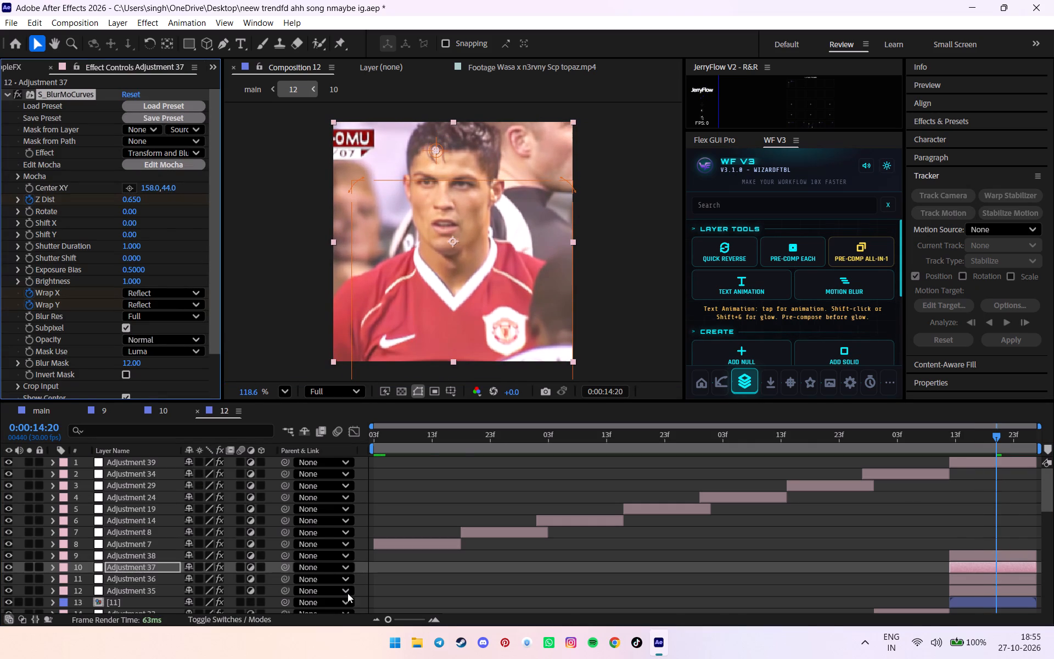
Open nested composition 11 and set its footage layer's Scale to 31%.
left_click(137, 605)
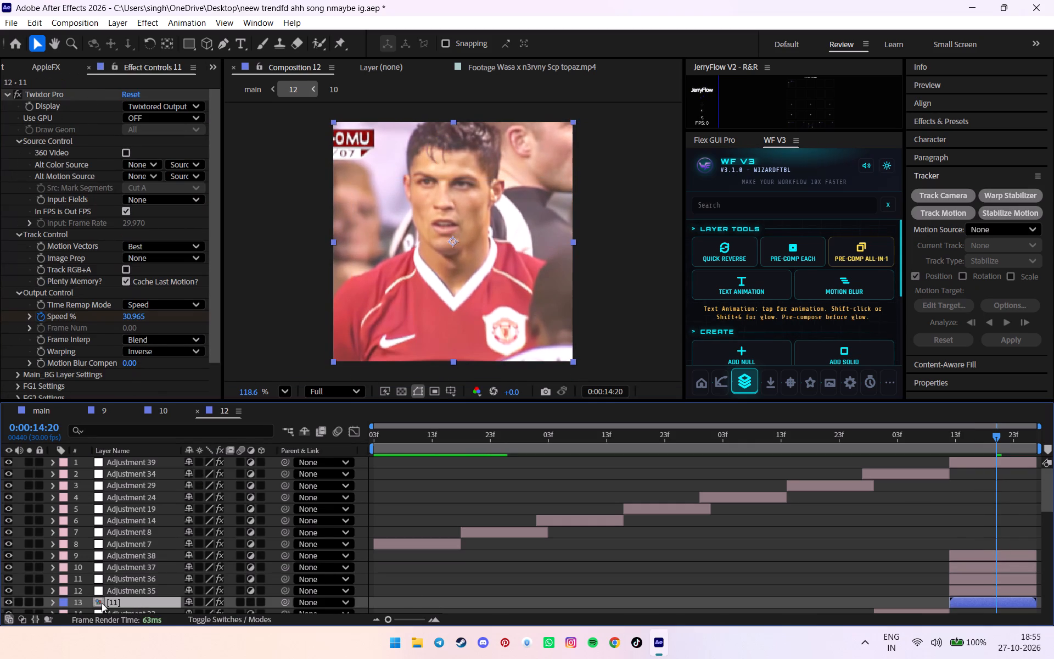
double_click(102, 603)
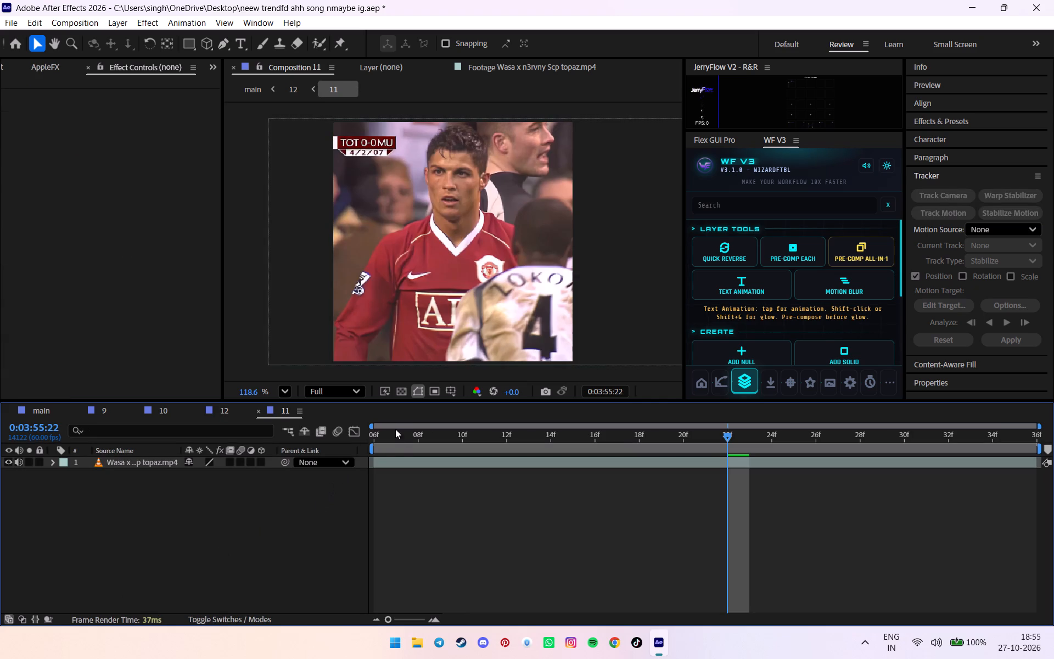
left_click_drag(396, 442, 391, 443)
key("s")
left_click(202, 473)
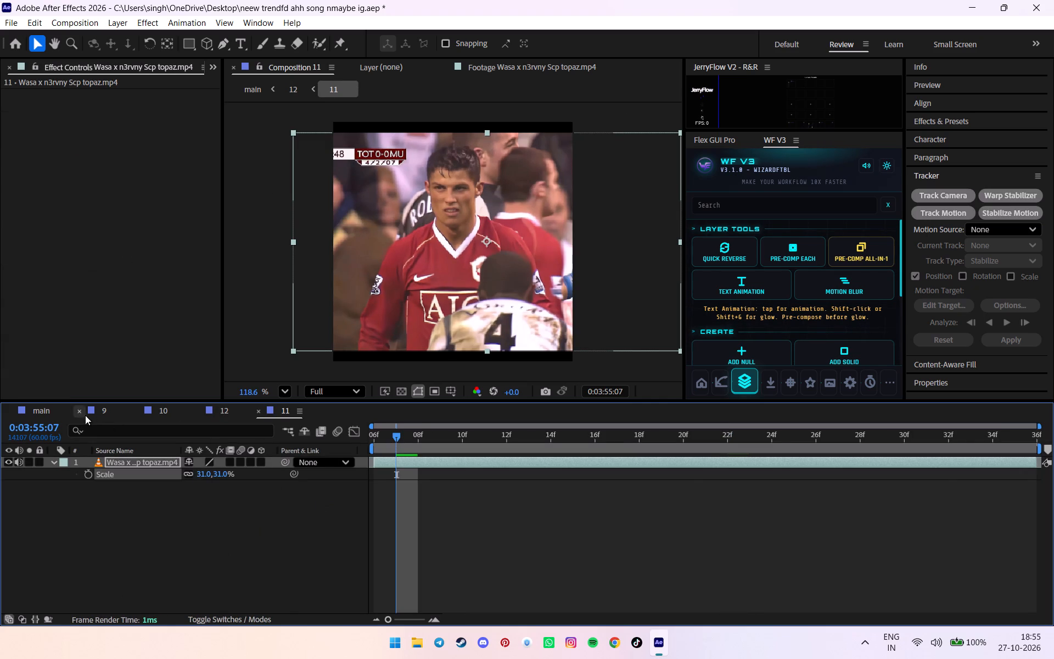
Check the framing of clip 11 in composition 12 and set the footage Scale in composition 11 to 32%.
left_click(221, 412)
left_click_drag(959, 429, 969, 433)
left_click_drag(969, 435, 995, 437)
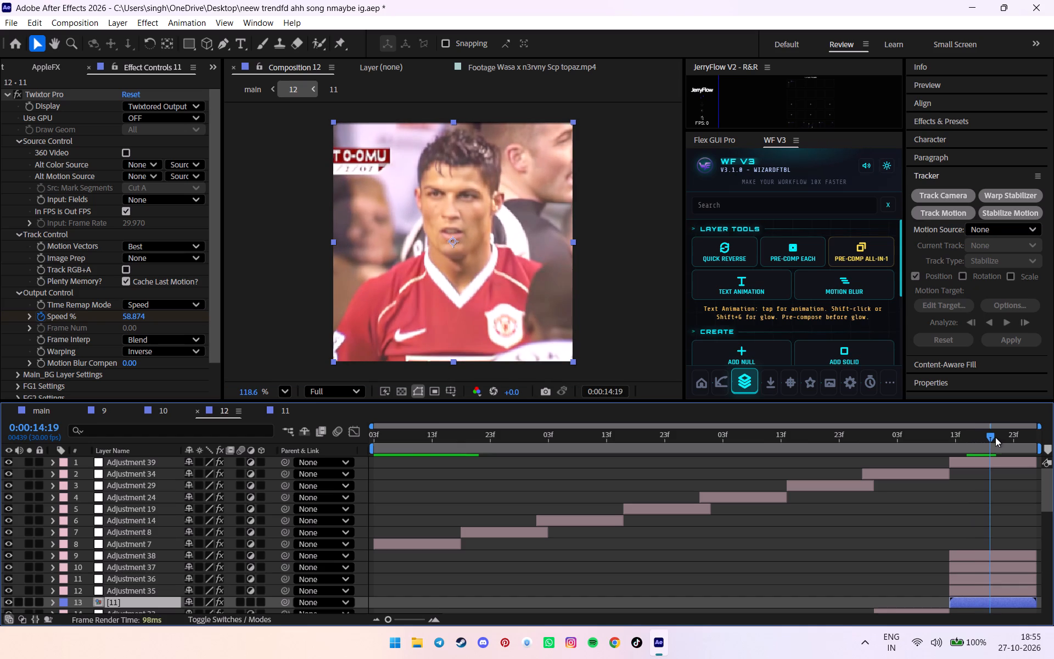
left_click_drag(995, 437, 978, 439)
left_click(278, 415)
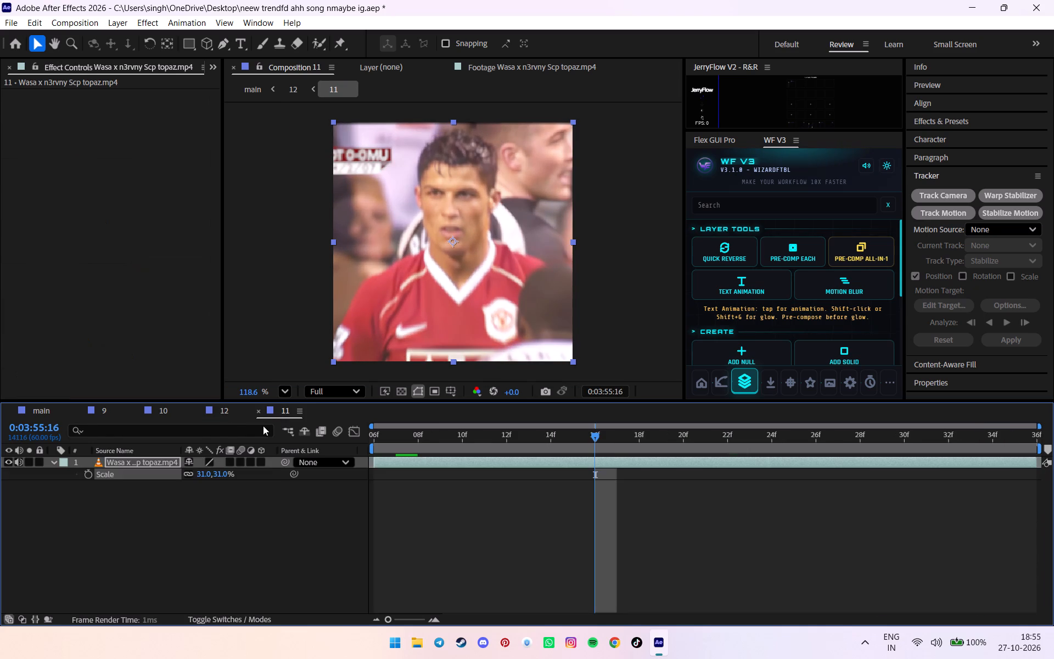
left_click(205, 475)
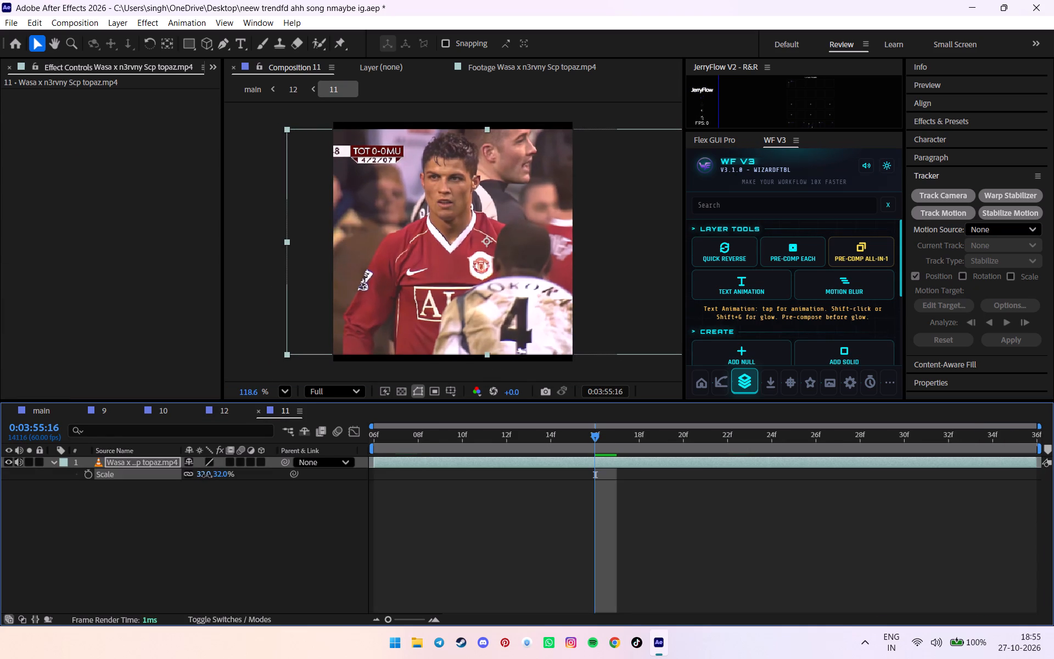
Return to the main composition, save the project and play the edit from 0:00:18:20.
left_click(24, 411)
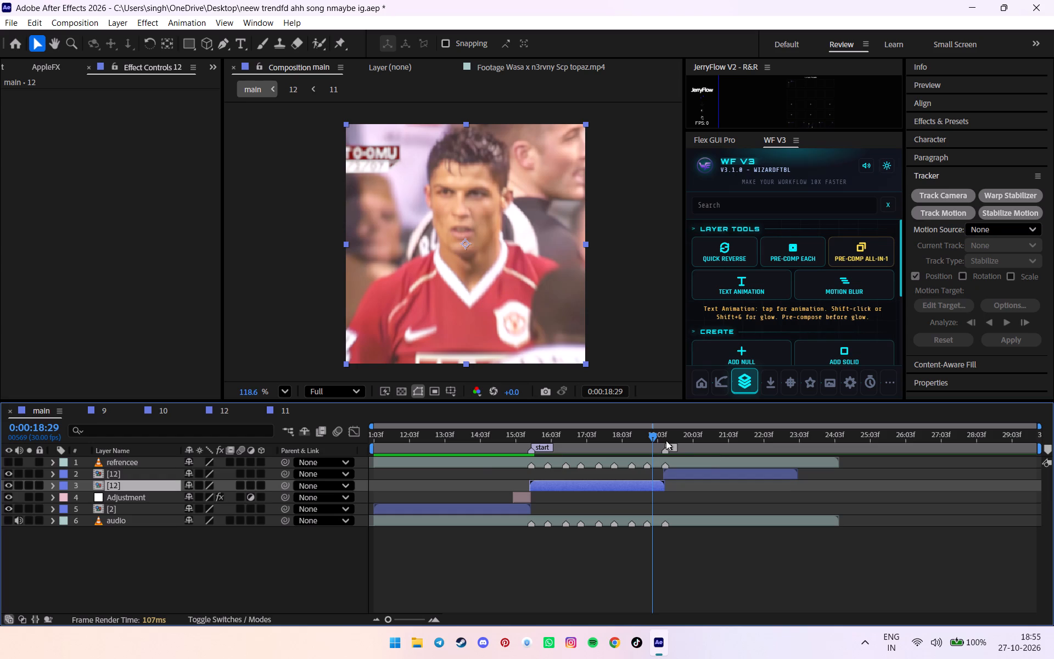
key("ctrl+s")
left_click(642, 538)
double_click(644, 436)
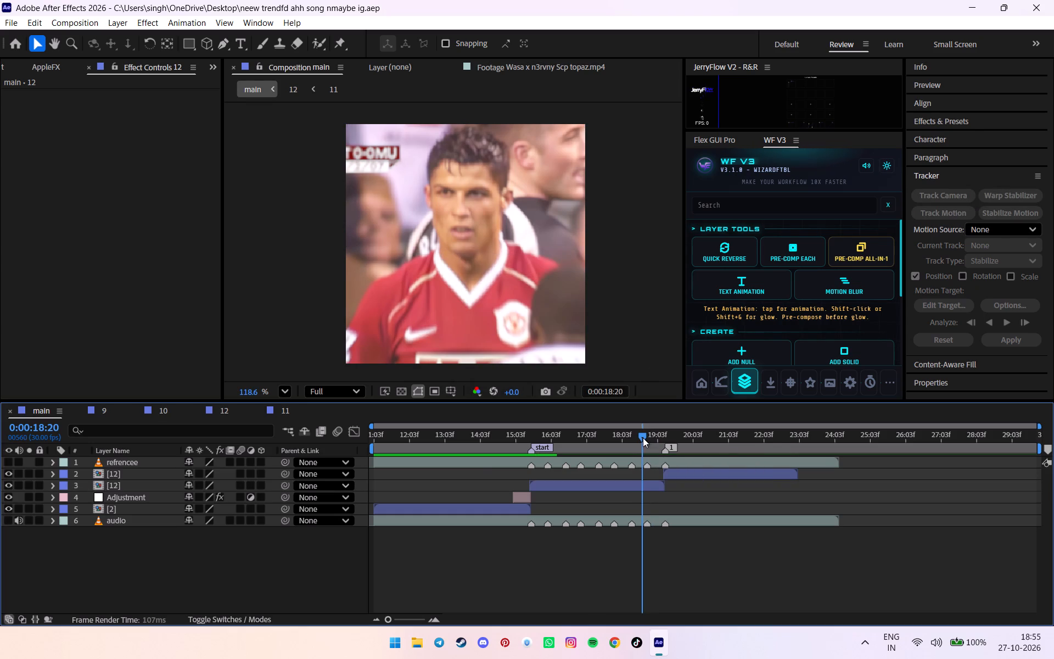
key("space")
left_click(630, 542)
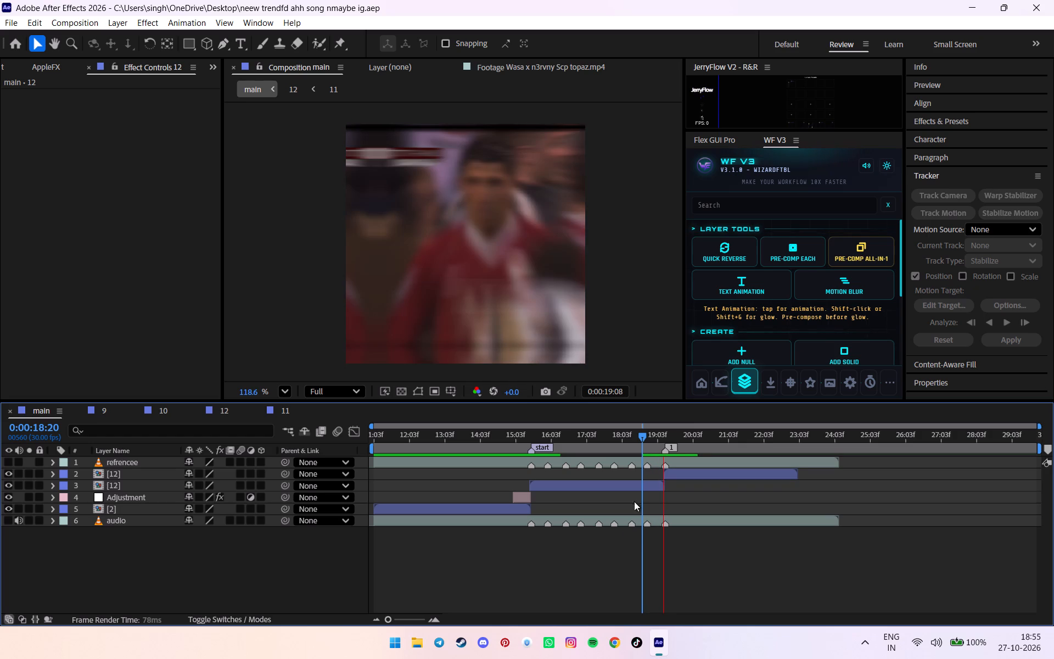
Check the main edit at 0:00:19:08, set the footage Scale in composition 11 to 34%, and return to main.
scroll(655, 439, "up", 2, "alt")
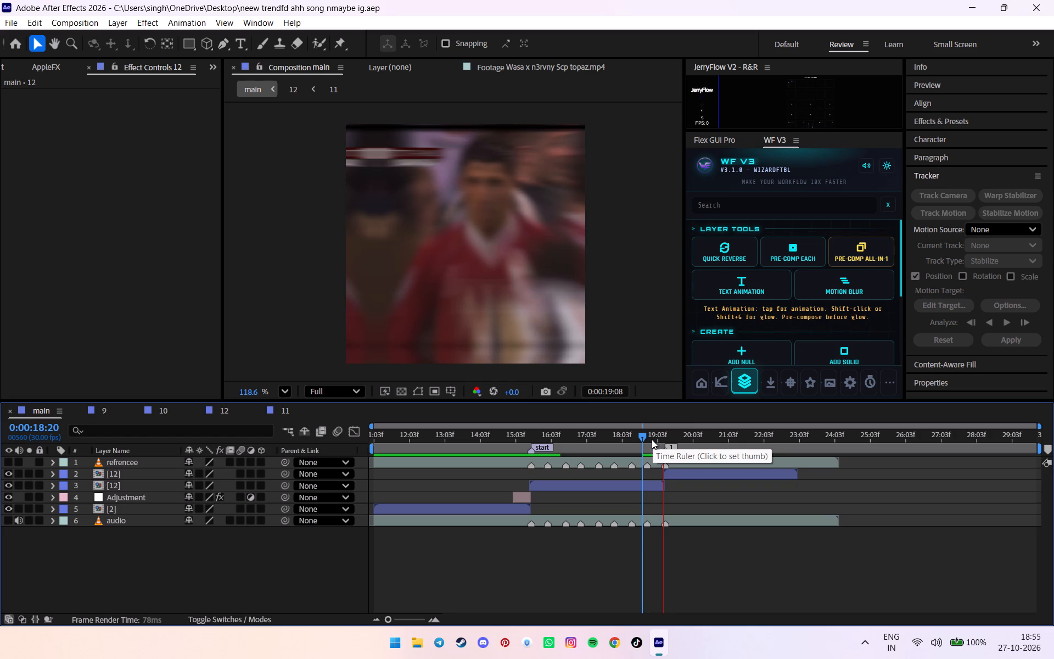
left_click_drag(652, 439, 663, 438)
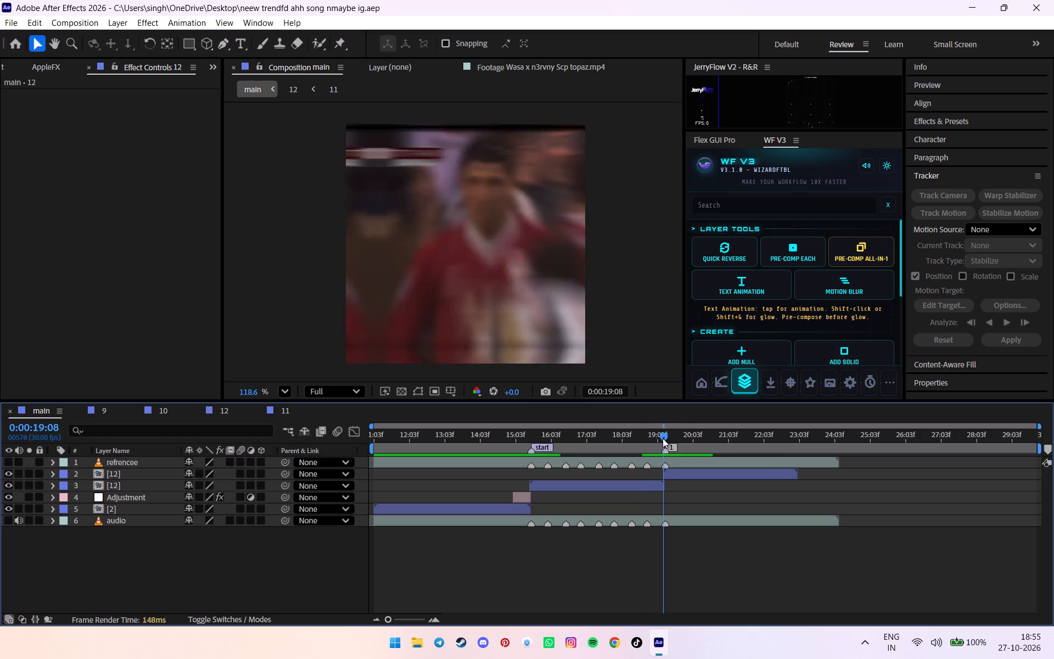
left_click_drag(663, 438, 664, 438)
left_click(300, 408)
left_click_drag(654, 453, 379, 470)
left_click(205, 477)
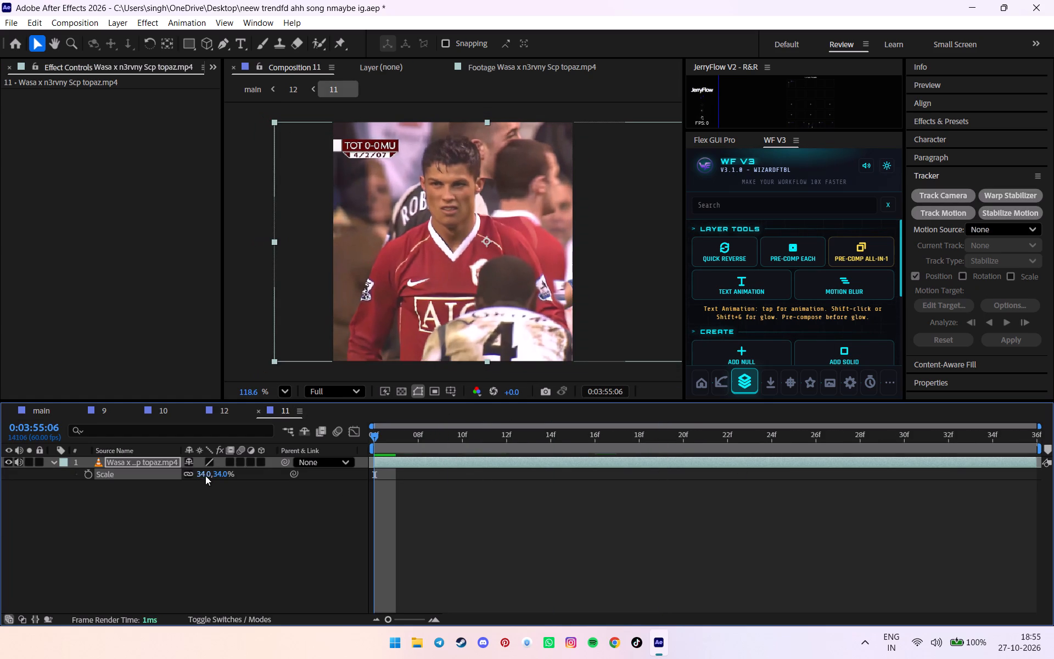
left_click(61, 407)
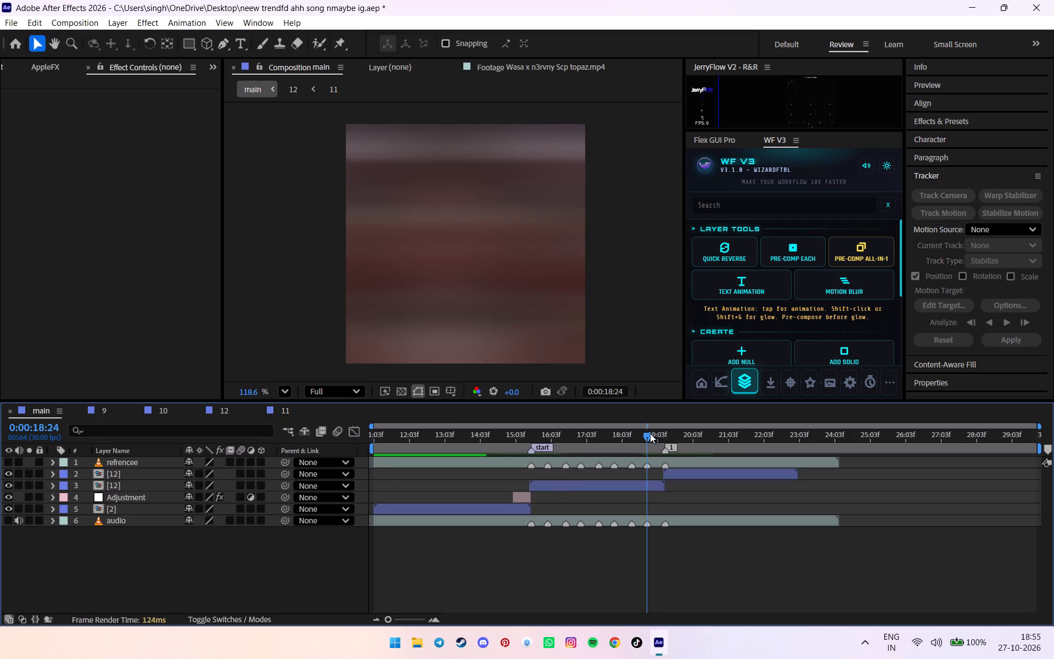
Play the main edit from 0:00:18:07 and save the project.
left_click_drag(650, 434, 668, 432)
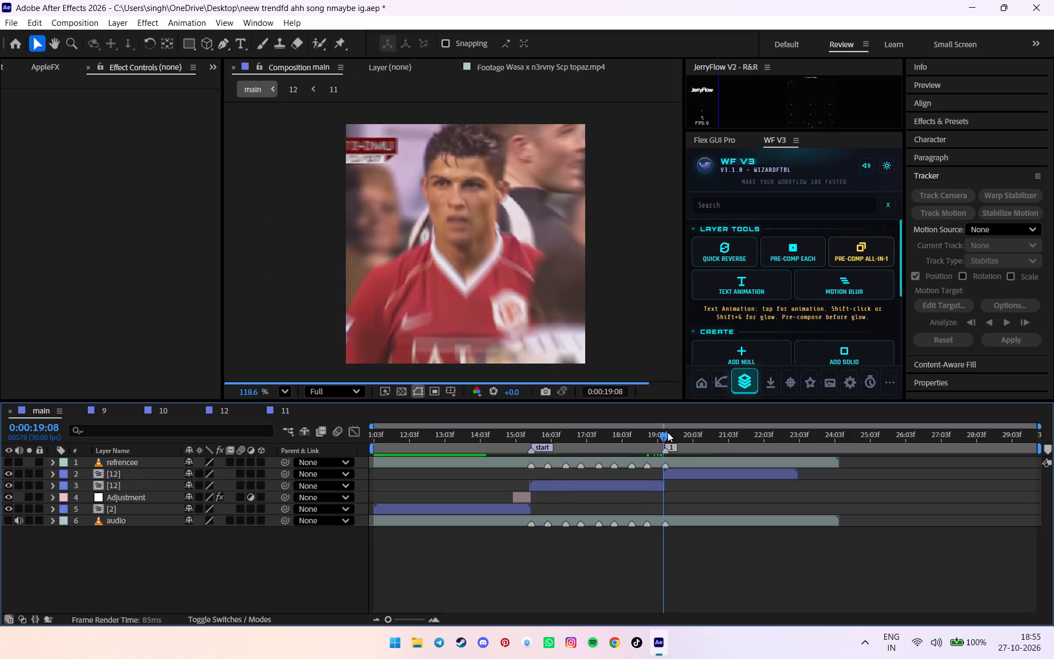
left_click_drag(668, 432, 629, 434)
key("space")
left_click(673, 563)
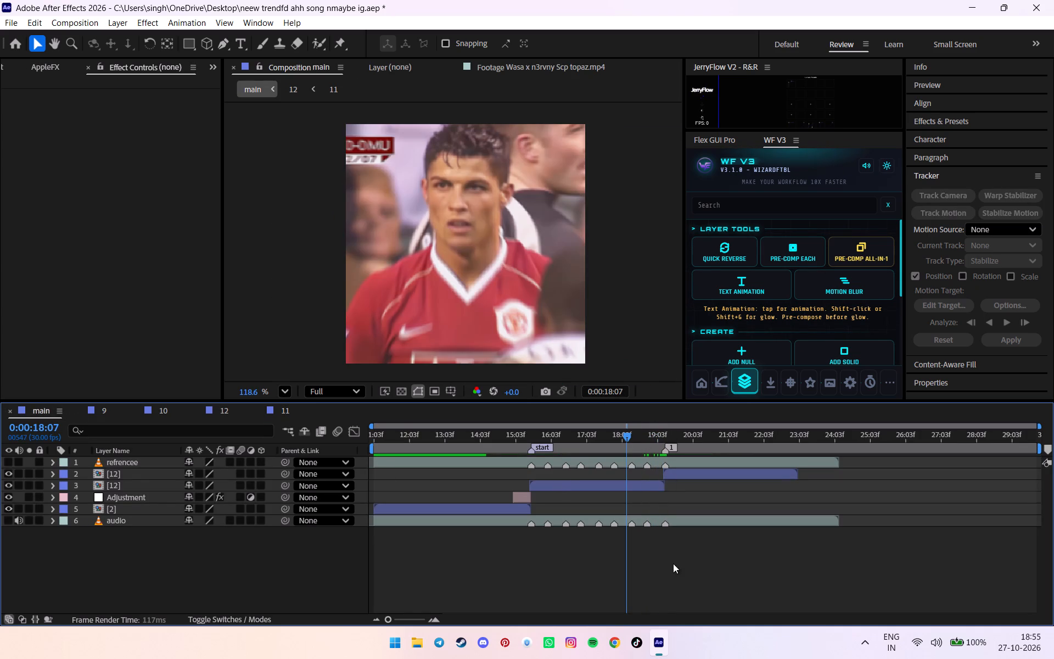
key("ctrl+s")
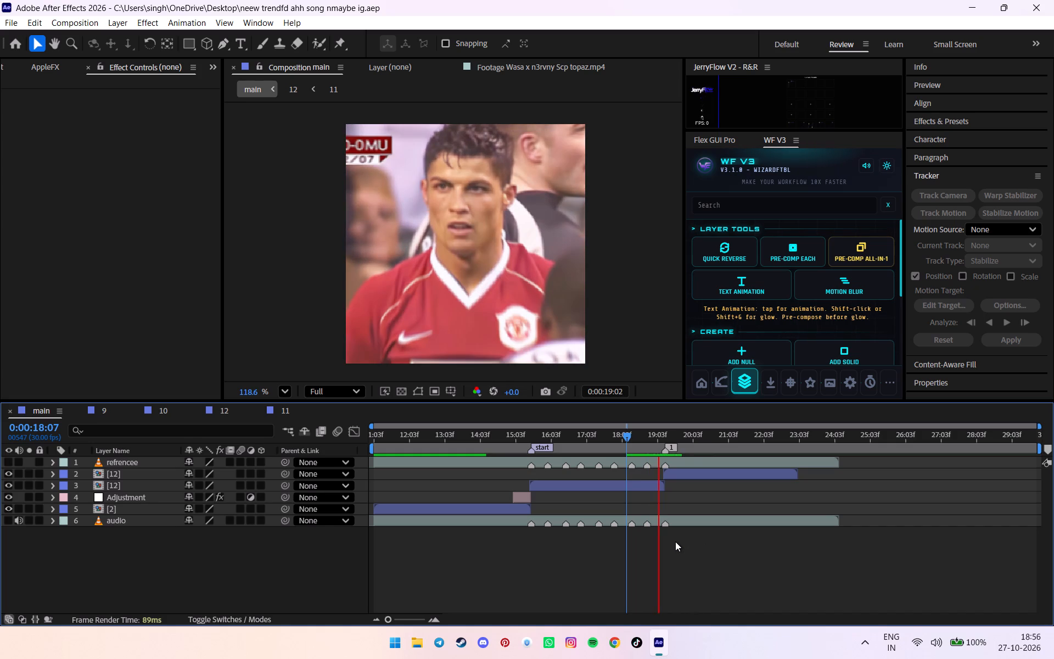
scroll(639, 562, "down", 6, "alt")
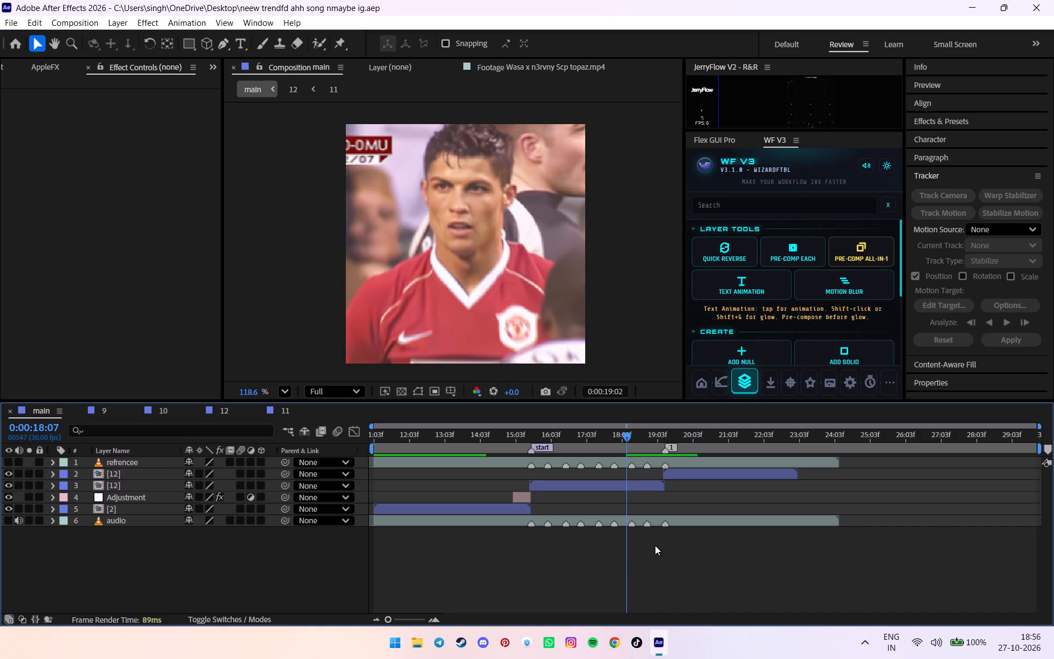
key("ctrl+s")
scroll(655, 545, "up", 3)
scroll(655, 545, "down", 5, "alt")
scroll(655, 545, "up", 4)
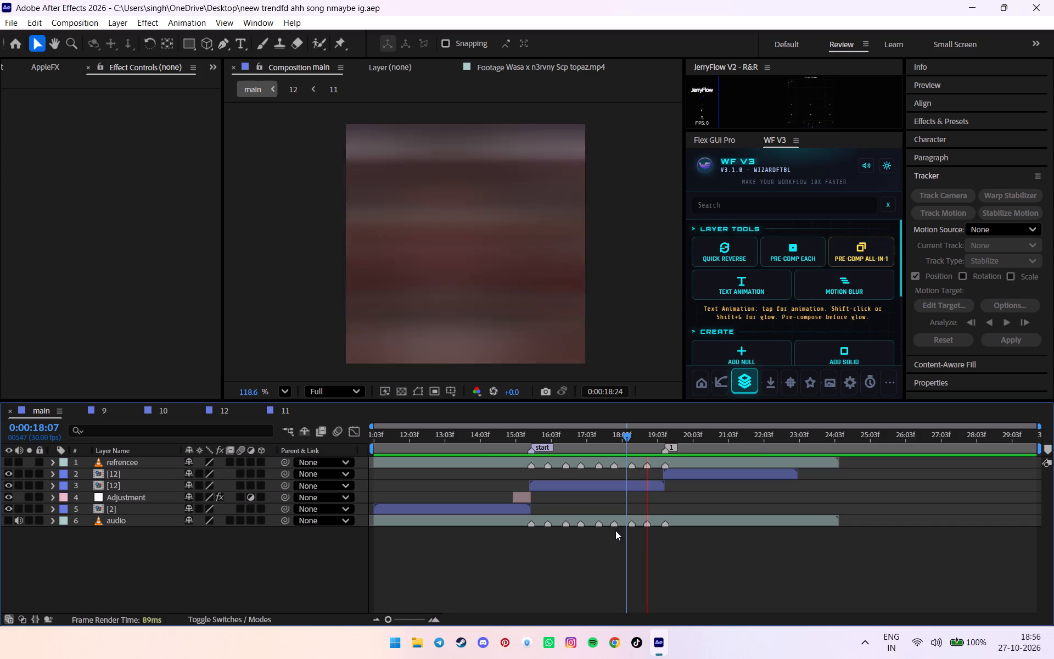
Play the main edit again from 0:00:18:11.
left_click(631, 438)
key("space")
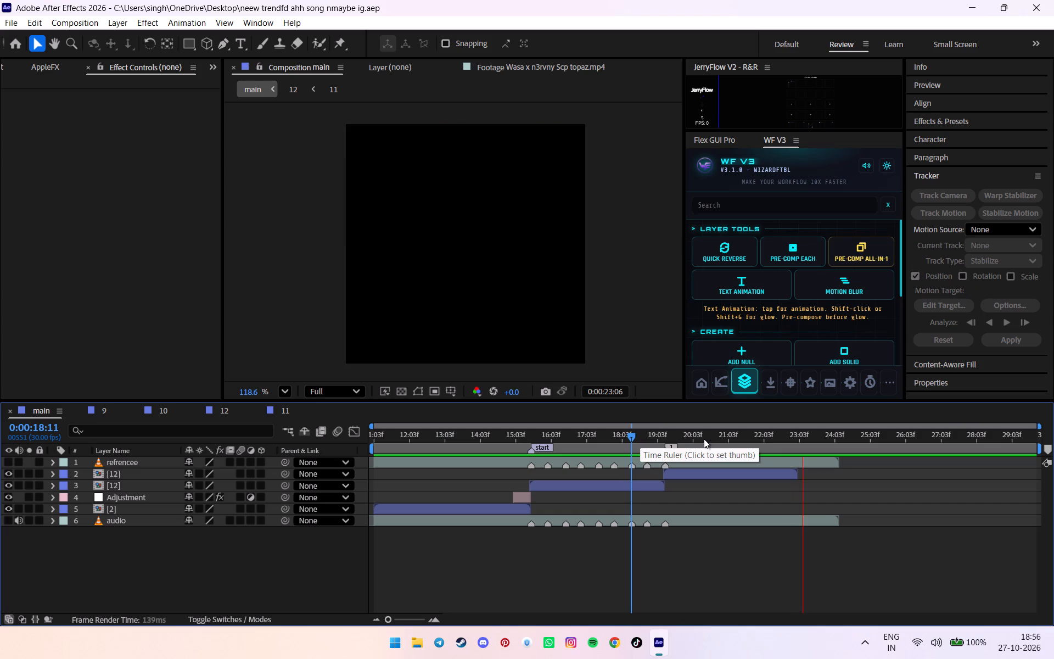
Import Silky (1).mp4 and silky new wm.mov as footage from the Videos folder on New Volume (D:).
left_click(786, 439)
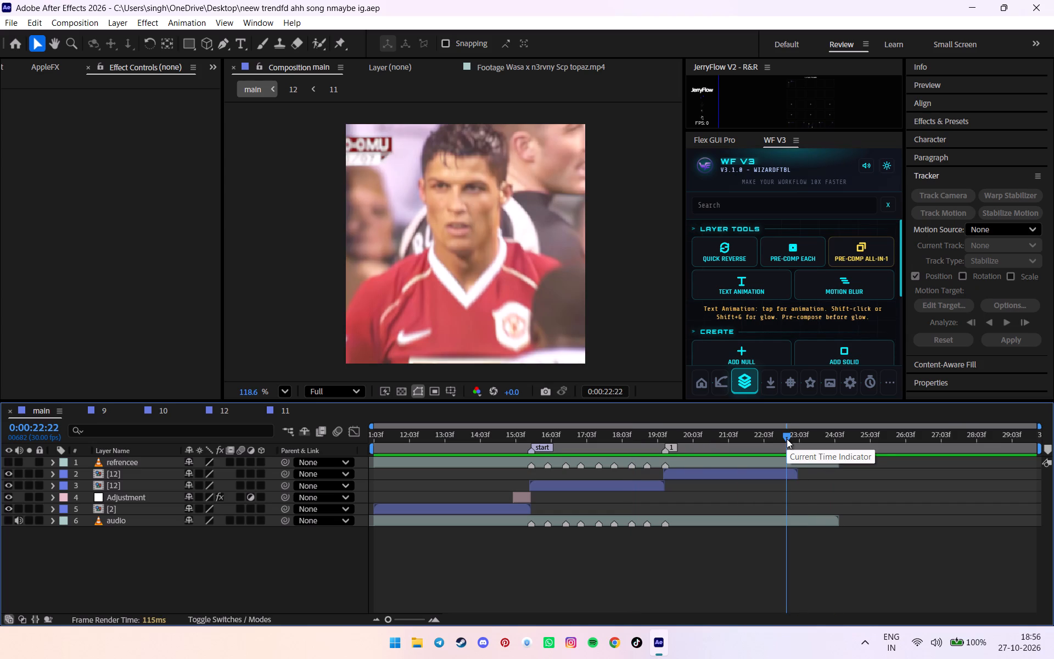
key("shift+i")
key("ctrl+i")
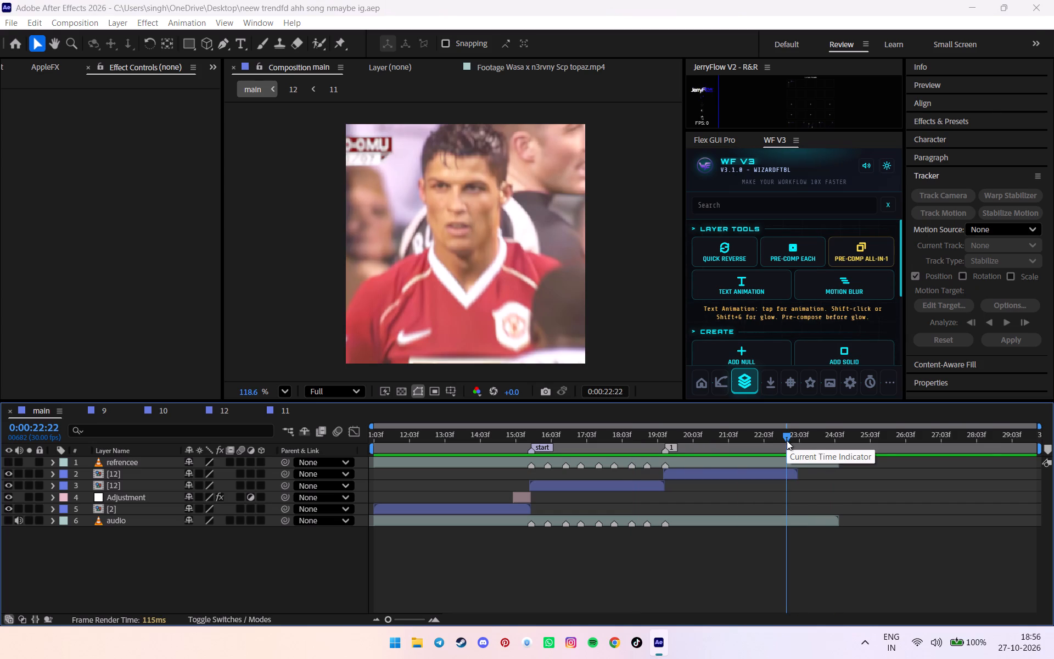
scroll(83, 287, "down", 6)
left_click(63, 380)
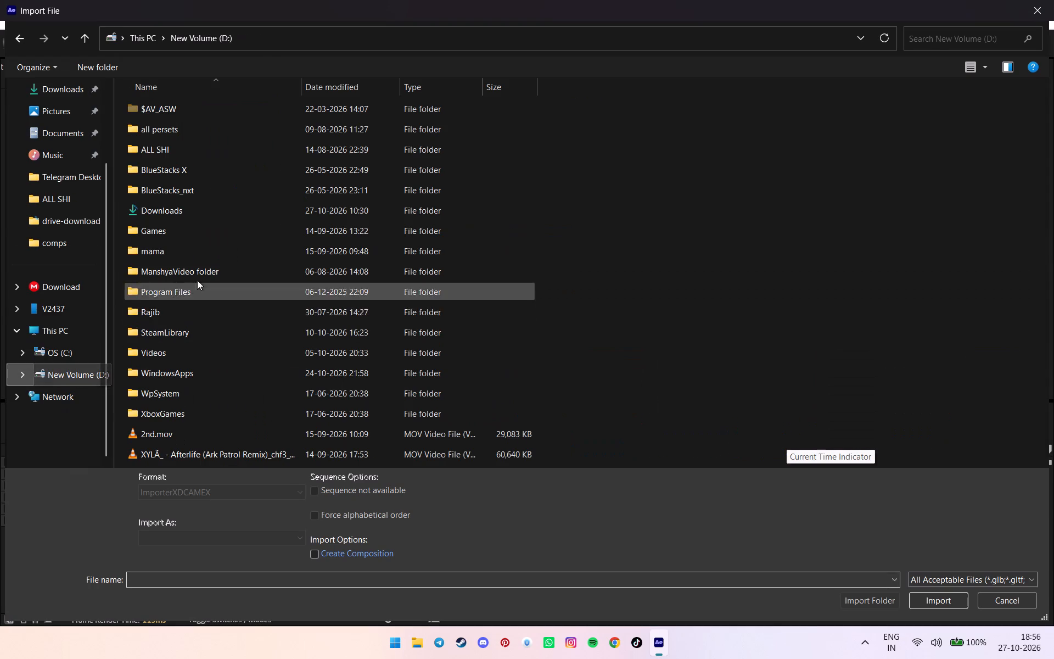
double_click(155, 354)
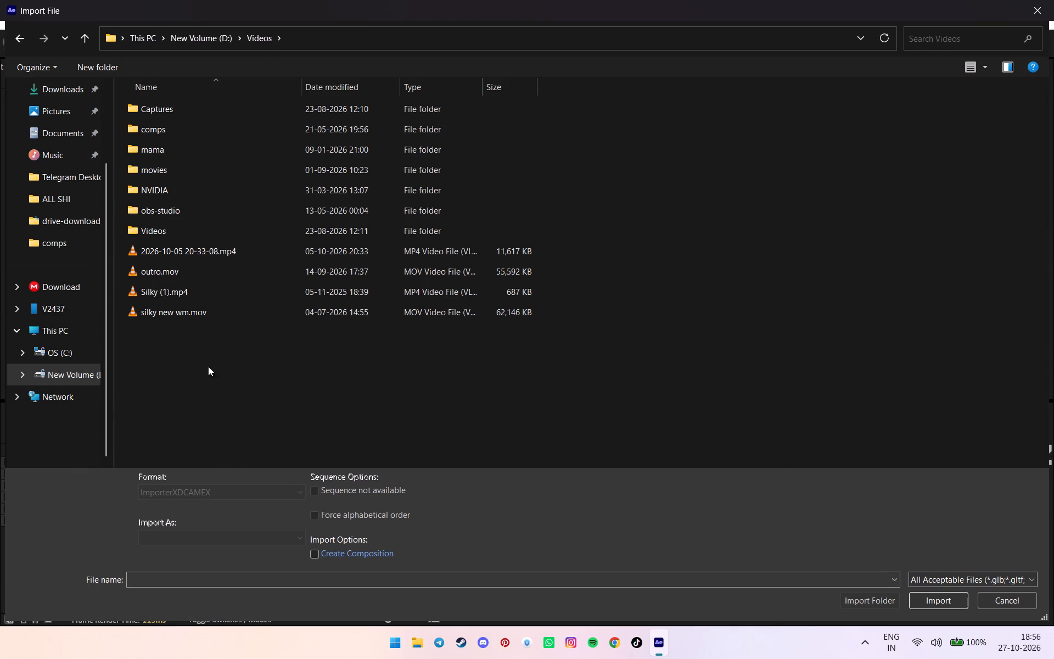
left_click(192, 306)
left_click(194, 289, "ctrl")
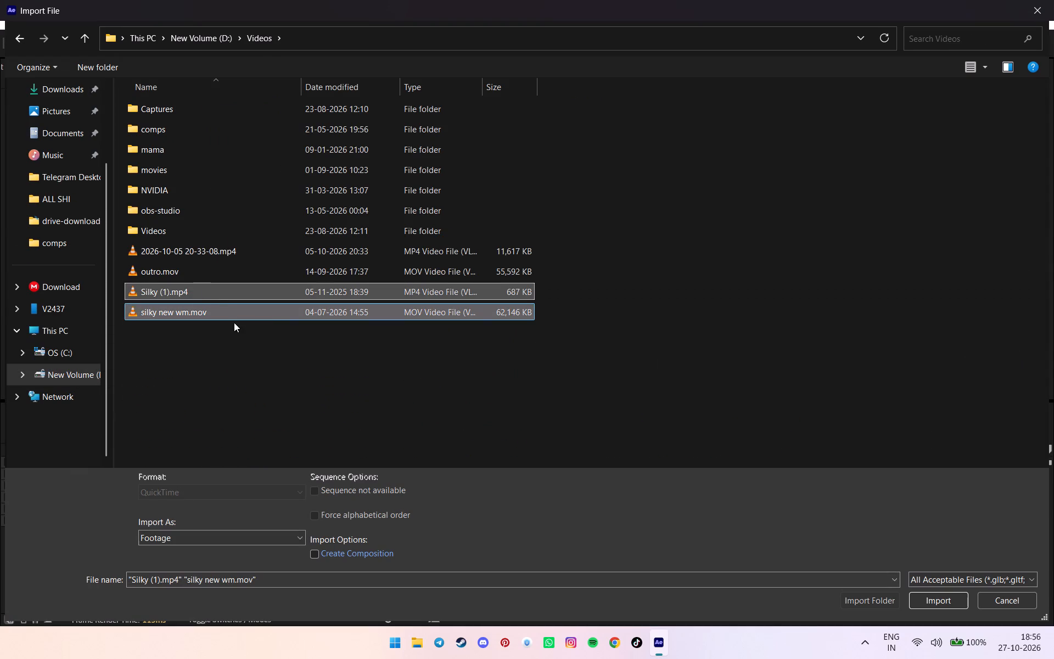
left_click(928, 591)
left_click(924, 596)
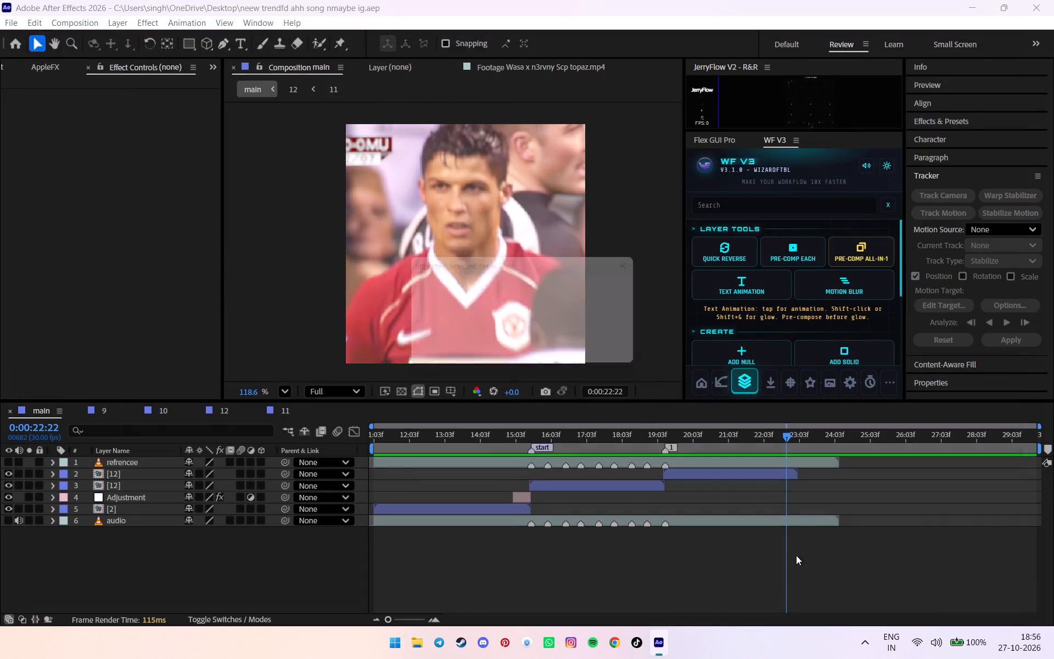
Examine the imported silky new wm.mov and Silky (1).mp4 among the project items.
scroll(89, 301, "down", 3)
left_click(94, 352)
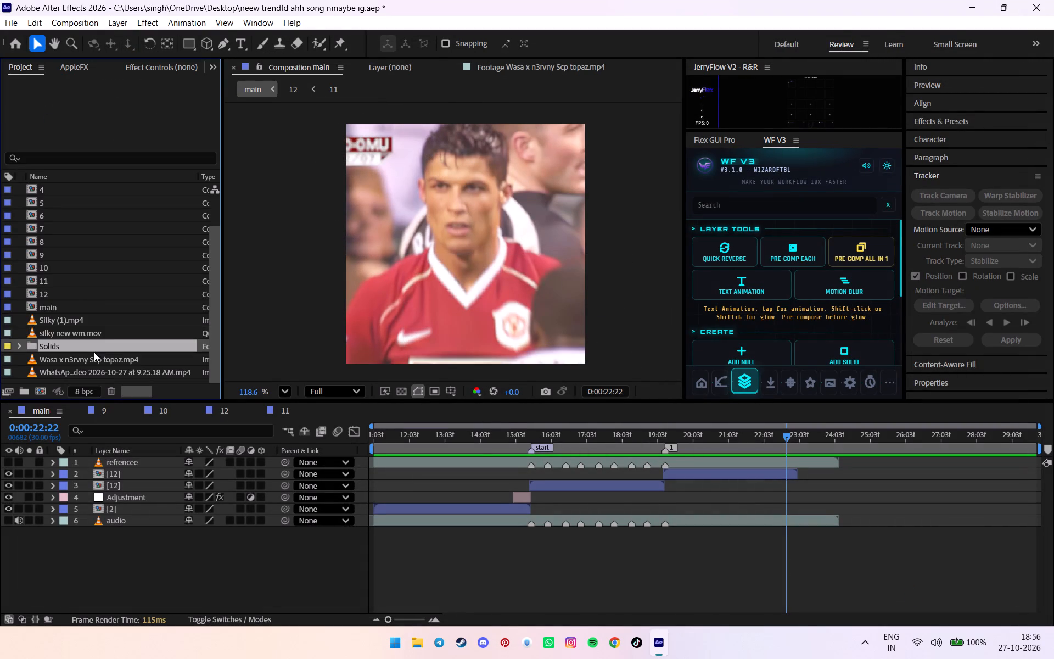
left_click(85, 333)
left_click(85, 325)
left_click(80, 323)
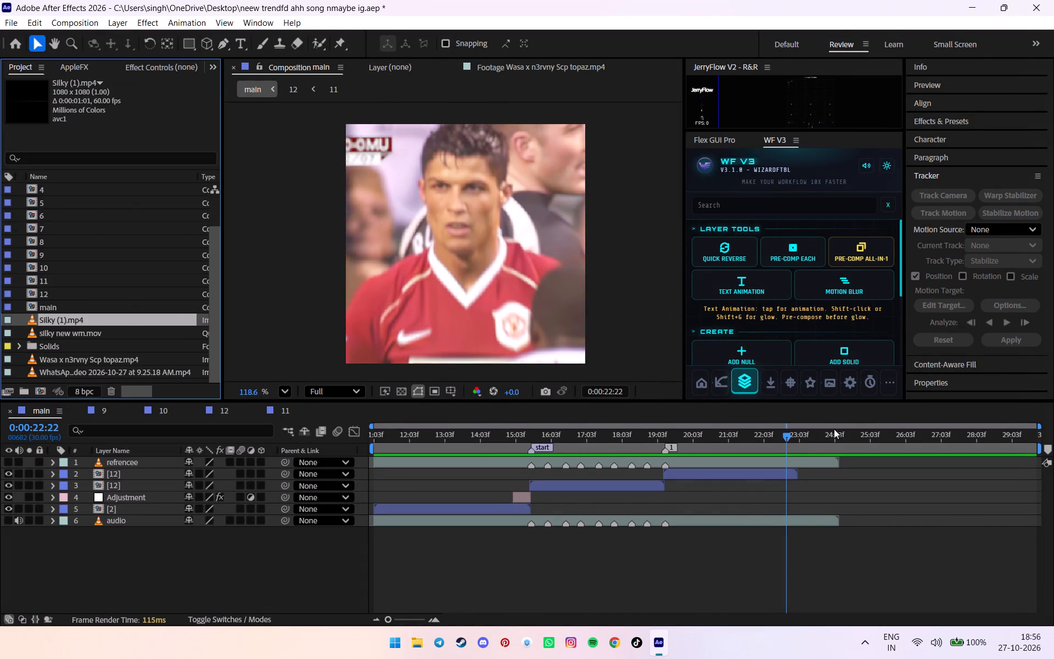
Add an adjustment layer above the last [12] clip in main and extend its start back past the beginning of clip [2].
left_click_drag(790, 433, 592, 463)
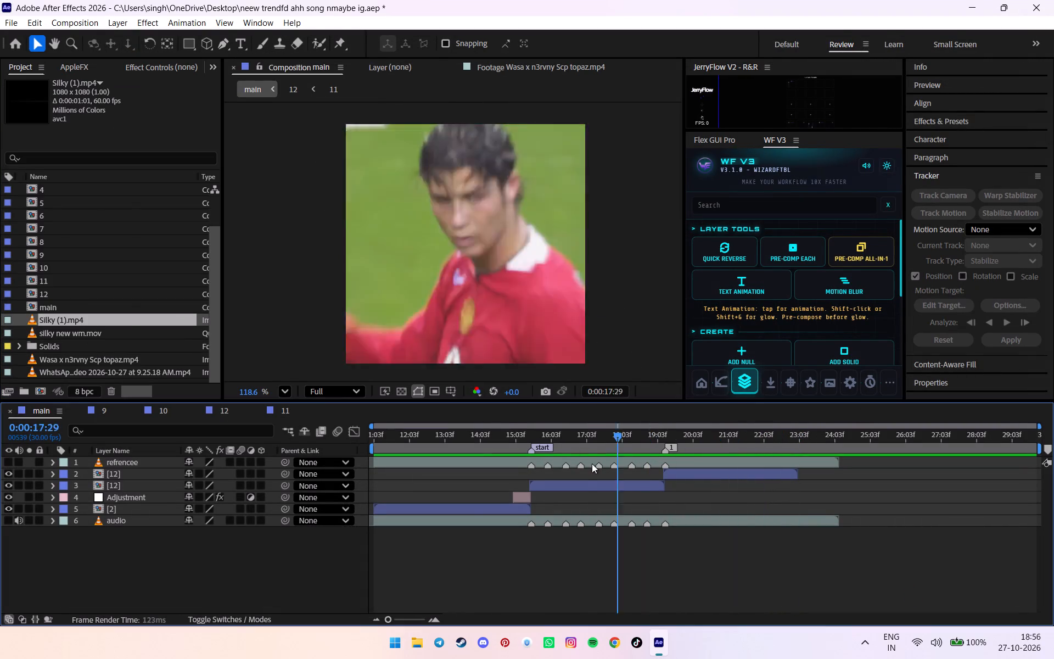
left_click_drag(592, 463, 449, 510)
left_click(138, 507)
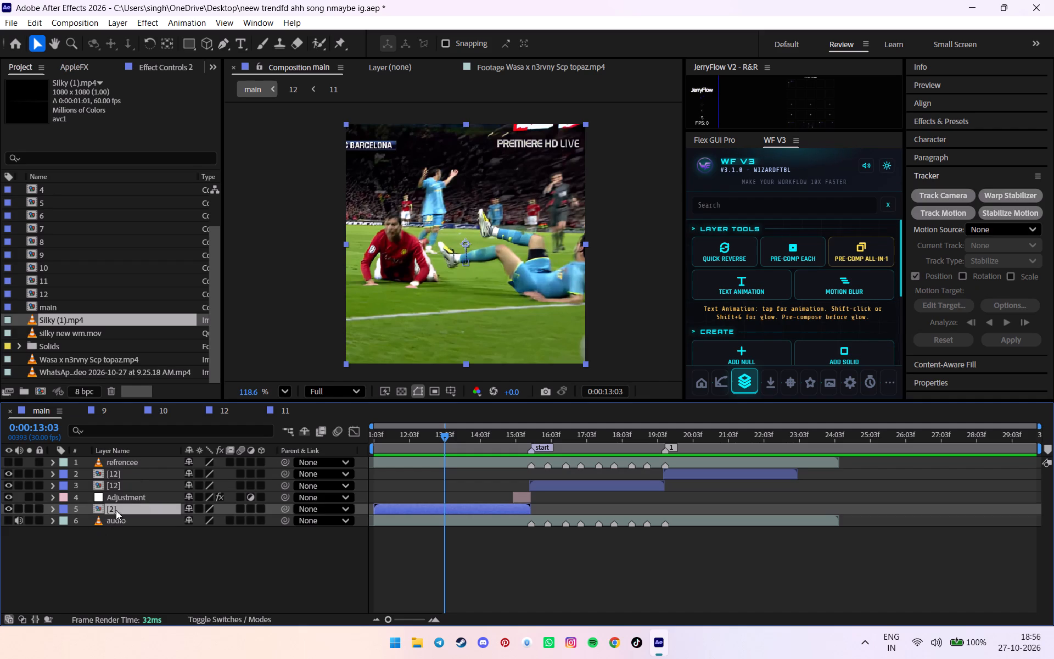
left_click(115, 476)
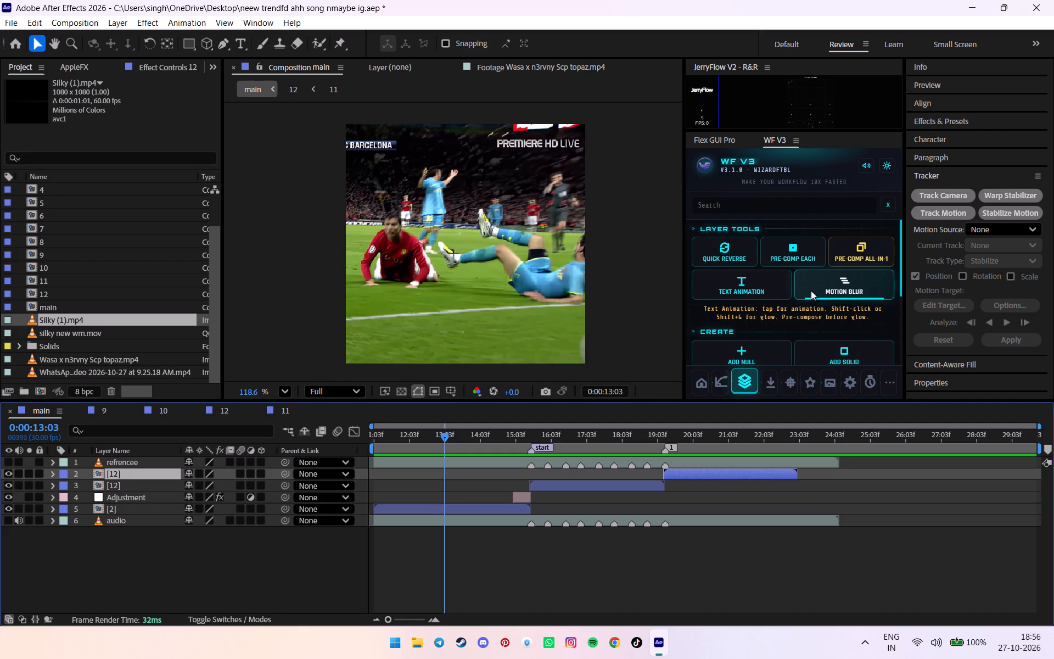
left_click(425, 514)
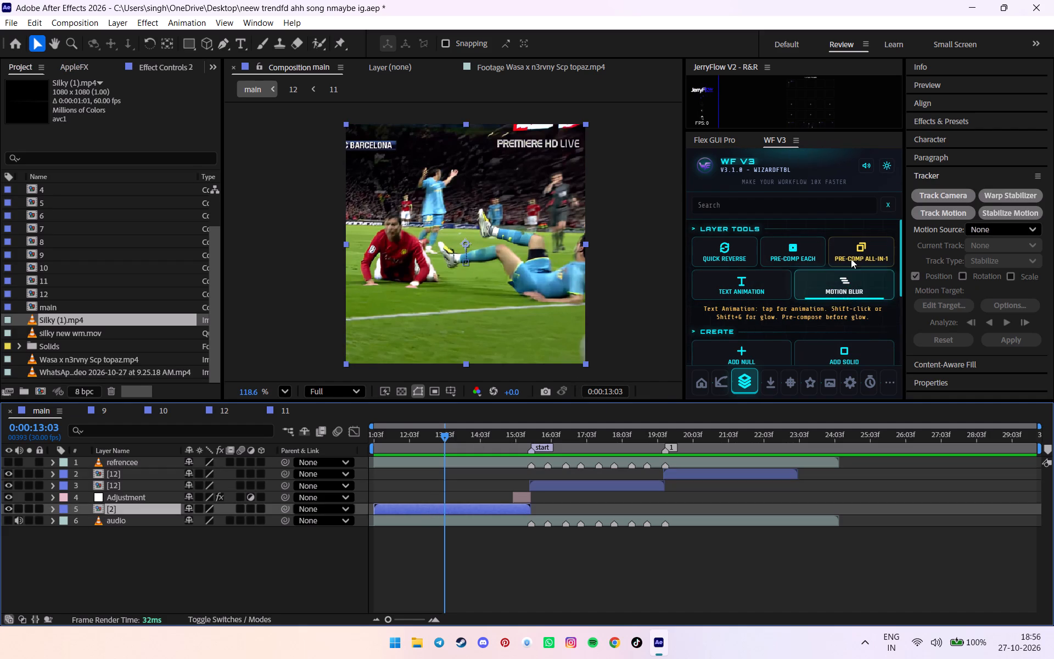
scroll(849, 264, "down", 1)
scroll(822, 299, "up", 2)
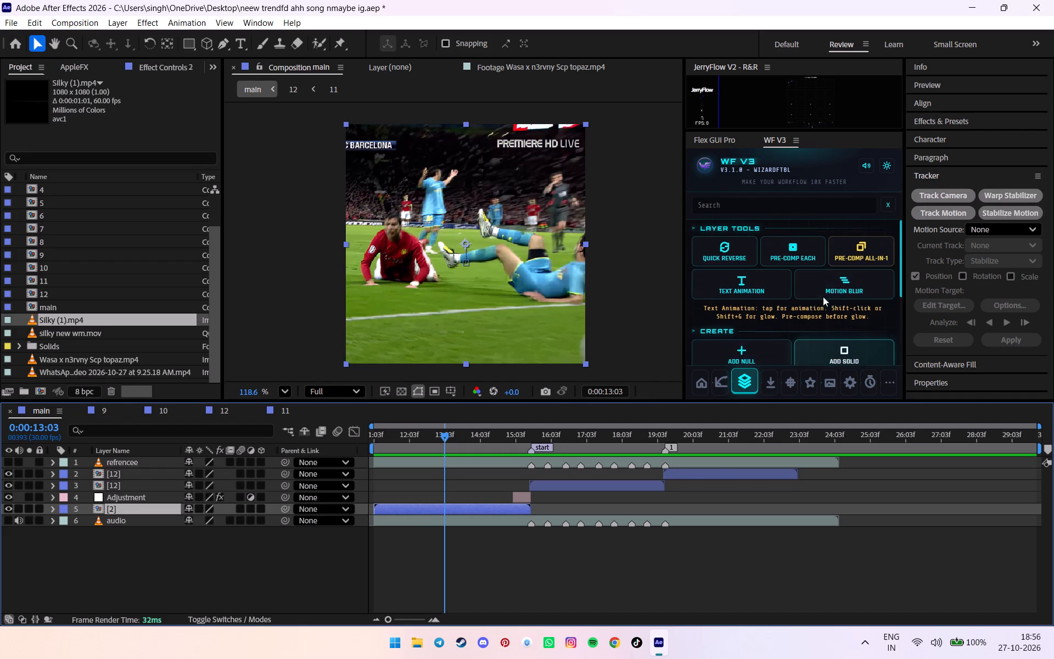
left_click(681, 475)
left_click(588, 485)
left_click(675, 468)
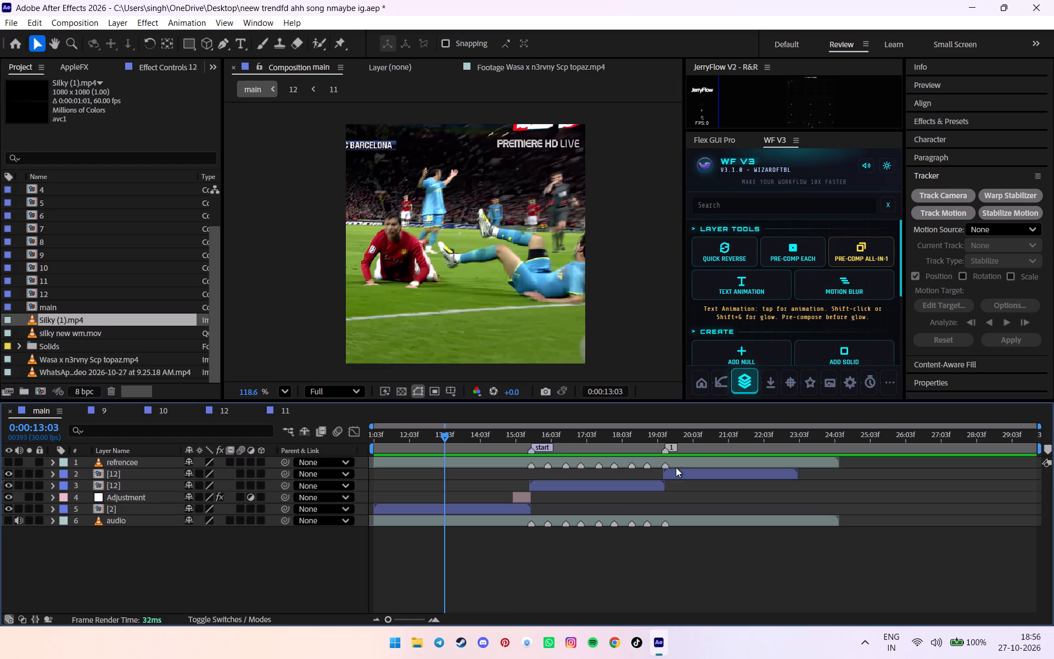
left_click(672, 473)
scroll(749, 317, "down", 1)
left_click(748, 319)
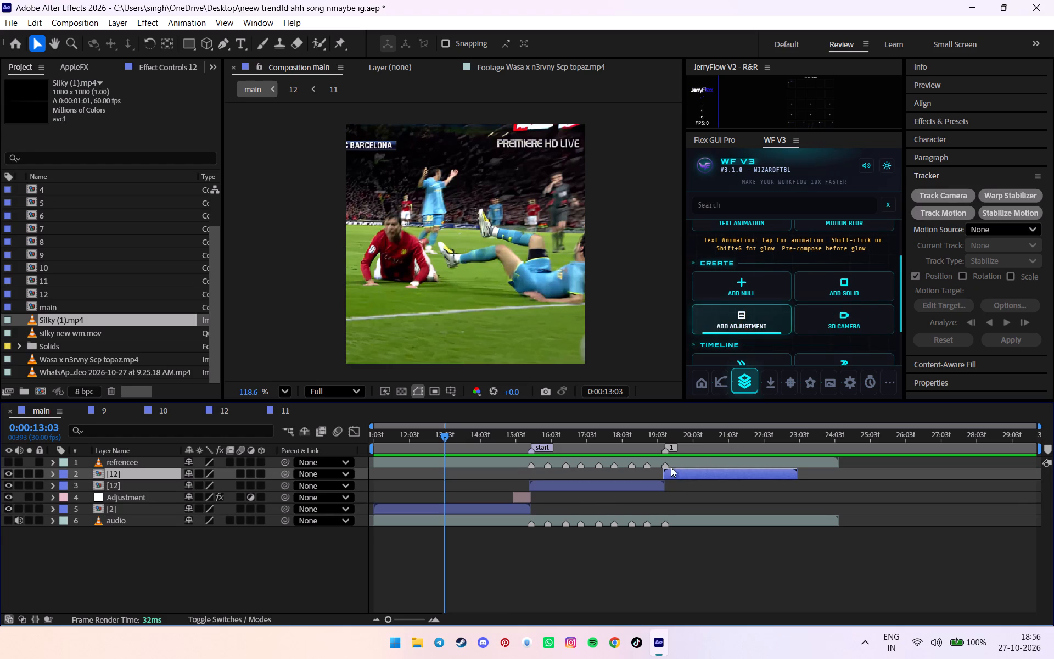
left_click_drag(664, 470, 246, 465)
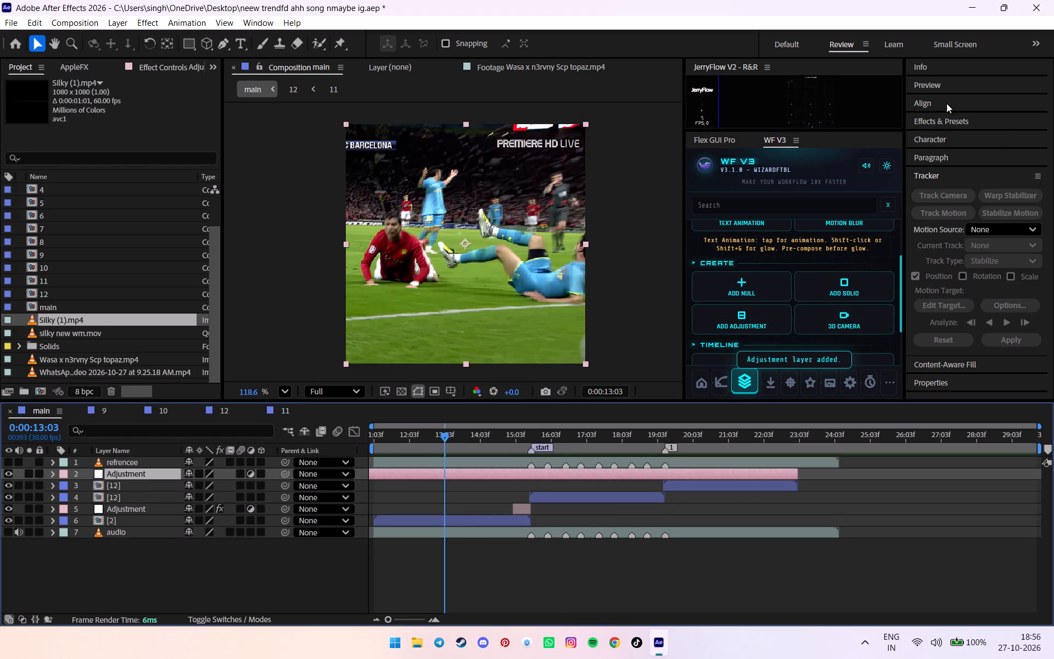
Search the presets for "pann" and apply the "new pan… flicker 2 (axsensi)" preset to the long adjustment layer.
left_click(937, 115)
left_click_drag(956, 132, 906, 139)
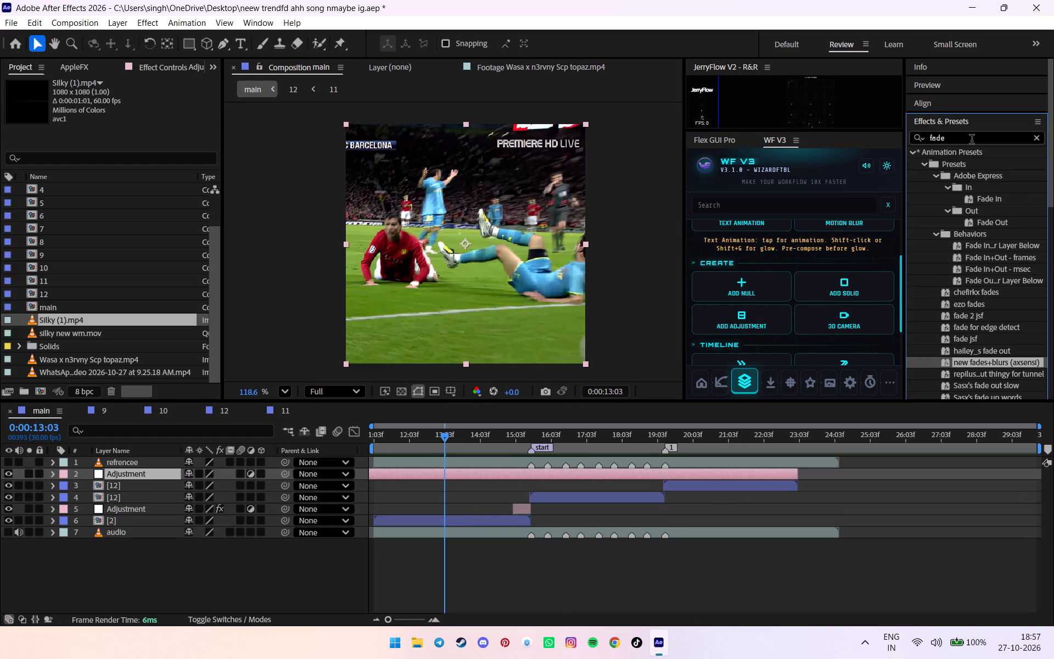
left_click_drag(972, 141, 916, 139)
type("pann")
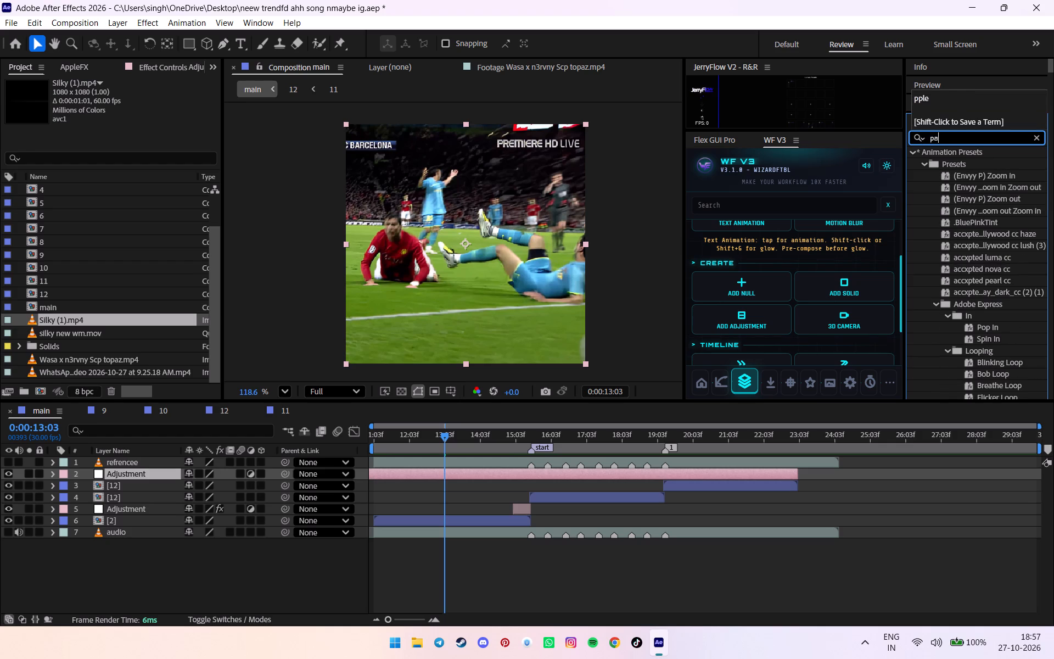
left_click_drag(1012, 288, 546, 497)
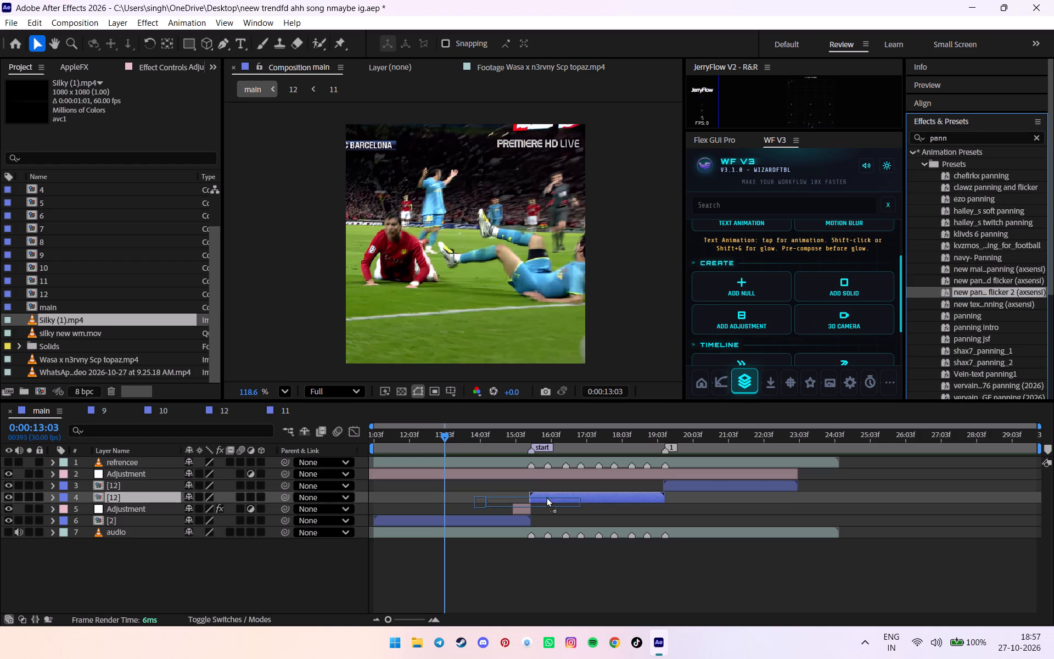
left_click_drag(546, 497, 489, 470)
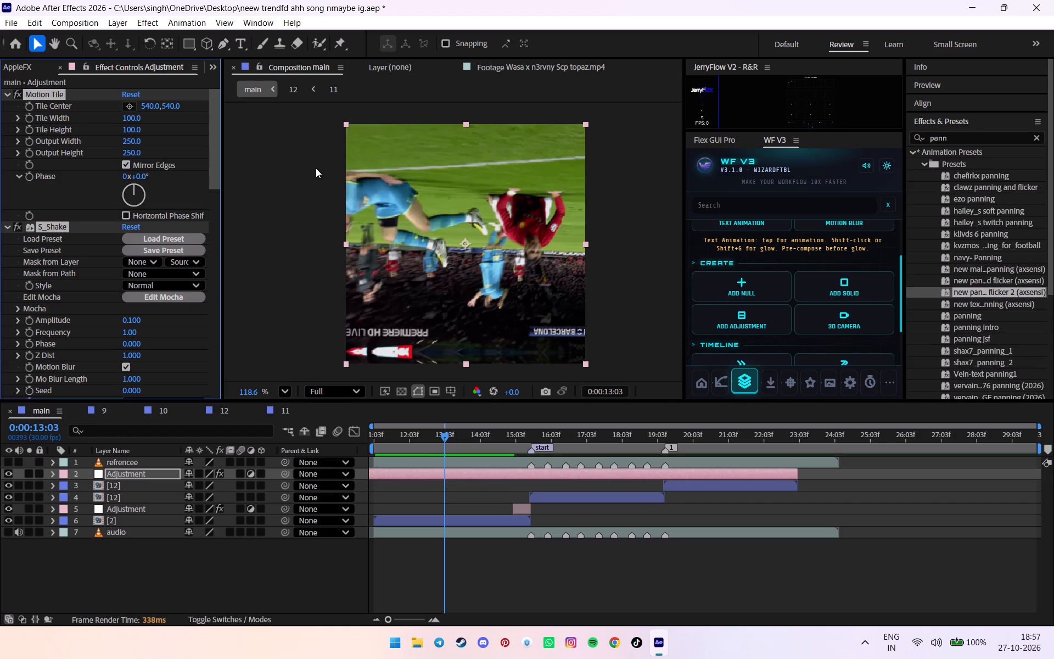
Set the adjustment layer's Motion Tile Tile Center to 184, 184.
left_click(150, 109)
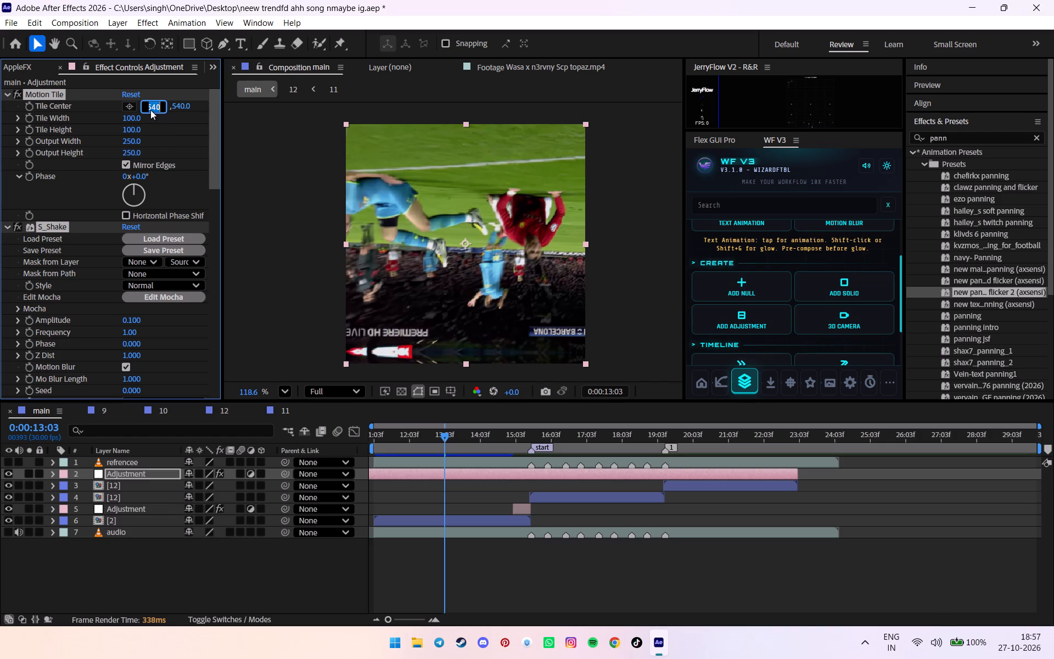
type("184")
key("ctrl+a")
key("ctrl+c")
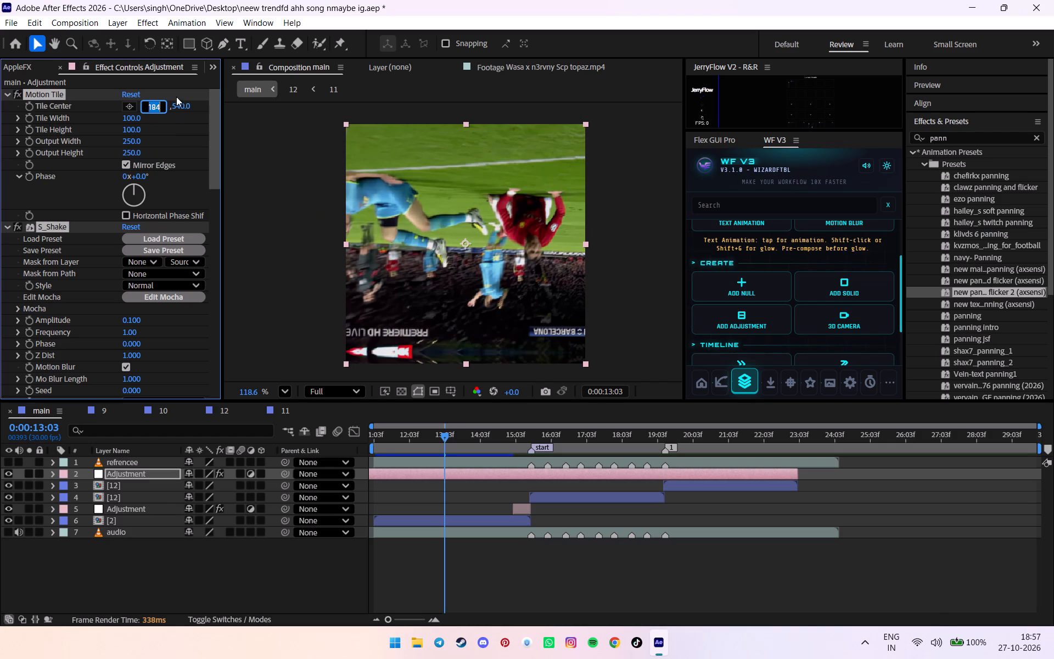
left_click(180, 103)
key("ctrl+v")
left_click(172, 170)
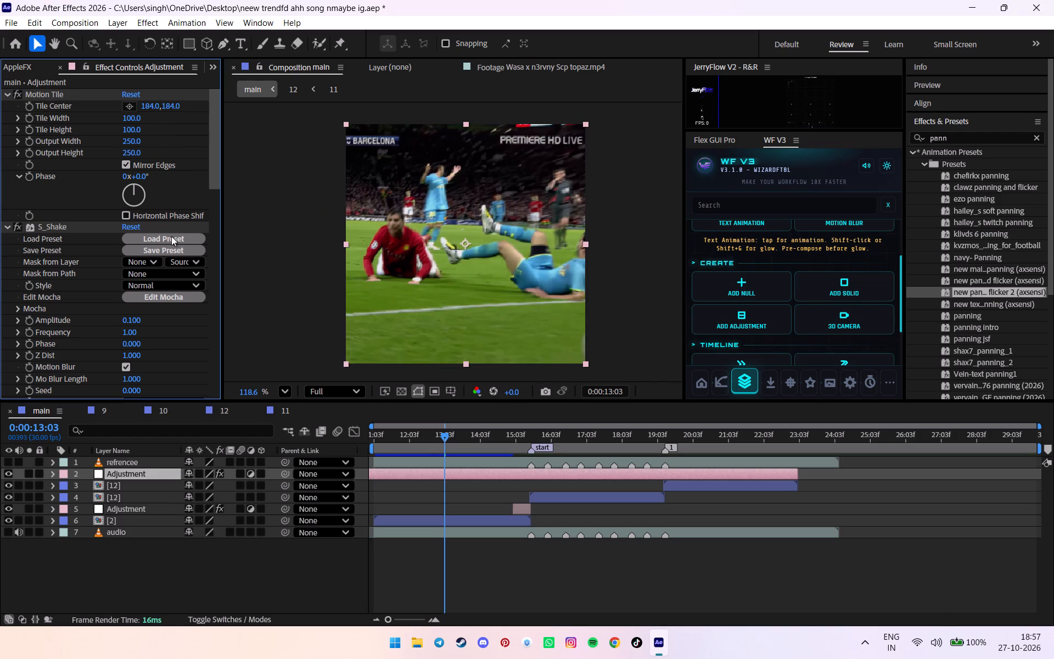
Check the panning effect in main from 0:00:13:03 to 0:00:16:12 and back at 0:00:11:22.
left_click_drag(450, 438, 483, 438)
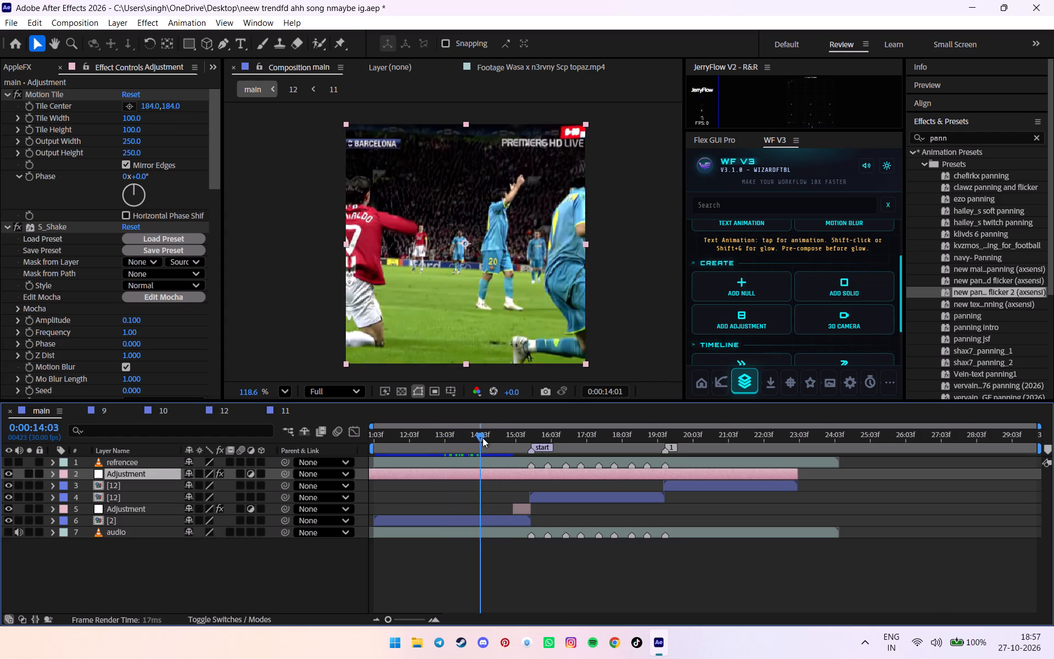
left_click_drag(483, 438, 562, 439)
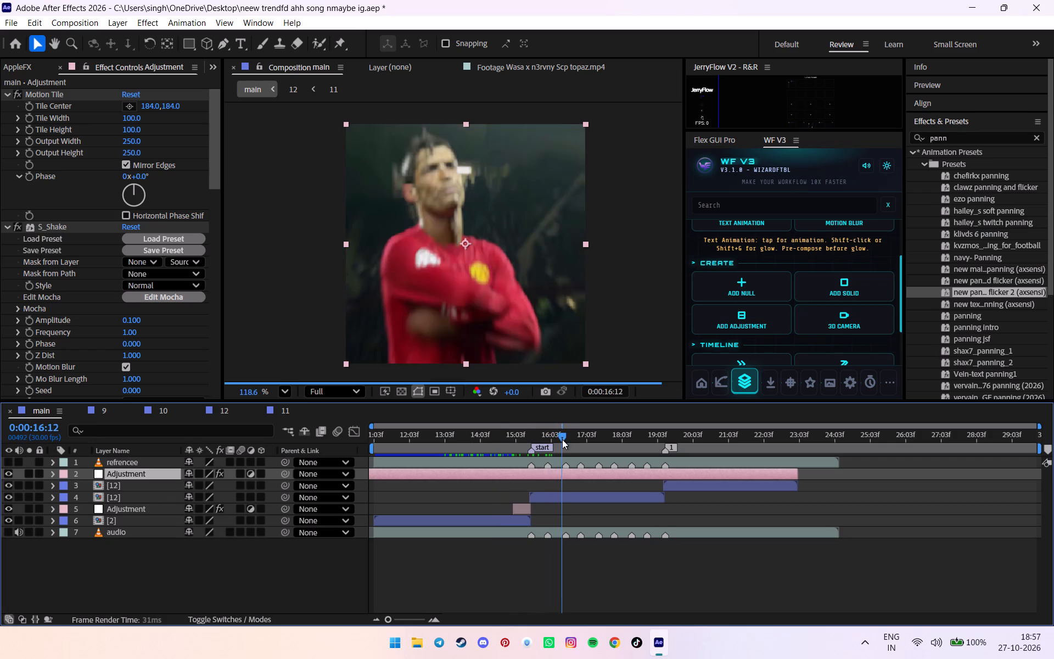
left_click_drag(562, 439, 396, 476)
left_click(396, 476)
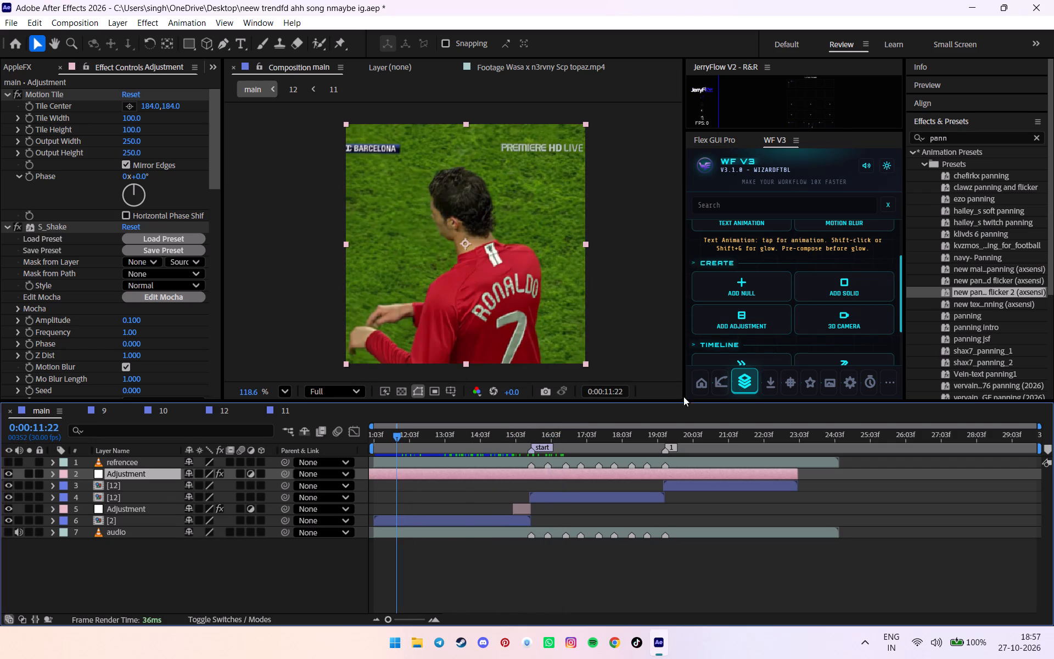
left_click(469, 476)
Add another adjustment layer directly above the long panning adjustment layer in main.
scroll(756, 297, "up", 1)
scroll(756, 311, "down", 1)
left_click(752, 316)
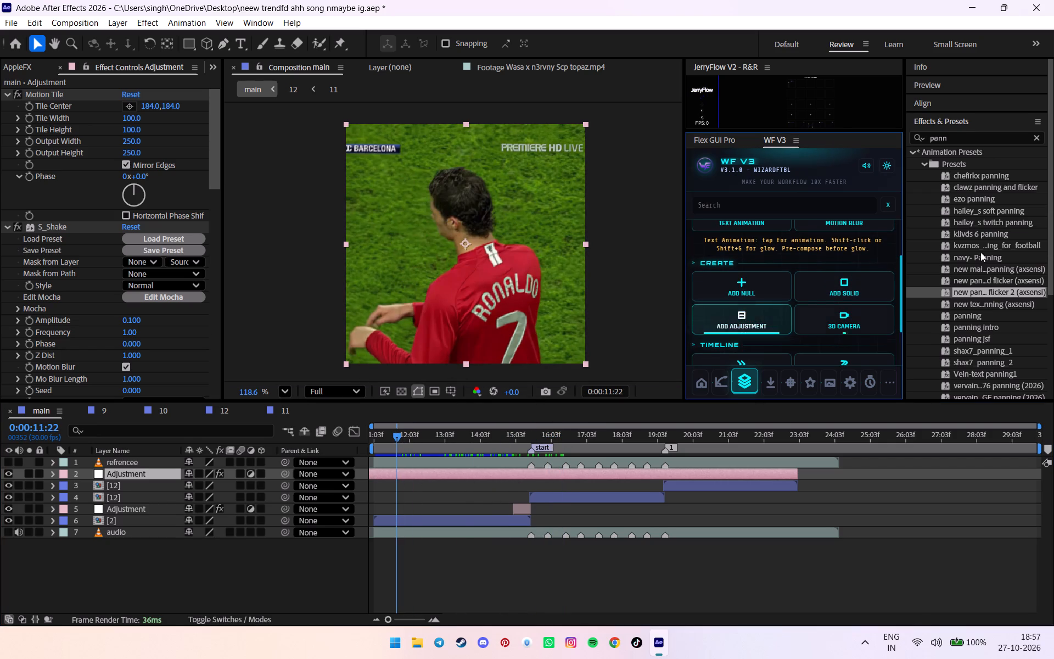
Search the presets for "cc" and apply the "new soft edit cc" preset to the new adjustment layer.
left_click_drag(974, 138, 862, 137)
key("c")
key("c")
scroll(957, 249, "down", 9)
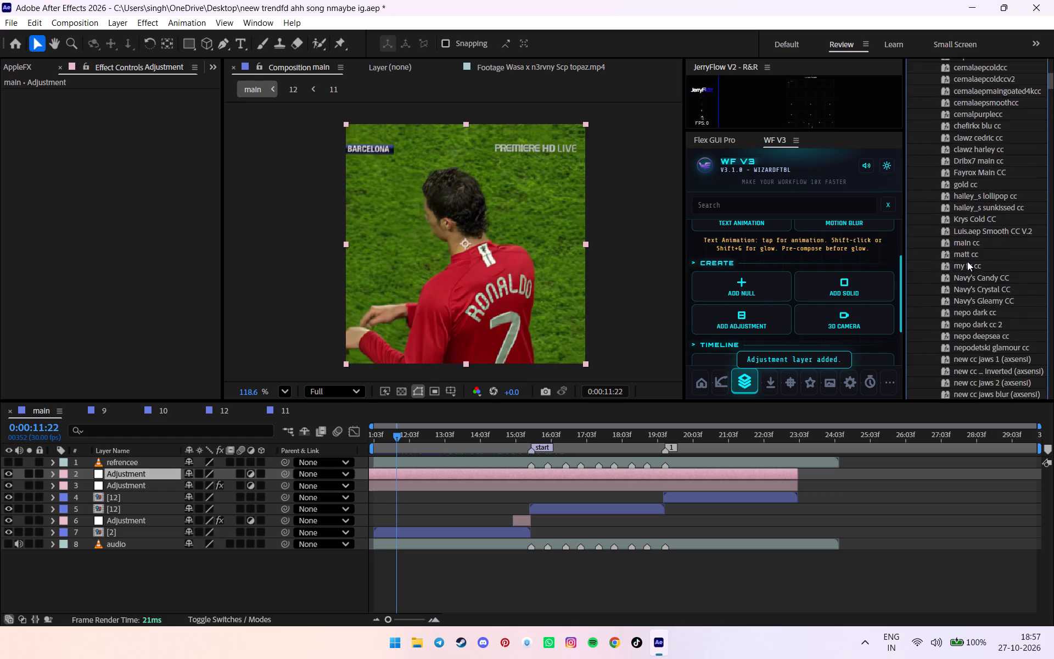
scroll(967, 261, "down", 15)
scroll(967, 261, "down", 11)
scroll(967, 261, "up", 8)
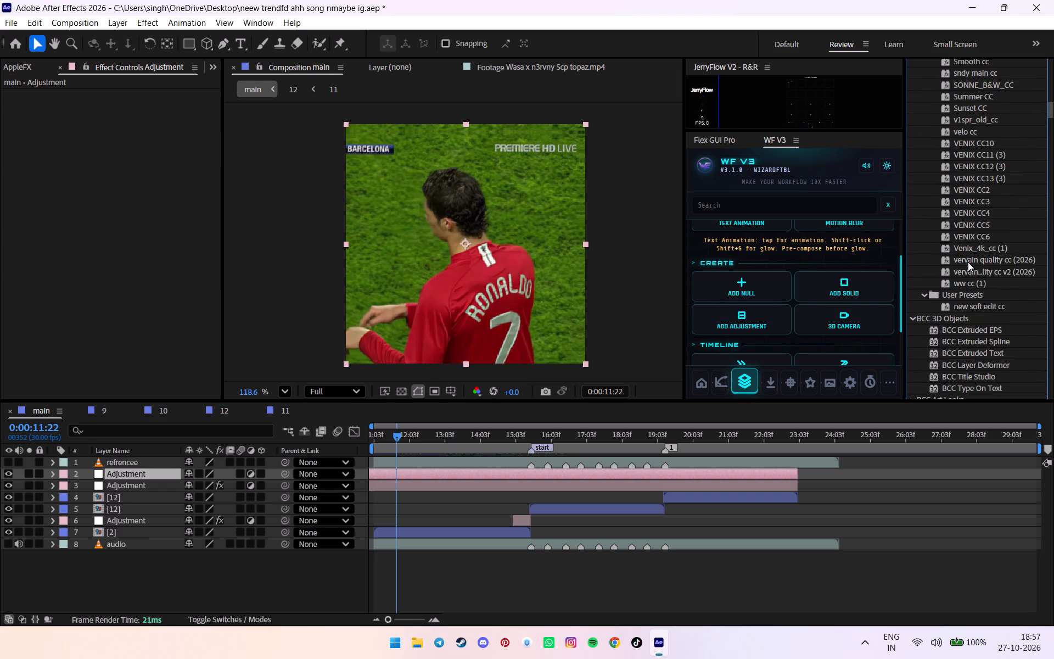
double_click(977, 301)
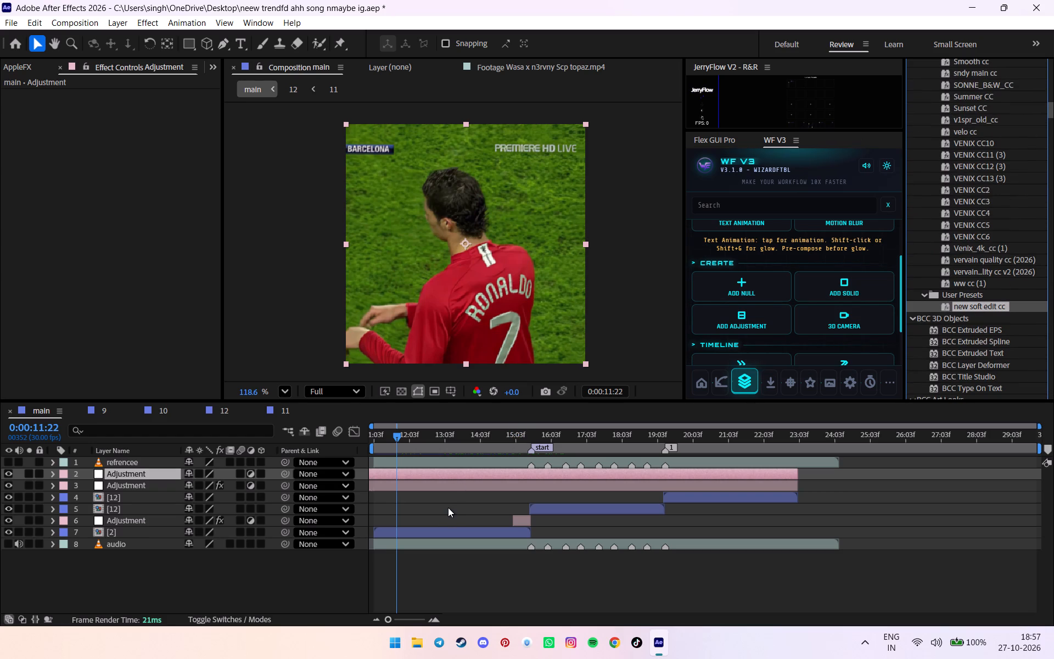
Check the colour grade in main from 0:00:12:27 to 0:00:15:25 and compare it with the Tritone effect on and off.
left_click_drag(408, 444, 422, 443)
left_click(433, 504)
left_click_drag(429, 445, 441, 443)
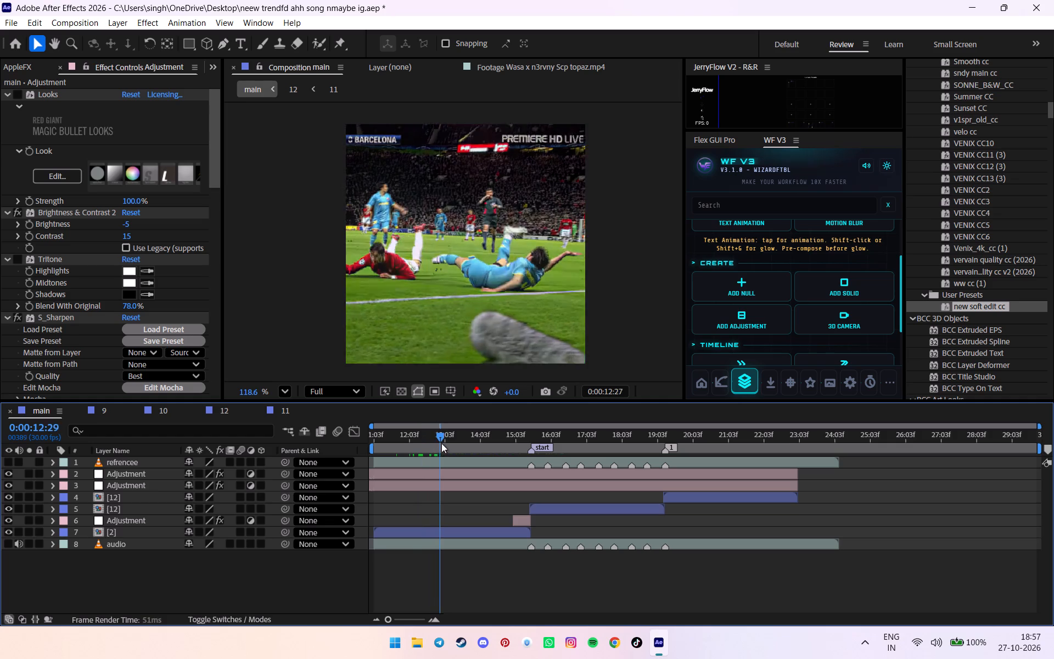
left_click_drag(441, 443, 511, 444)
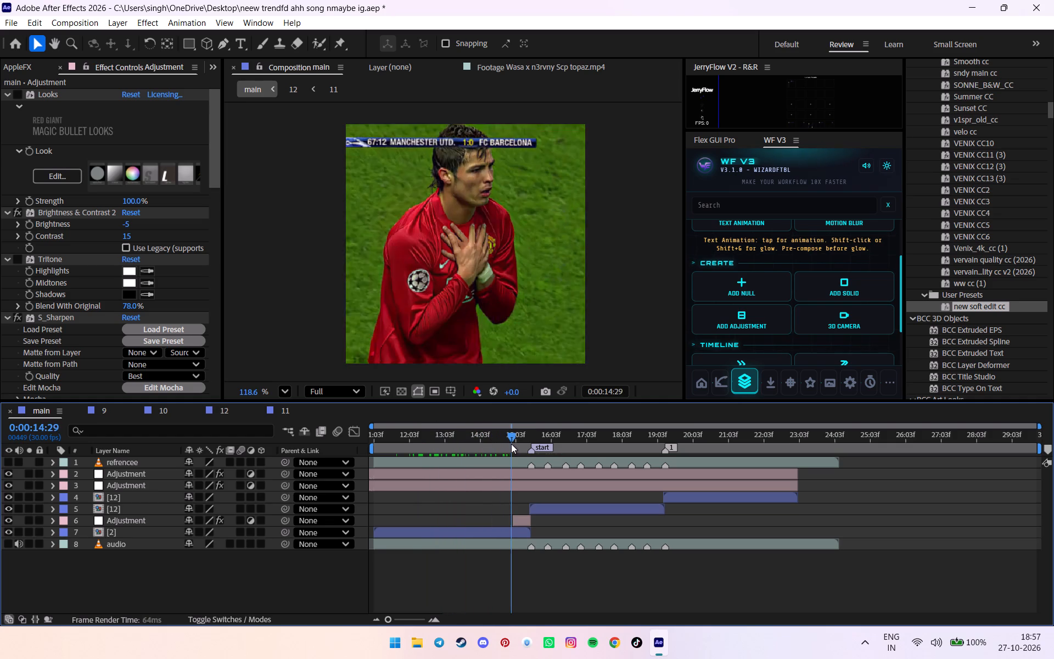
left_click_drag(511, 444, 534, 444)
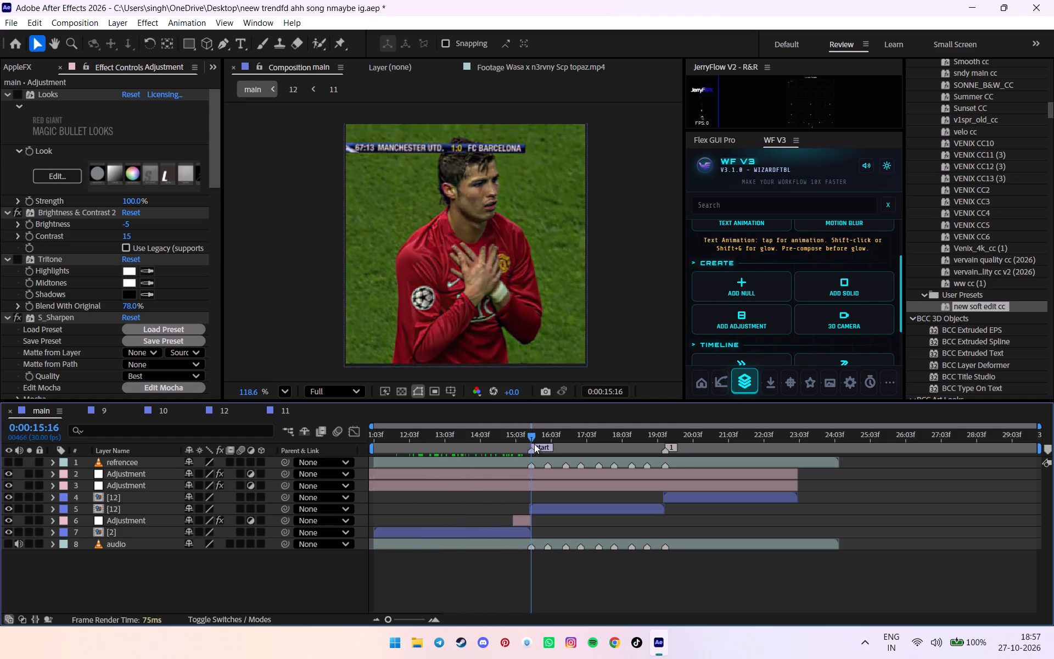
left_click_drag(534, 444, 539, 444)
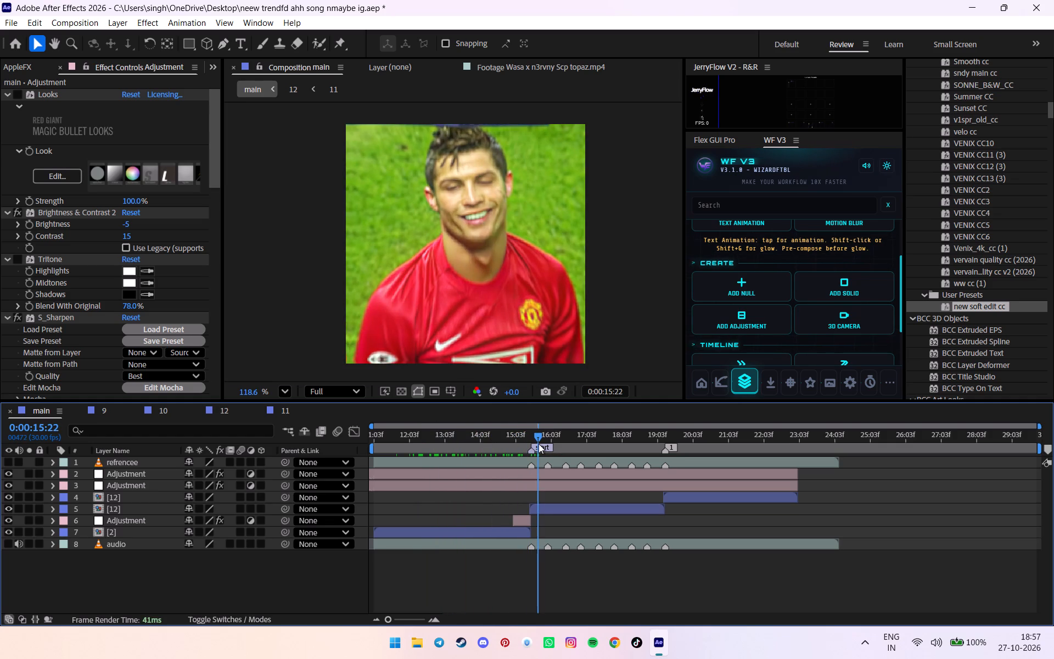
left_click_drag(539, 444, 542, 444)
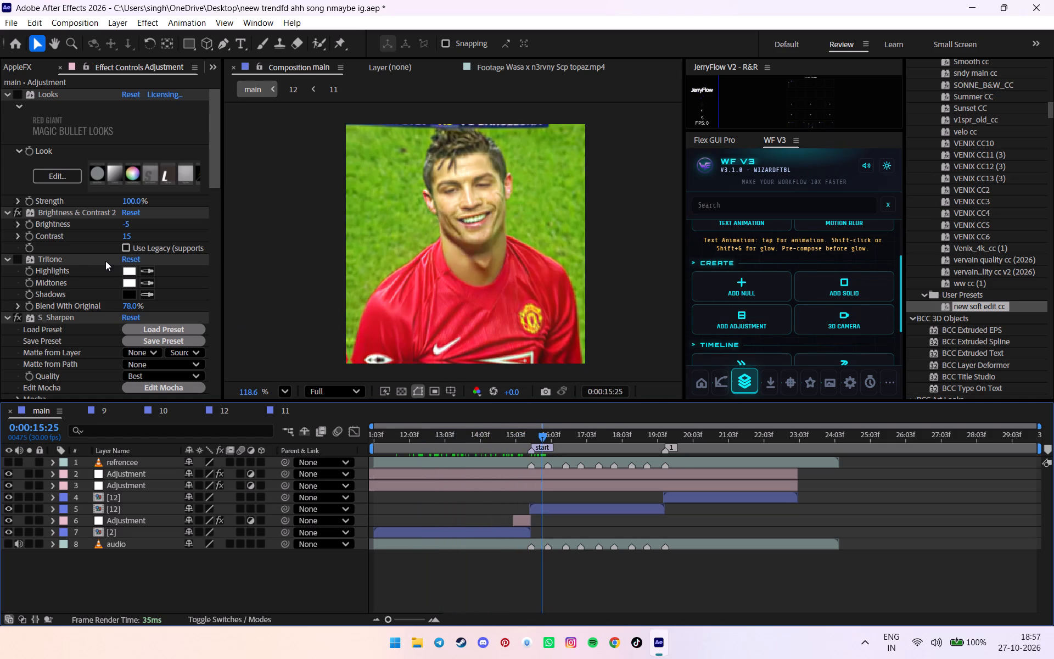
left_click(24, 260)
left_click(19, 260)
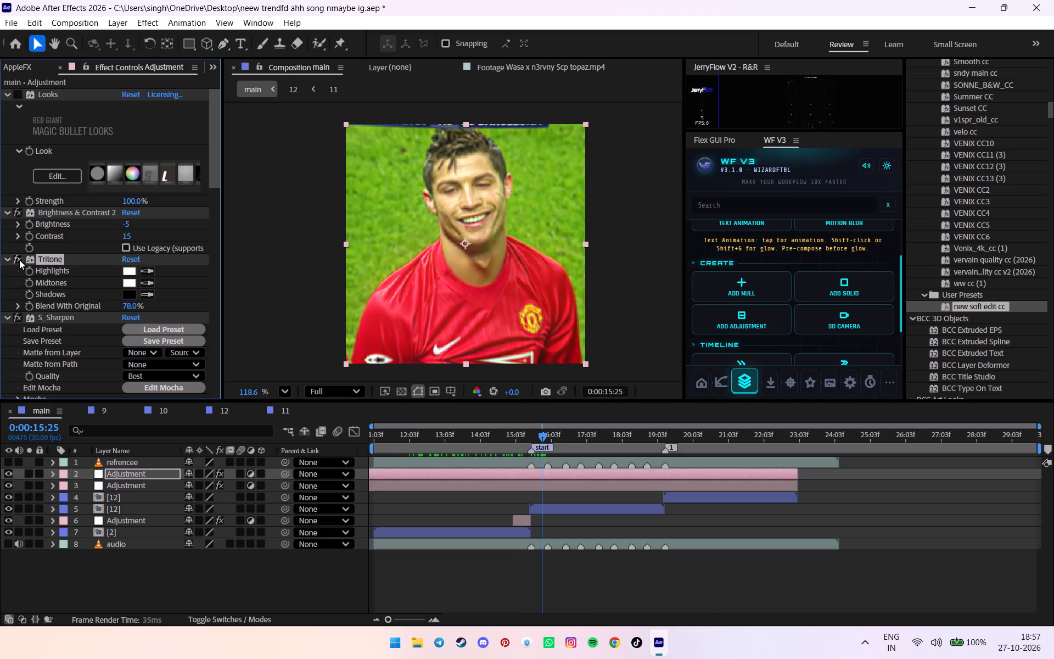
left_click(19, 260)
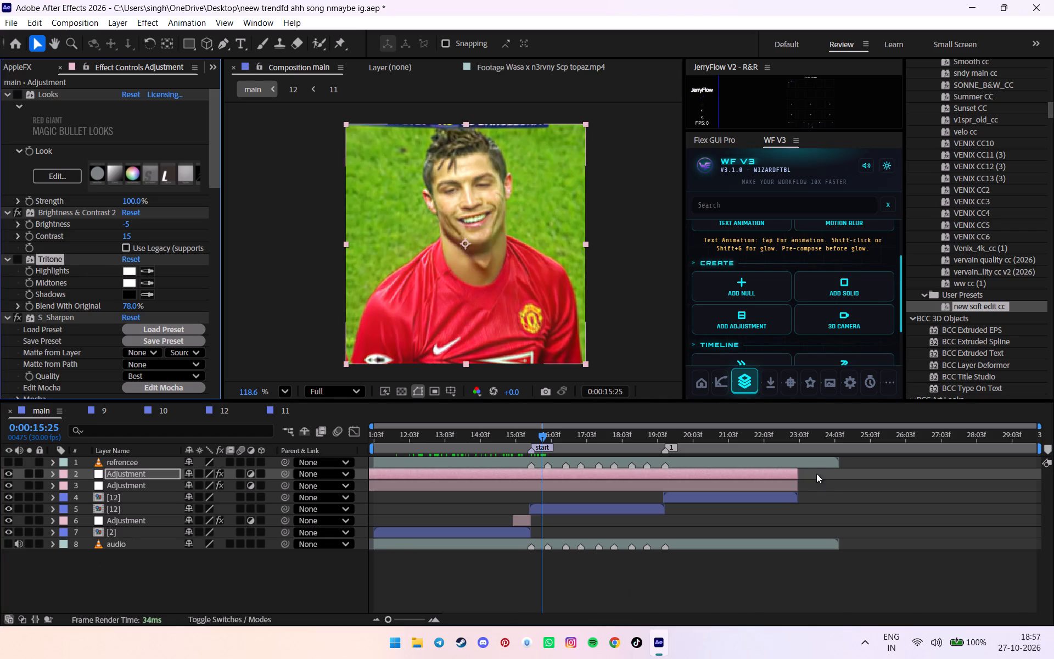
Preview the silky new wm.mov footage and add it to main below refrencee, near the end of the last [12] clip.
left_click(8, 69)
left_click(5, 69)
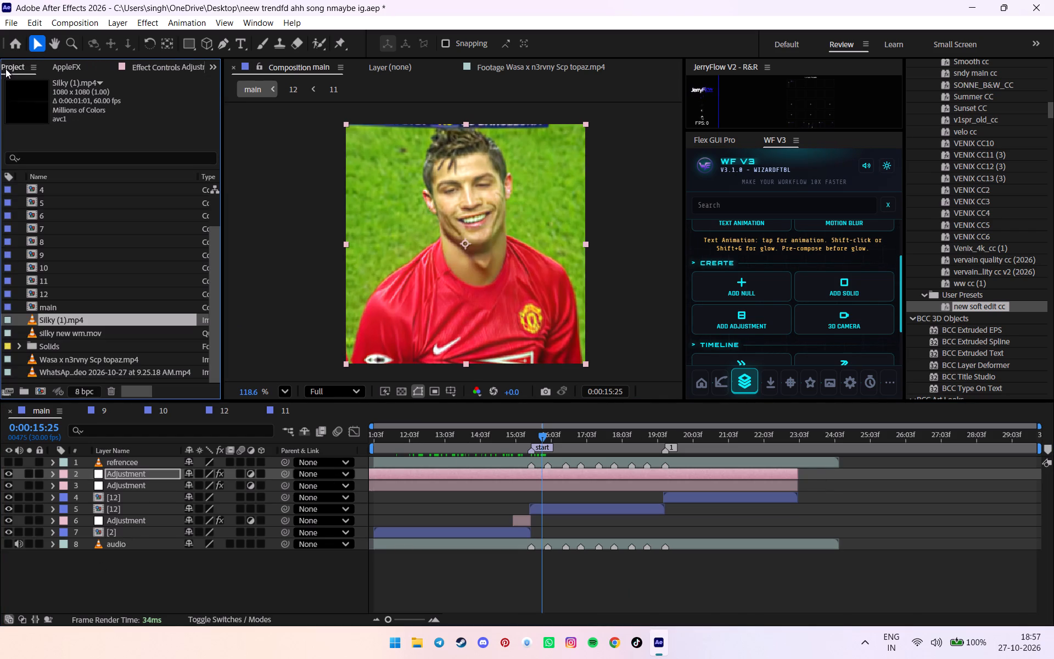
left_click(68, 326)
double_click(75, 331)
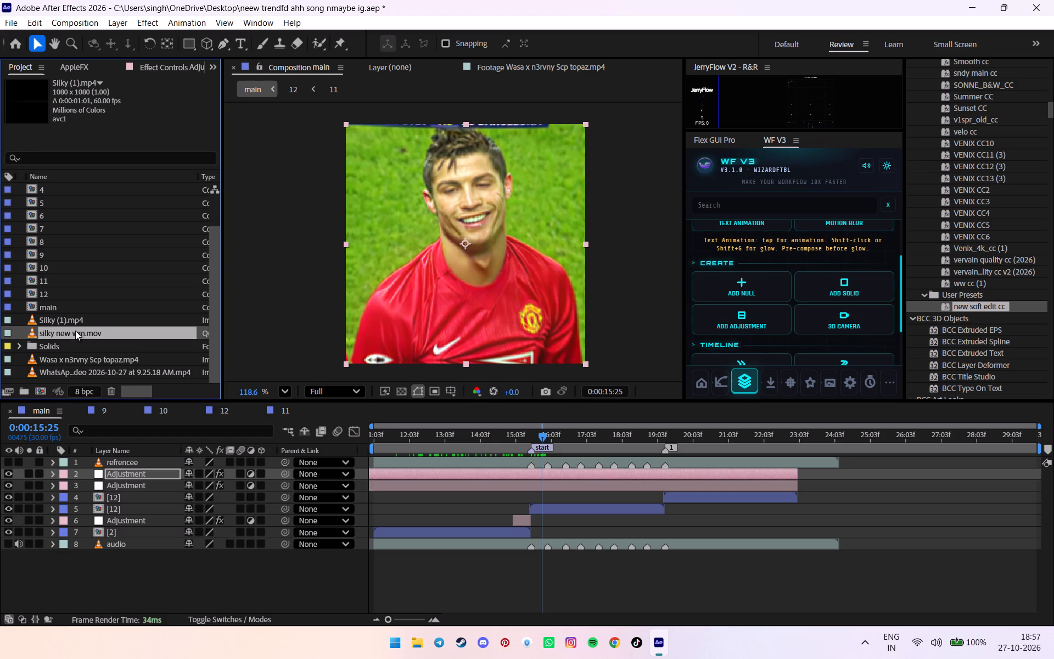
left_click_drag(408, 366, 426, 364)
left_click_drag(311, 356, 322, 355)
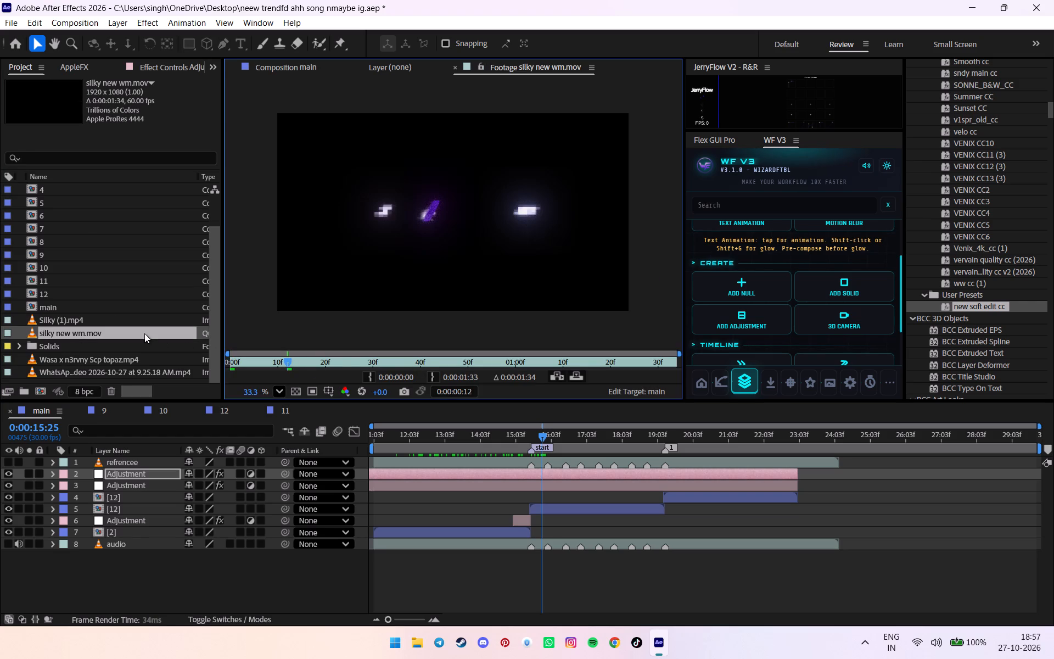
left_click_drag(144, 333, 797, 473)
Slide the silky new wm.mov layer slightly earlier and trim its start to 0:00:23:02, where the last [12] clip ends.
scroll(800, 456, "up", 2, "alt")
left_click(796, 446)
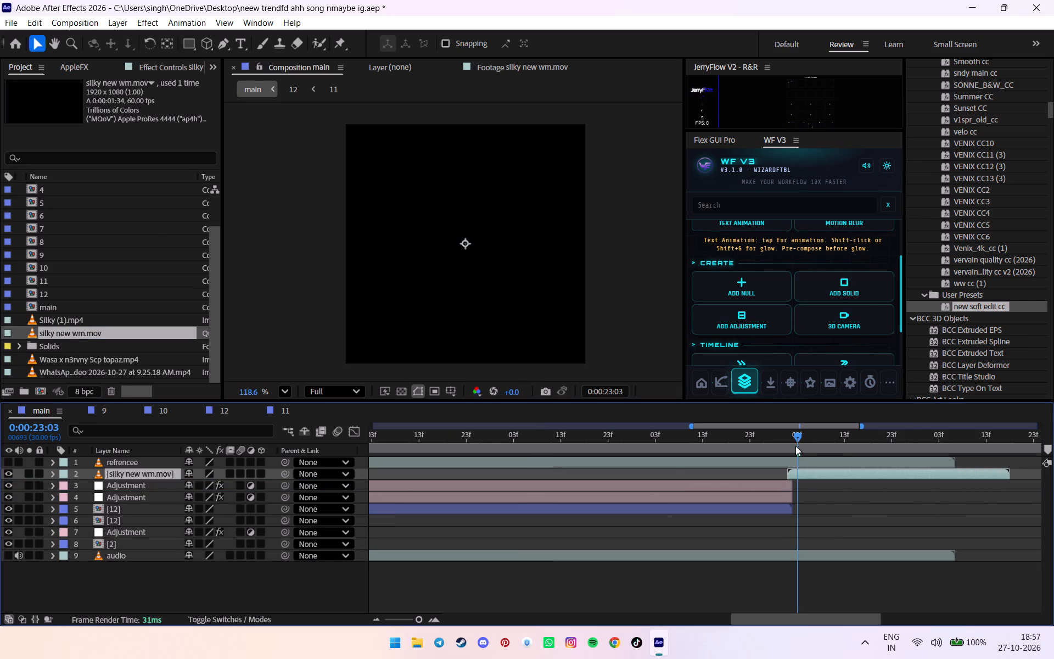
left_click_drag(801, 435, 796, 435)
left_click_drag(807, 475, 800, 474)
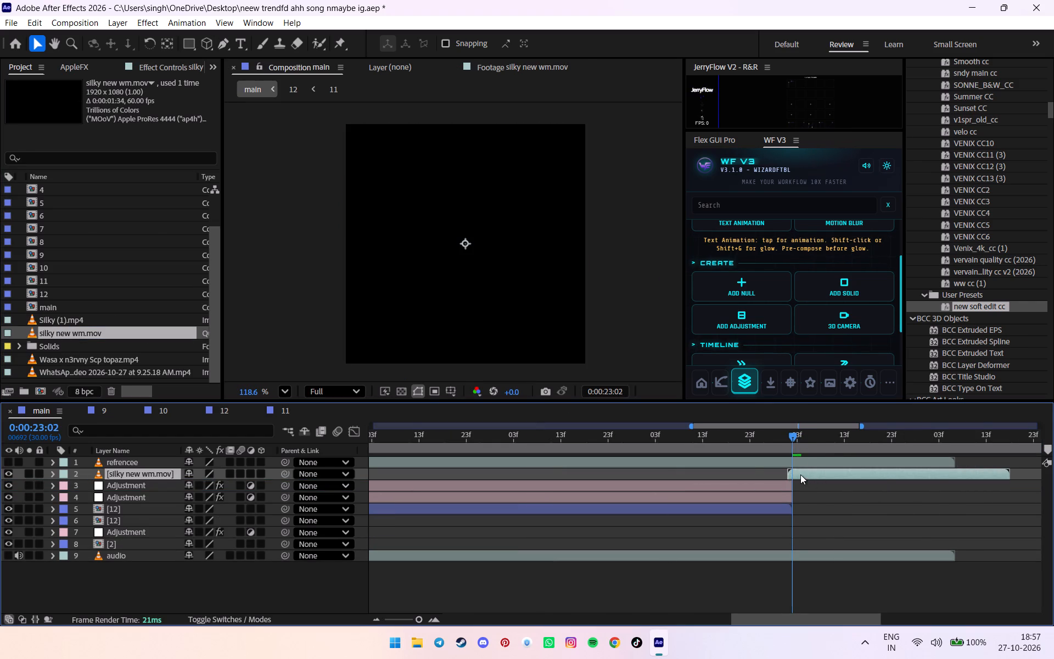
left_click_drag(800, 474, 790, 472)
left_click_drag(769, 472, 792, 472)
key("d")
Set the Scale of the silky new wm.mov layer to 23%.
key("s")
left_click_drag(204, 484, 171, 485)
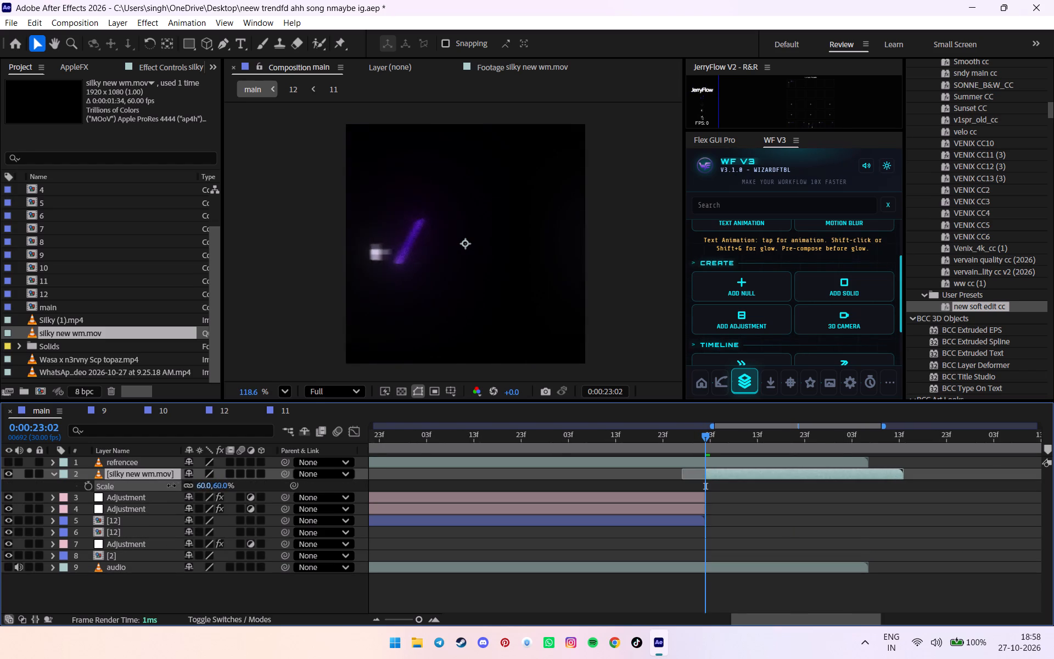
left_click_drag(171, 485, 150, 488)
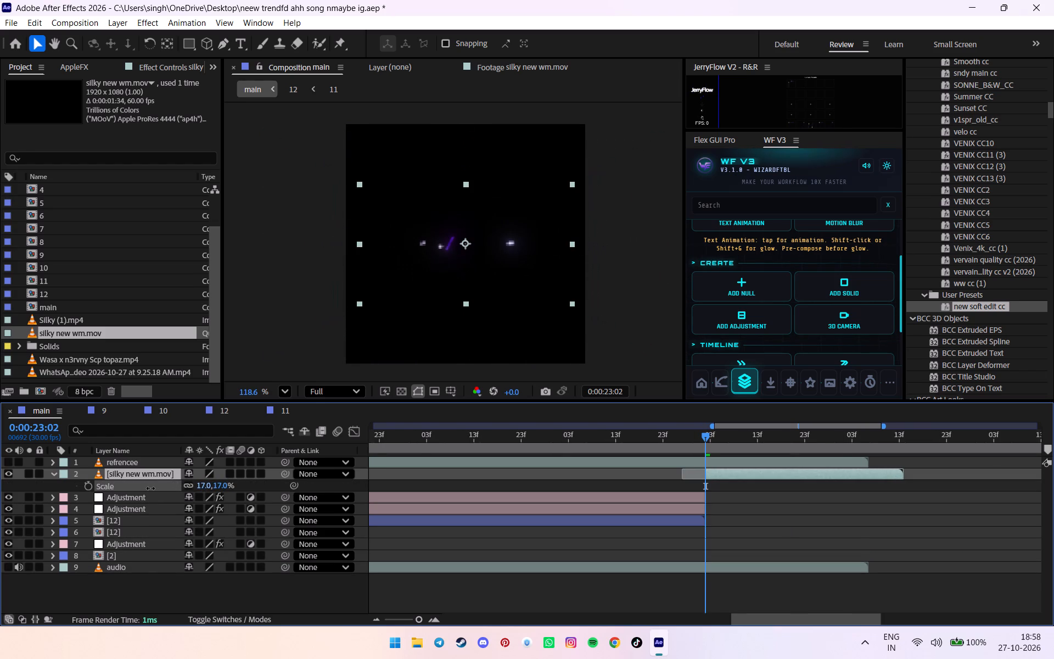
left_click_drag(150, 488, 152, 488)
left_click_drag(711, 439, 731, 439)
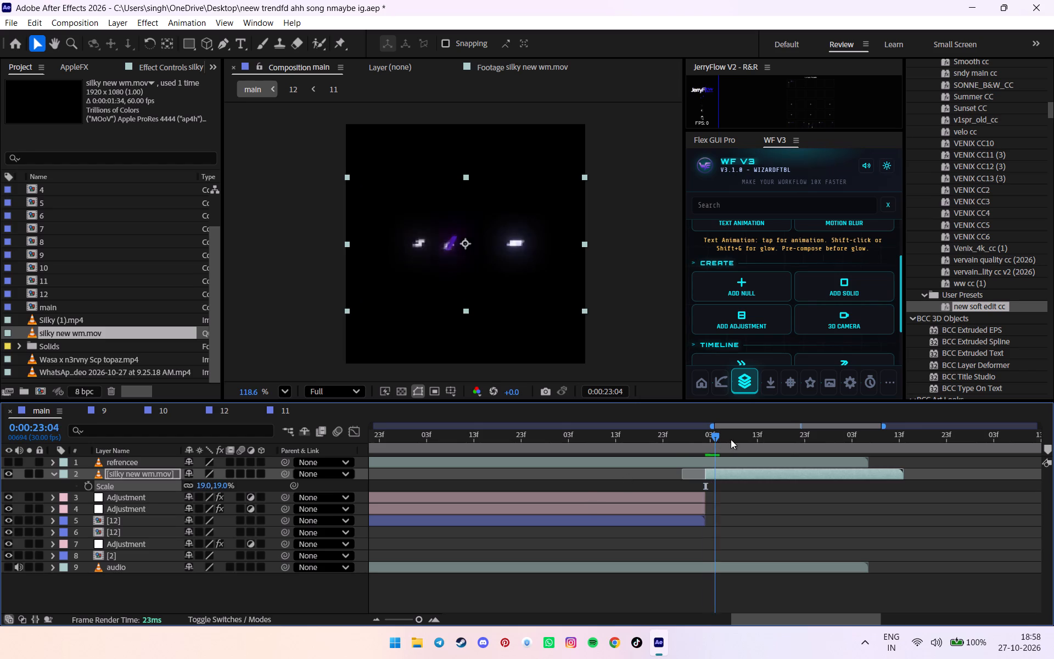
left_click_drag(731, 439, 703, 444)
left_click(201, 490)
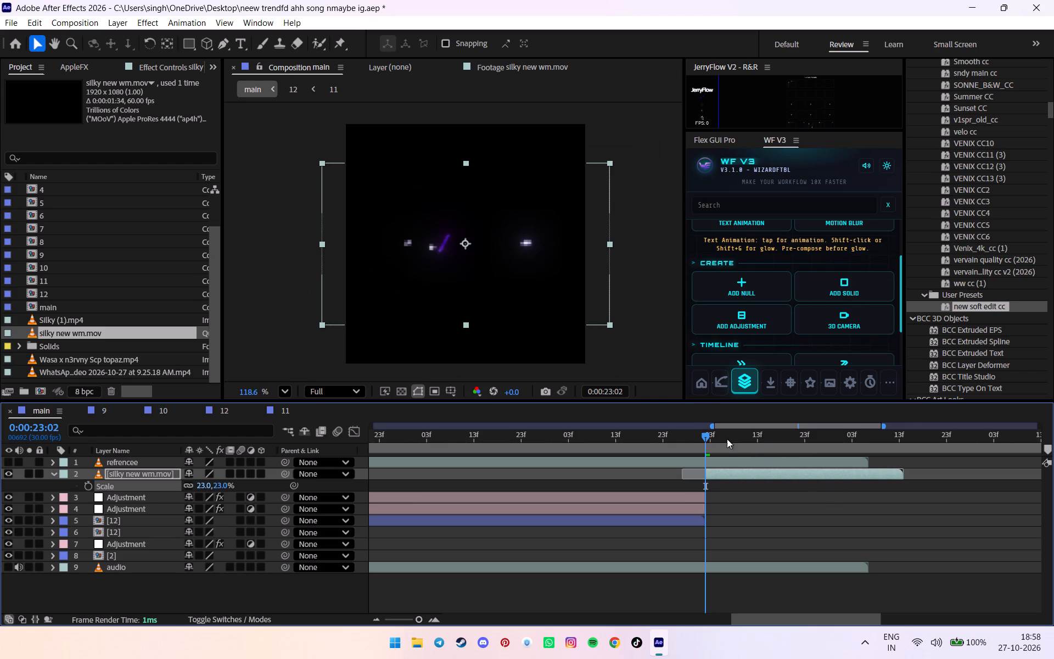
Check the cut from the last [12] clip into the watermark between 0:00:22:19 and 0:00:23:02.
left_click_drag(727, 439, 643, 454)
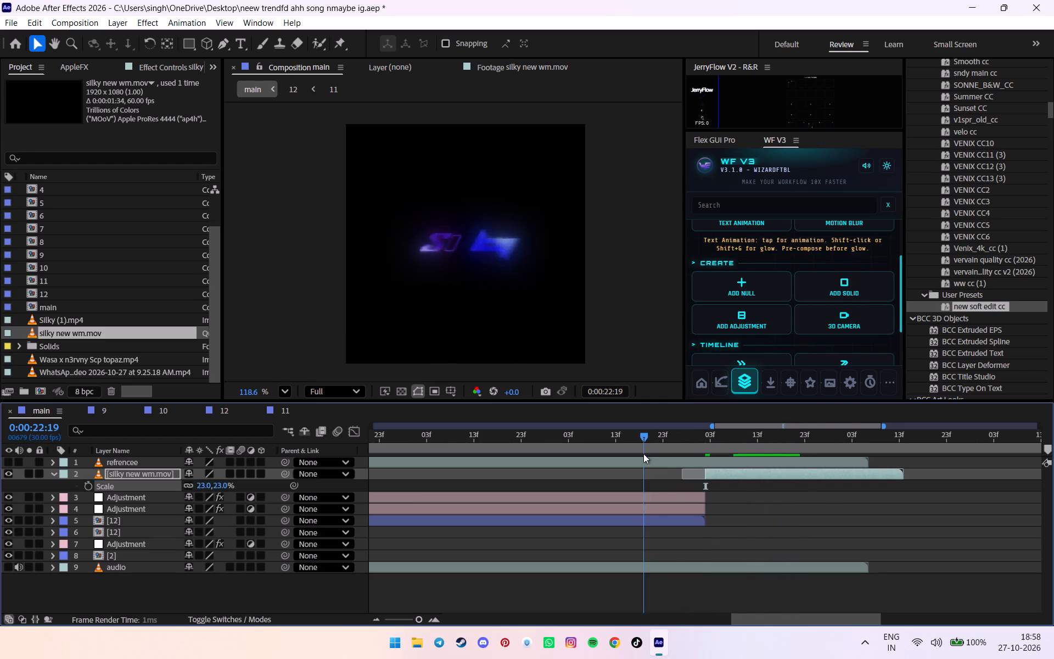
left_click_drag(643, 454, 659, 460)
left_click(778, 538)
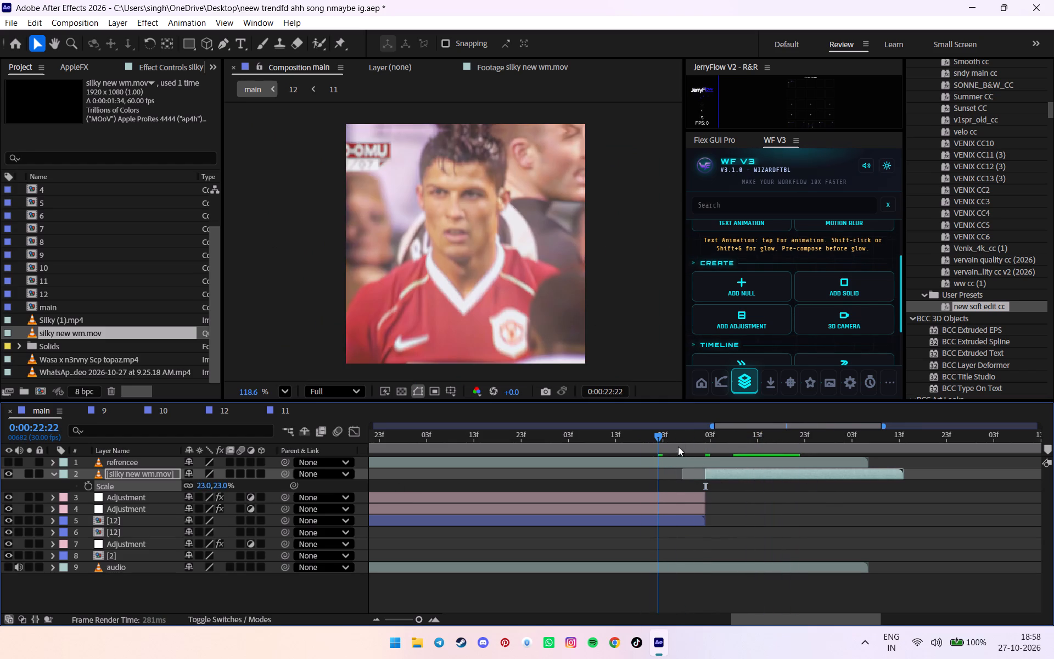
left_click(736, 507)
left_click_drag(667, 438, 697, 437)
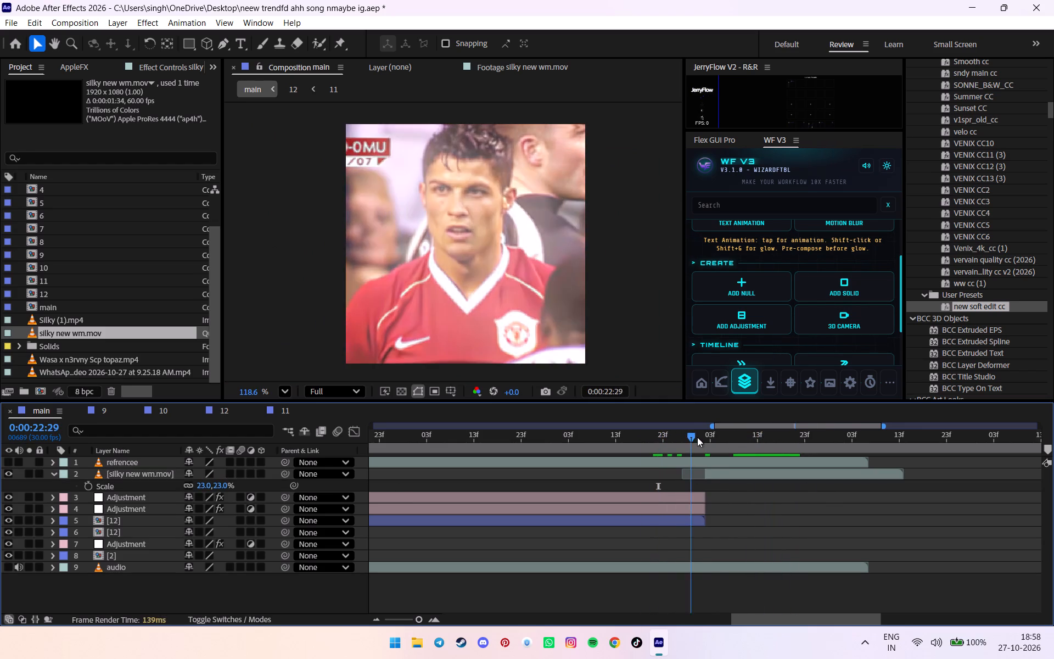
left_click_drag(697, 437, 679, 432)
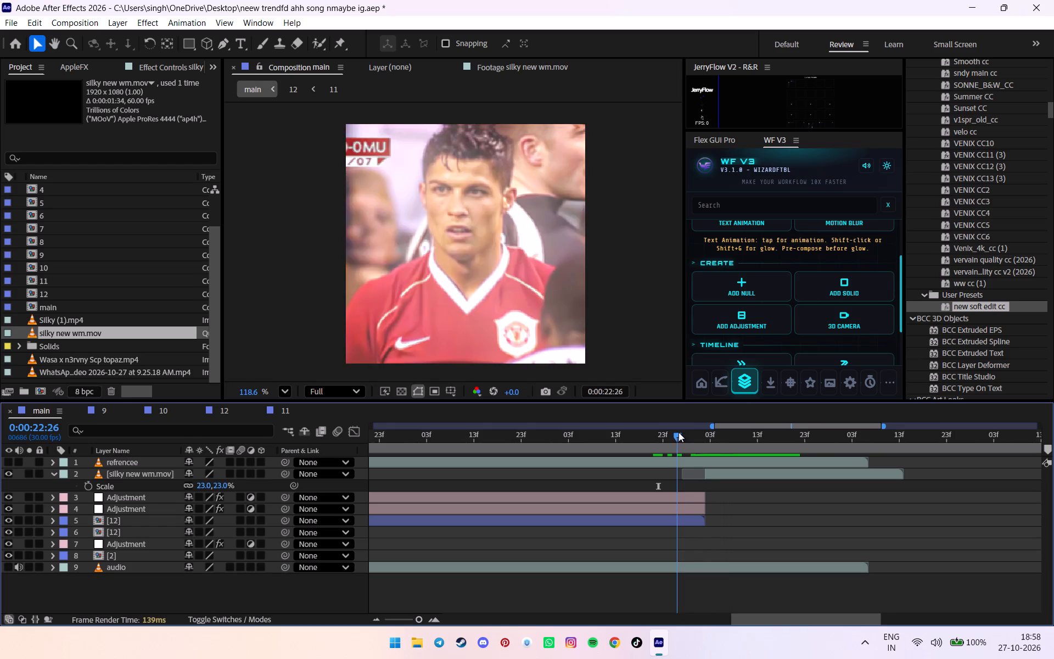
left_click_drag(679, 432, 707, 430)
Shift the silky new wm.mov layer one frame later, keeping its trimmed start at 0:00:23:02.
left_click(708, 473)
left_click(704, 473)
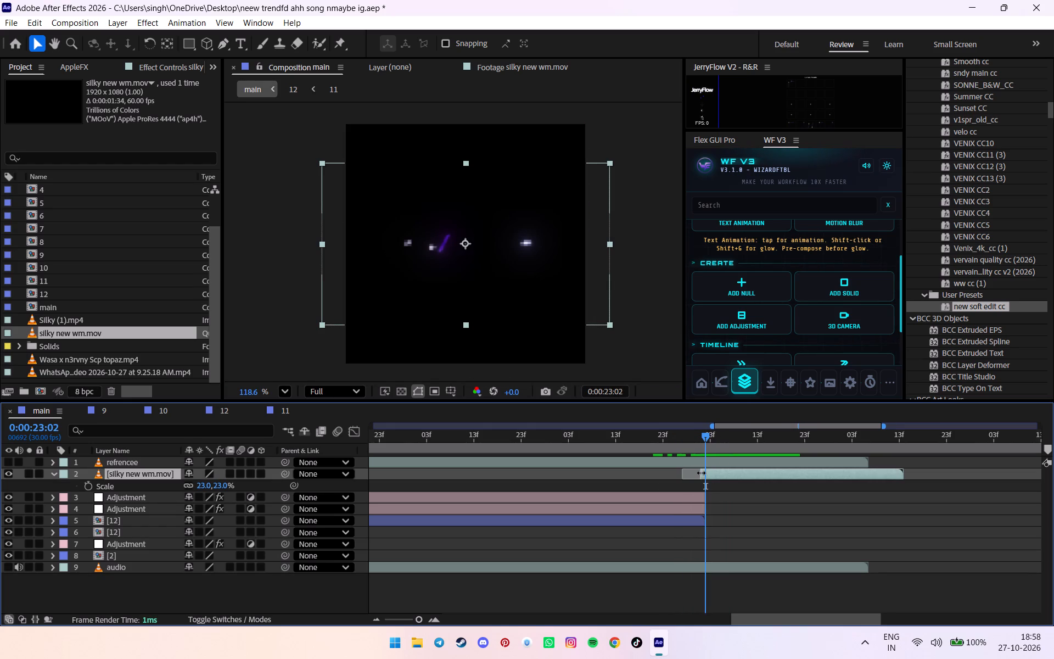
left_click(705, 473)
left_click(703, 434)
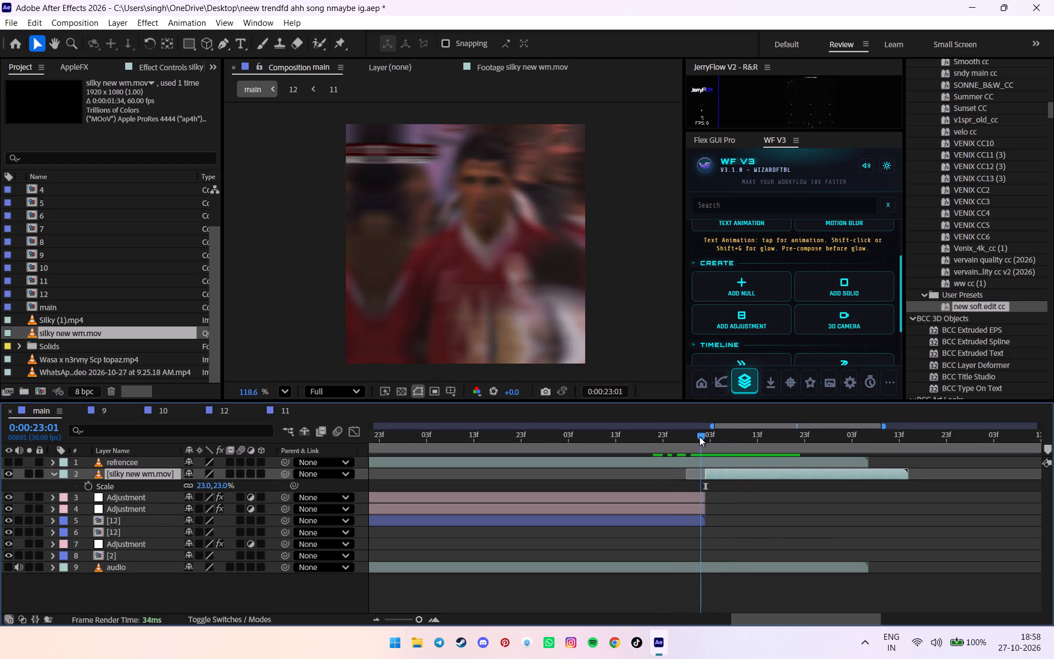
left_click_drag(707, 476, 697, 476)
left_click(700, 476)
left_click(703, 474)
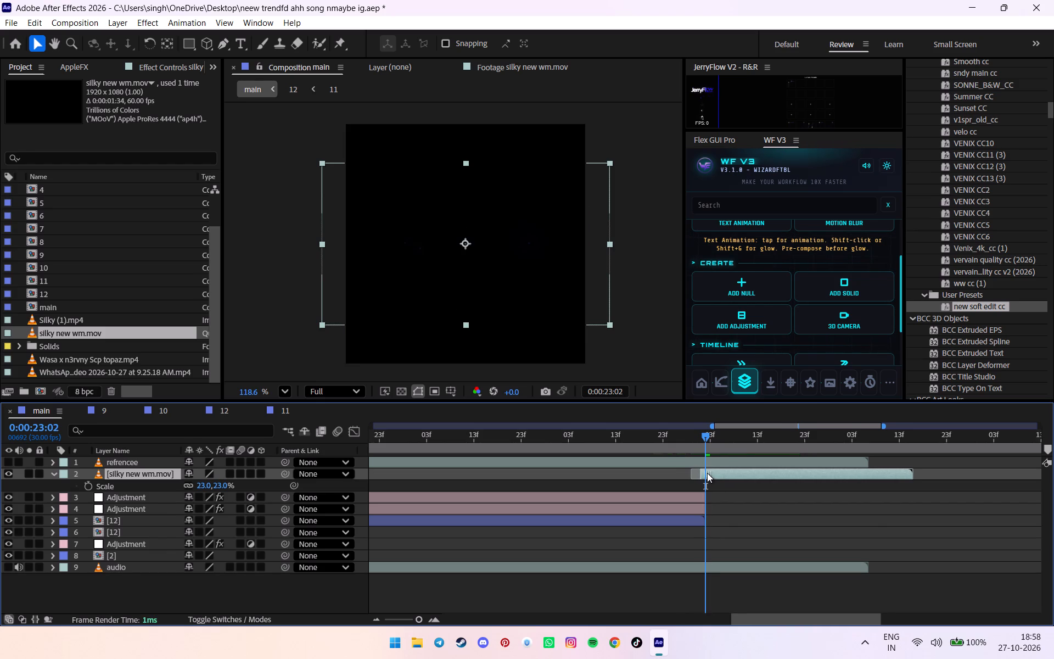
left_click(698, 473)
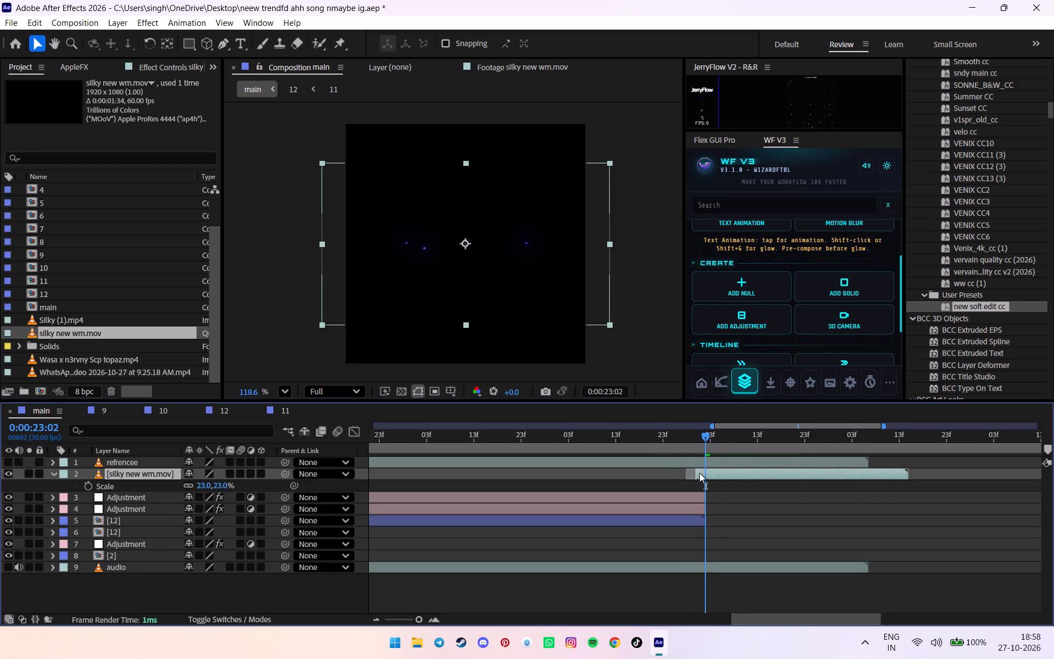
left_click(699, 473)
left_click_drag(697, 473, 706, 472)
Preview the watermark up to 0:00:23:29, set its Scale to 40%, and recheck it around 0:00:23:06 to 0:00:23:13.
left_click_drag(704, 435, 780, 438)
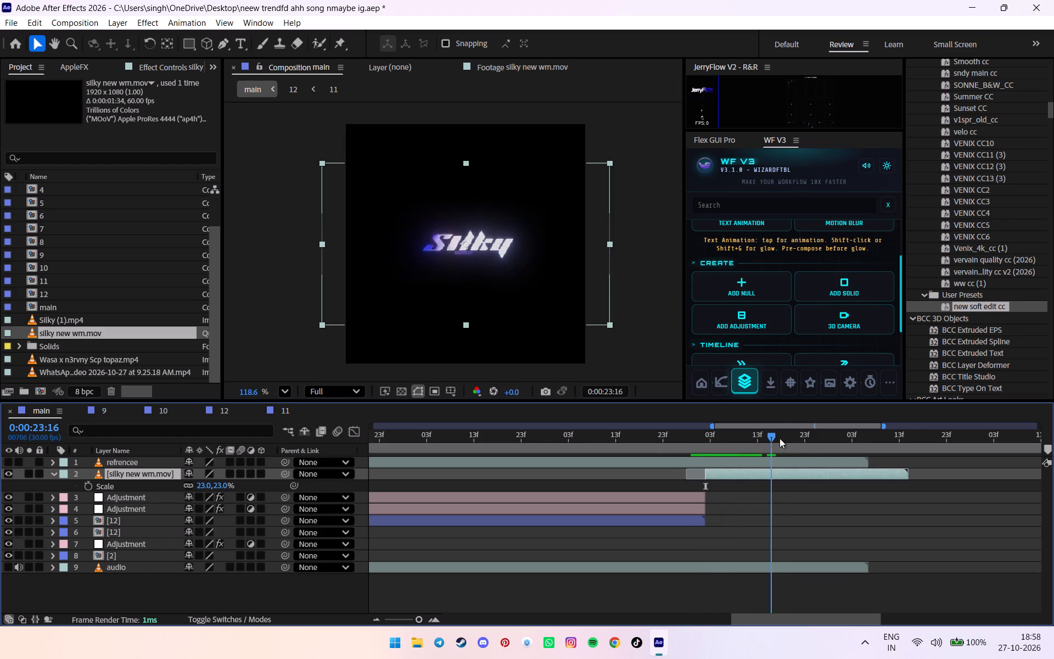
left_click_drag(780, 438, 816, 445)
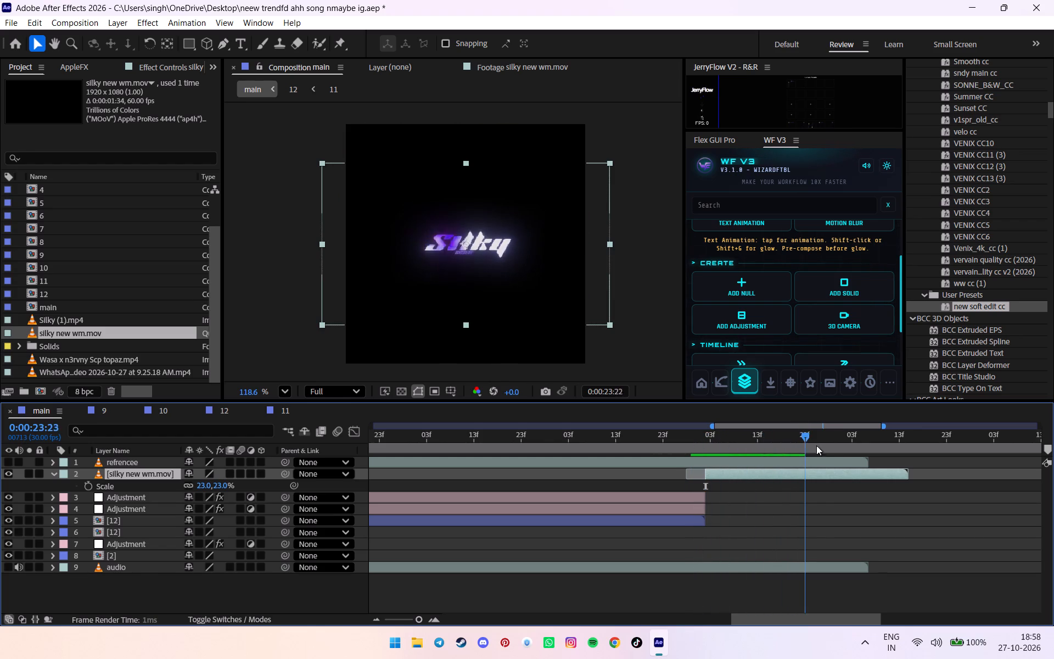
left_click_drag(816, 445, 831, 448)
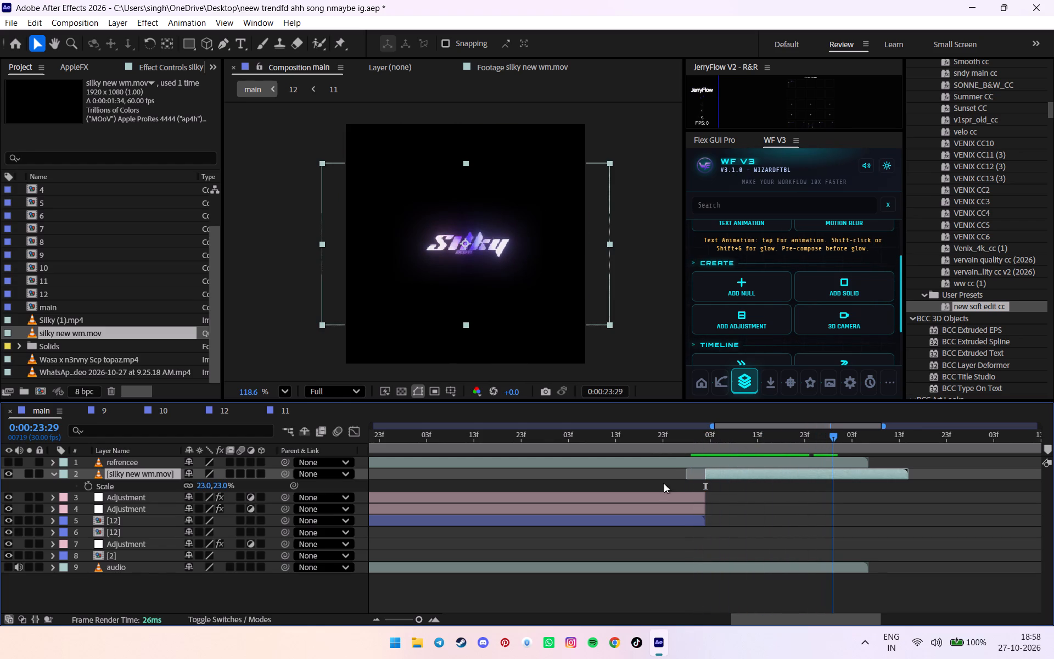
left_click_drag(205, 486, 221, 485)
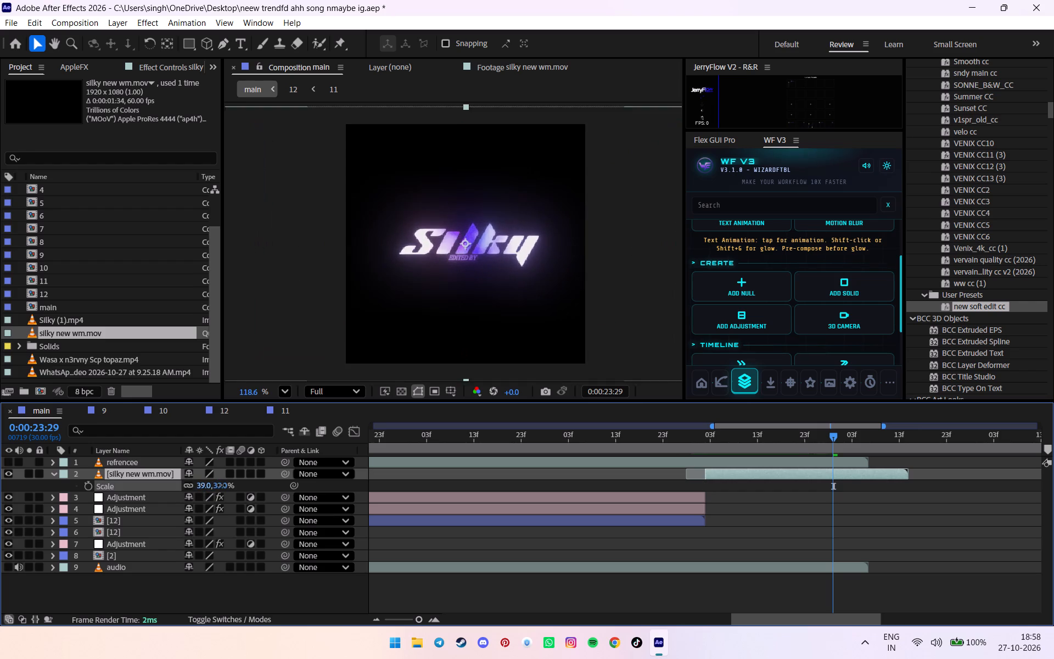
left_click_drag(221, 485, 222, 485)
left_click_drag(758, 456, 723, 454)
left_click_drag(729, 449, 732, 449)
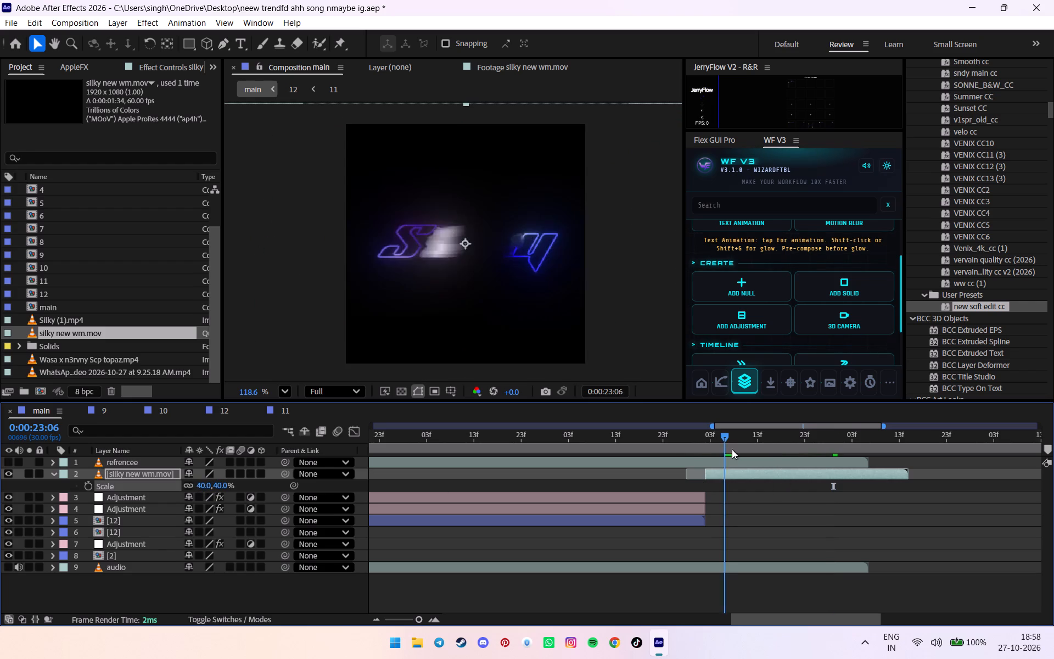
left_click_drag(732, 449, 757, 456)
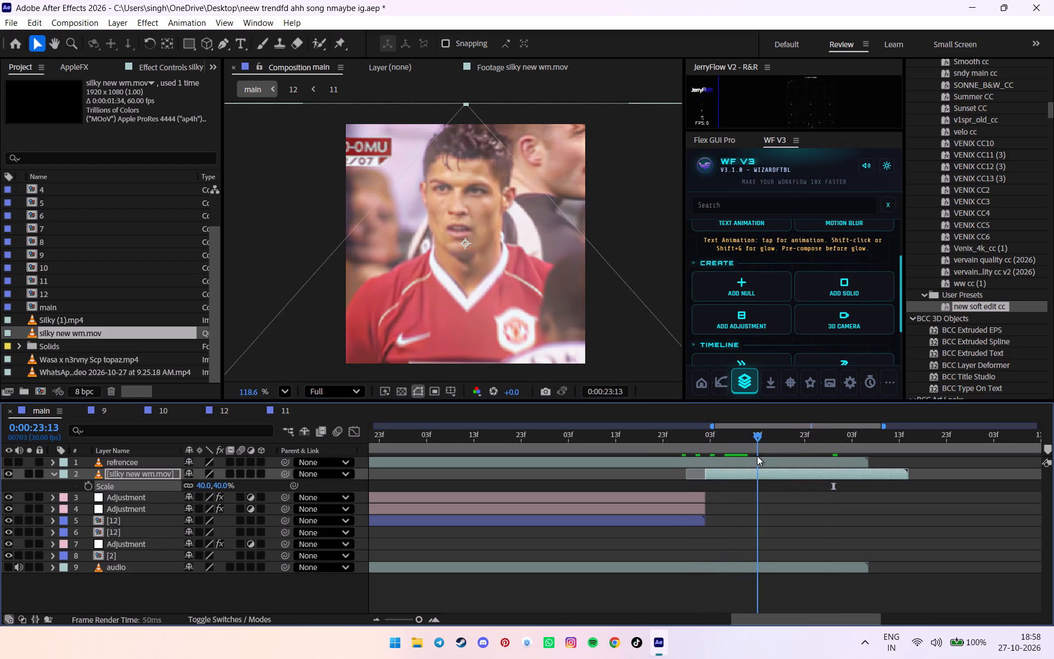
Set the Scale of the silky new wm.mov layer to 35% and preview it from 0:00:23:01 to 0:00:24:04.
left_click_drag(757, 456, 815, 453)
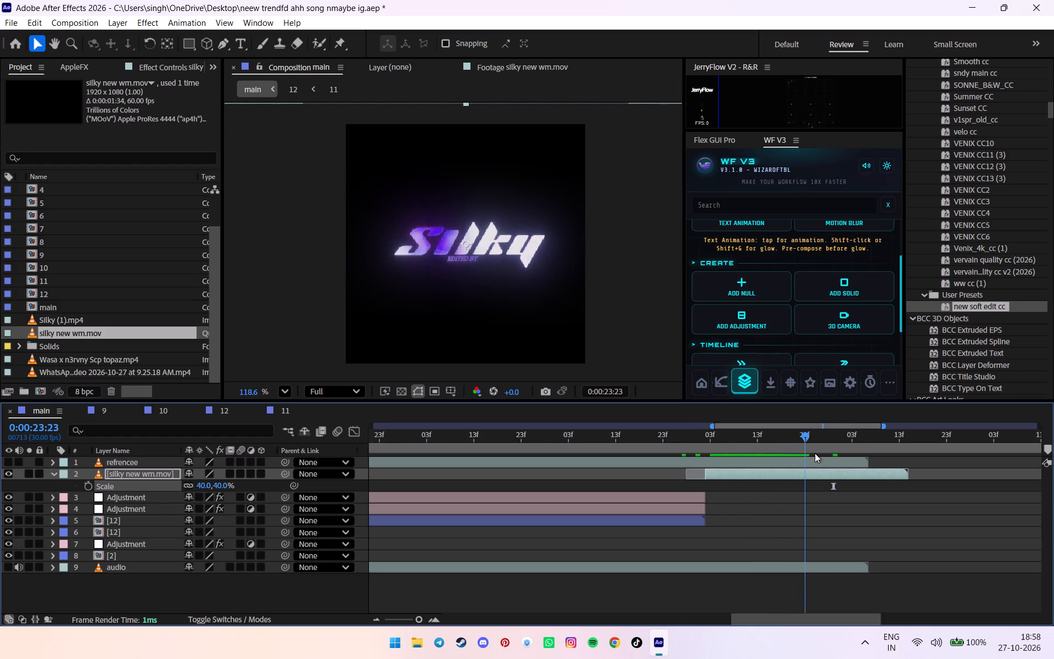
left_click_drag(815, 453, 875, 452)
left_click(204, 483)
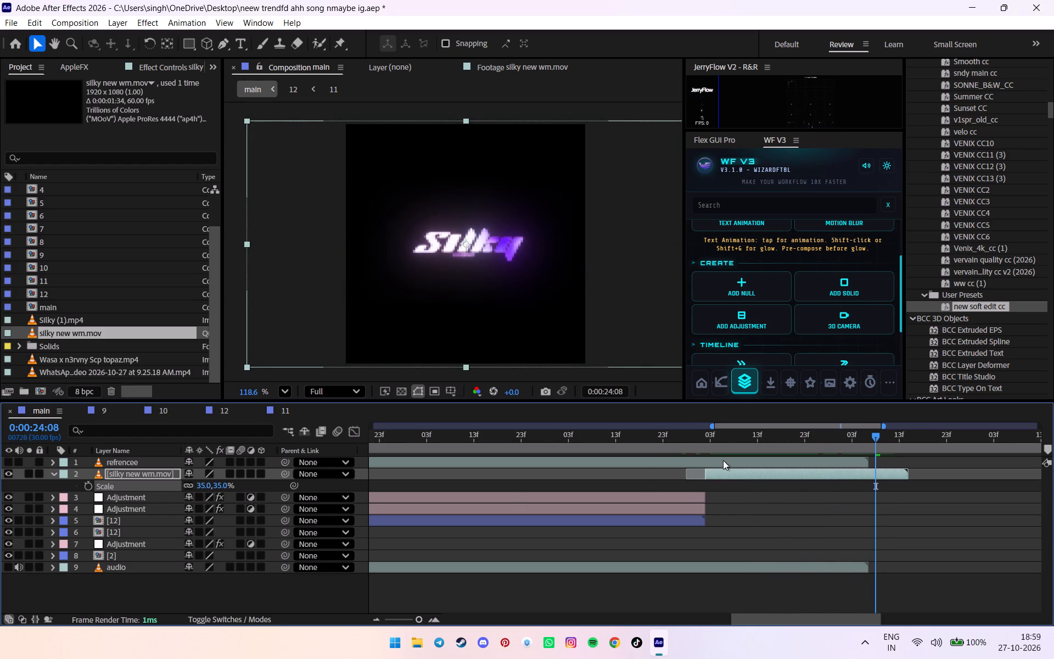
left_click_drag(720, 459, 708, 457)
key("ctrl+z")
left_click_drag(702, 444, 702, 443)
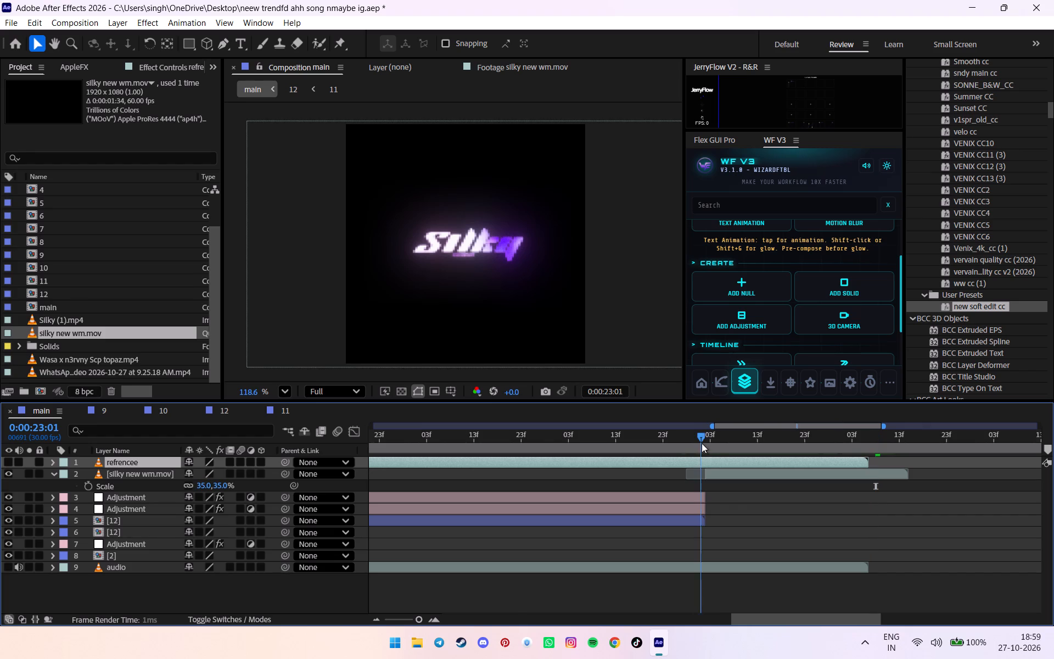
left_click_drag(702, 443, 807, 451)
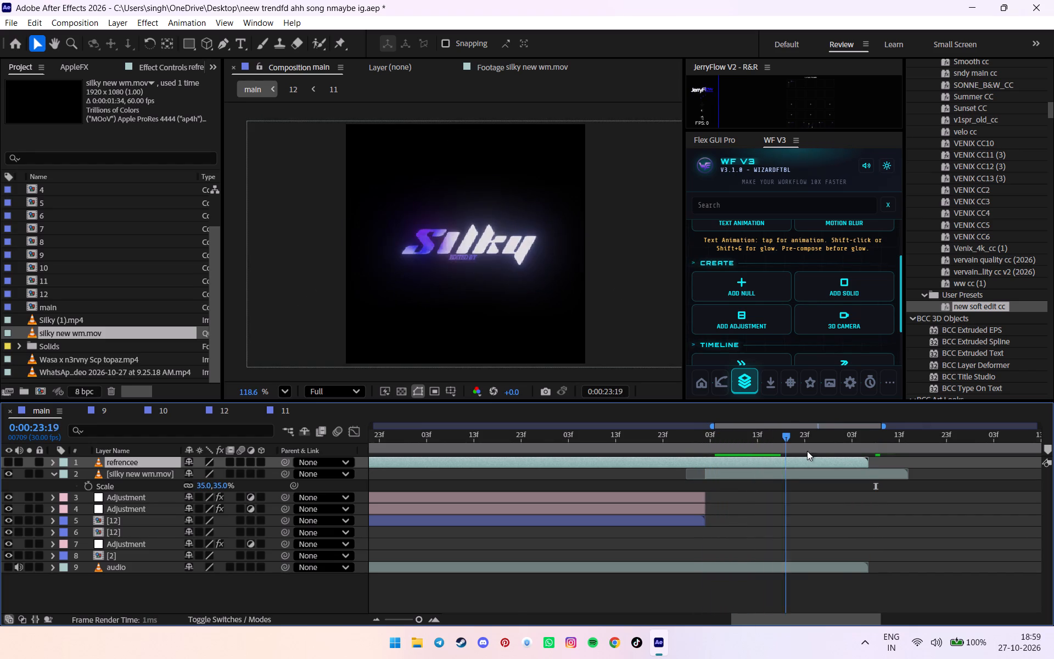
left_click_drag(807, 451, 859, 451)
Find and apply the Alpha From Lightness (Unmult) preset to the silky new wm.mov layer.
scroll(844, 494, "down", 6, "alt")
left_click(822, 476)
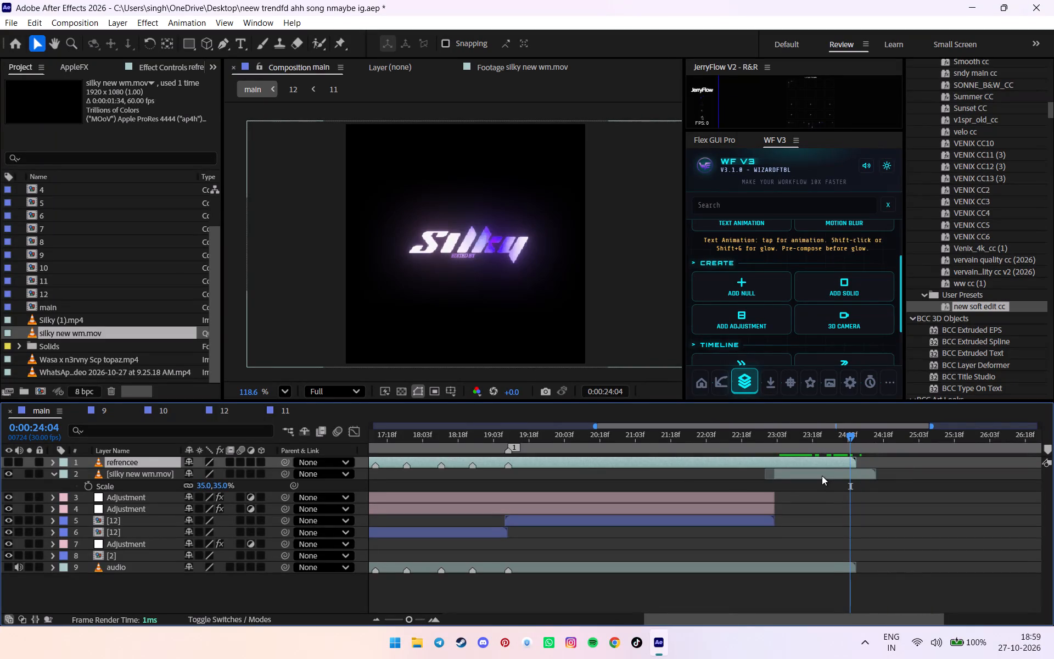
scroll(996, 213, "up", 20)
scroll(996, 213, "up", 13)
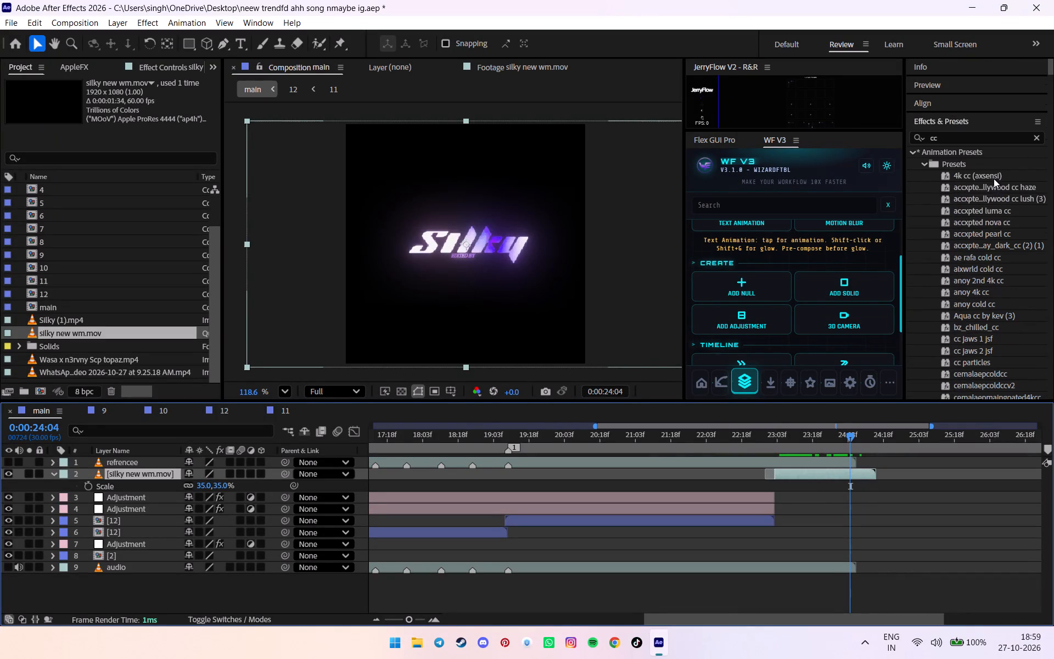
scroll(994, 178, "up", 4)
left_click_drag(952, 140, 832, 142)
type("mu")
key("l")
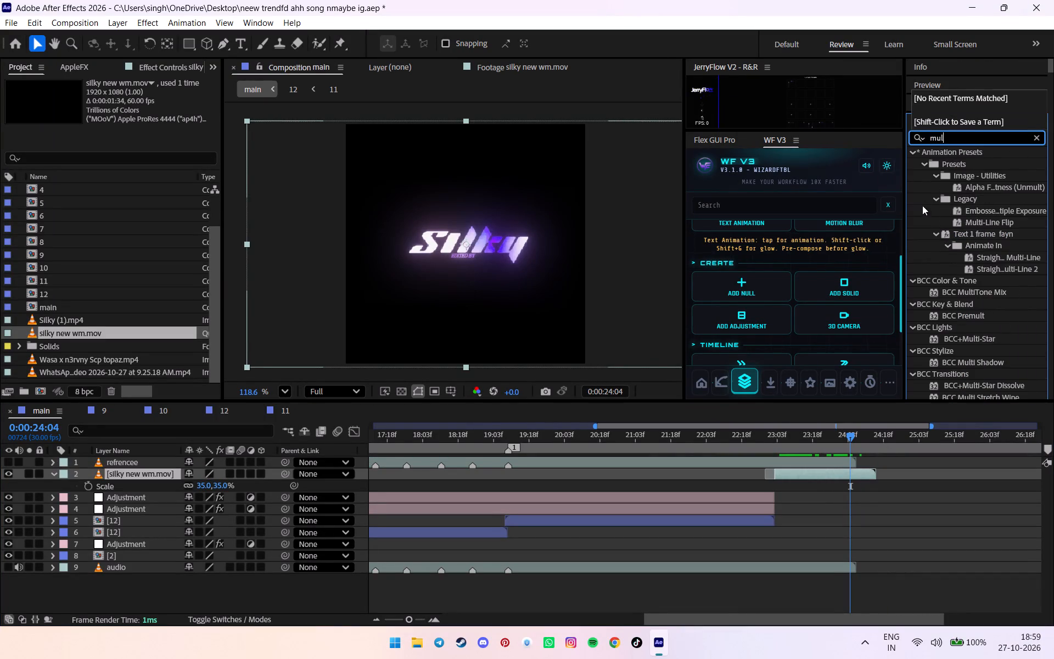
double_click(977, 189)
left_click(869, 527)
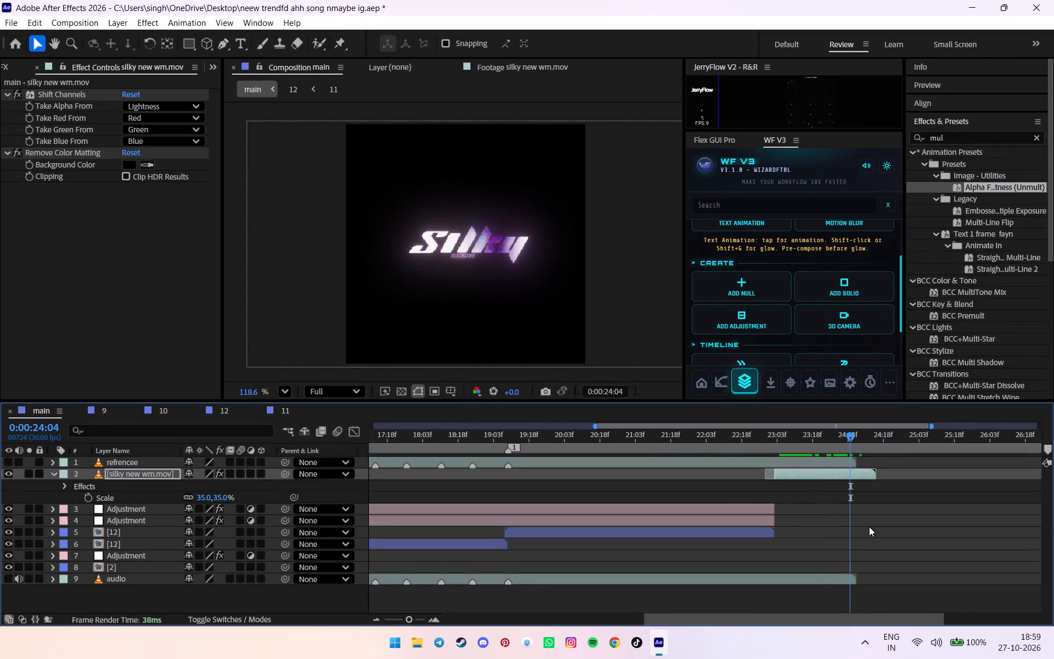
Add Silky (1).mp4 to the main composition as the top layer, positioned to end around the start marker at 0:00:15:16.
scroll(808, 477, "down", 3, "alt")
left_click(465, 441)
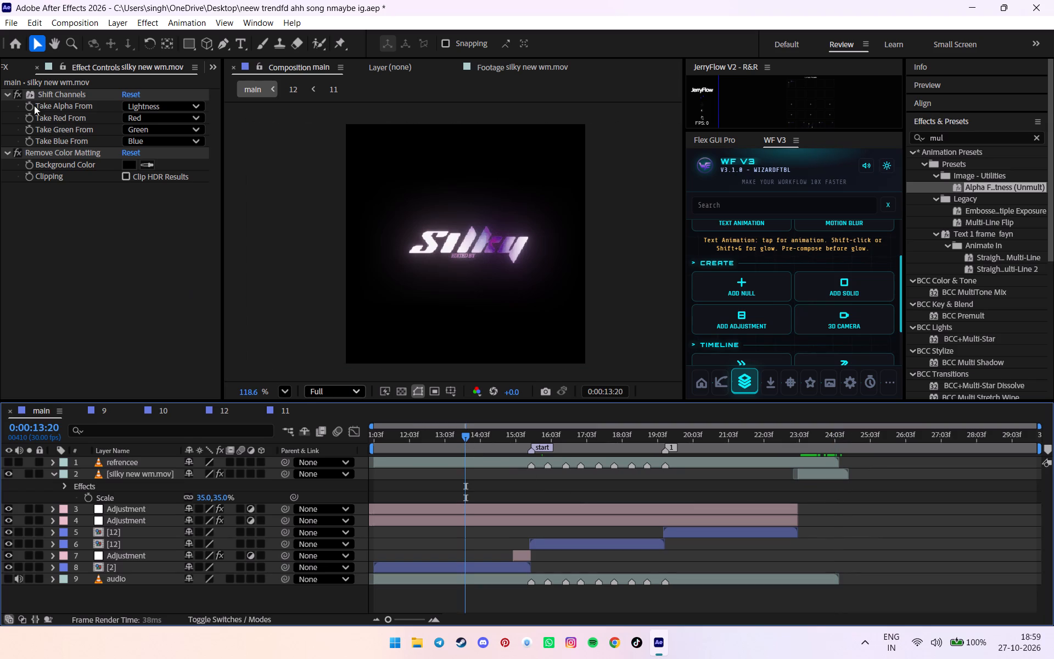
left_click(11, 68)
left_click(2, 66)
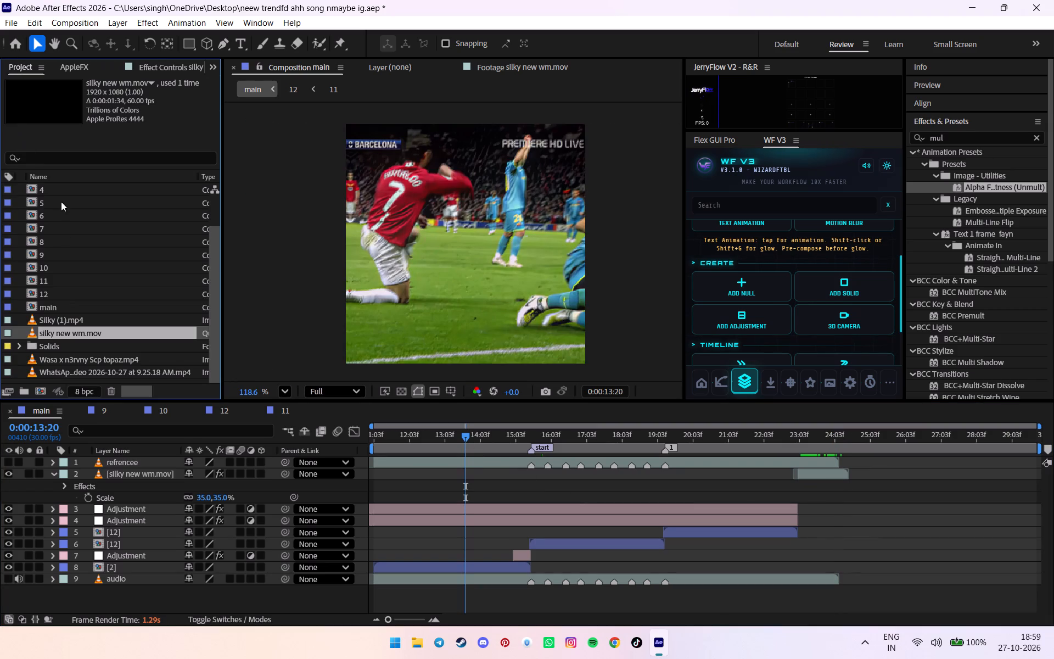
left_click_drag(71, 325, 509, 498)
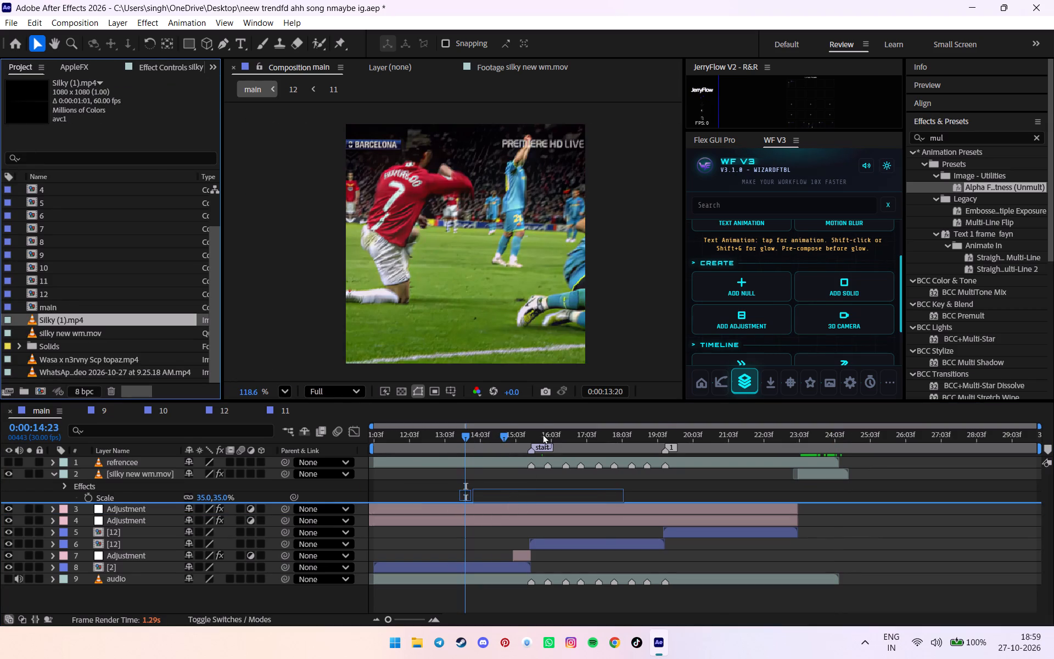
scroll(530, 433, "up", 2, "alt")
left_click(540, 440)
left_click(540, 440)
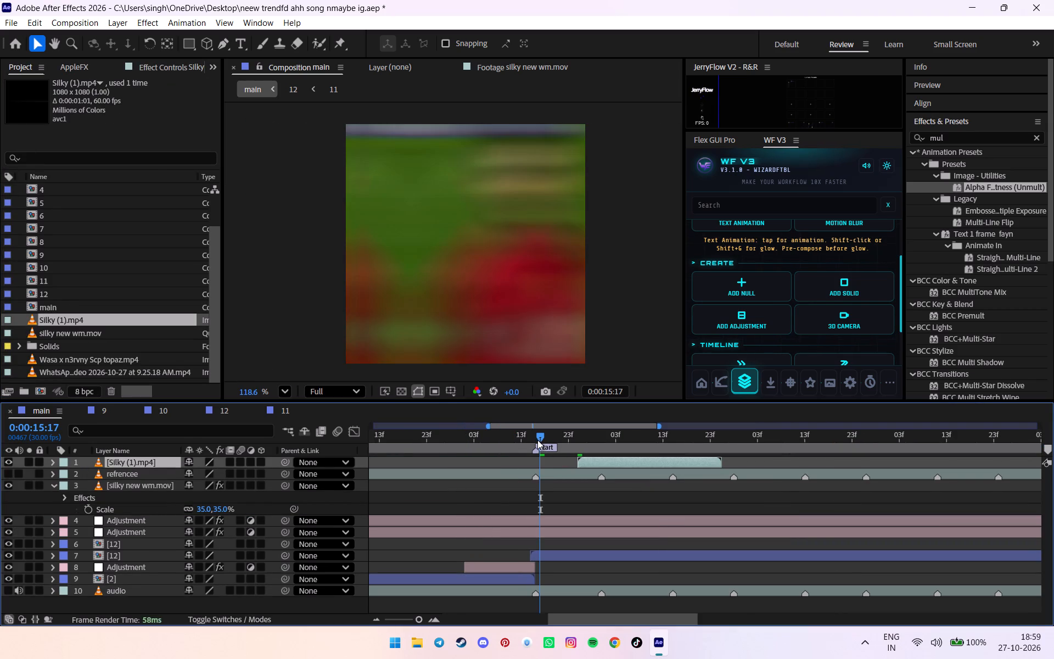
left_click_drag(611, 462, 482, 461)
left_click_drag(551, 462, 508, 463)
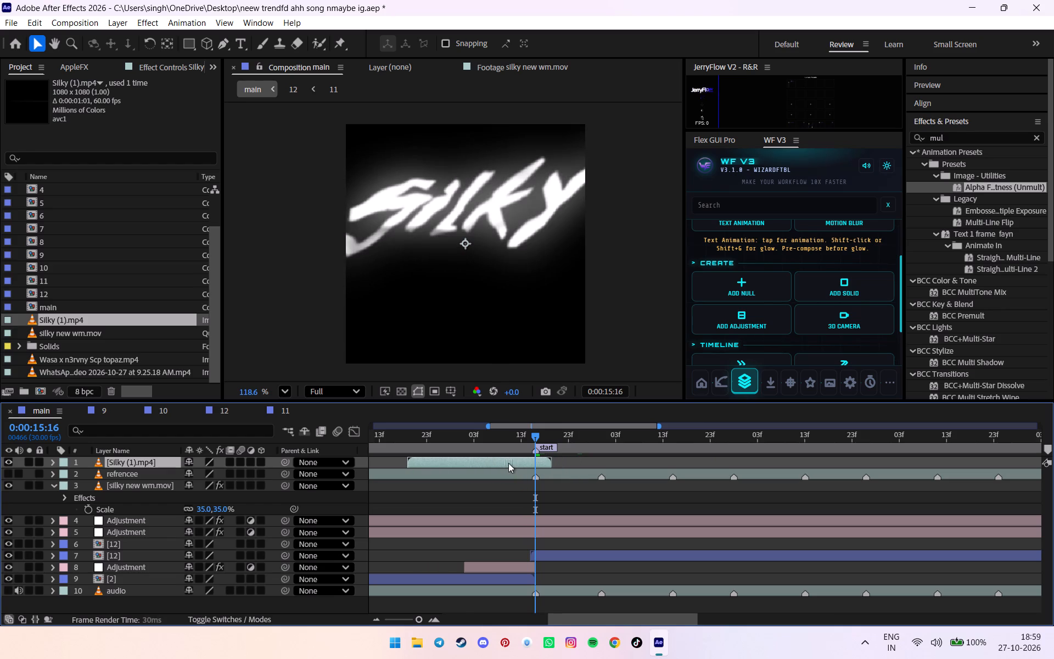
left_click_drag(508, 463, 494, 463)
left_click(514, 463)
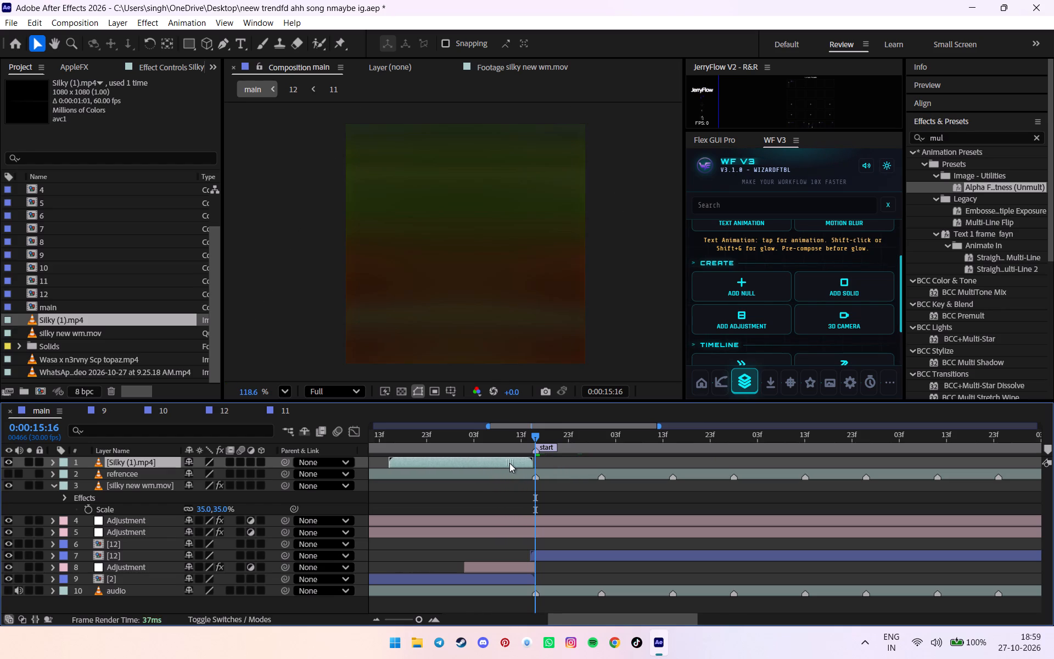
Scale the Silky (1).mp4 layer to 34% so it fits the composition frame, trying 50% and 25% first.
key("s")
left_click(209, 472)
type("50")
key("Return")
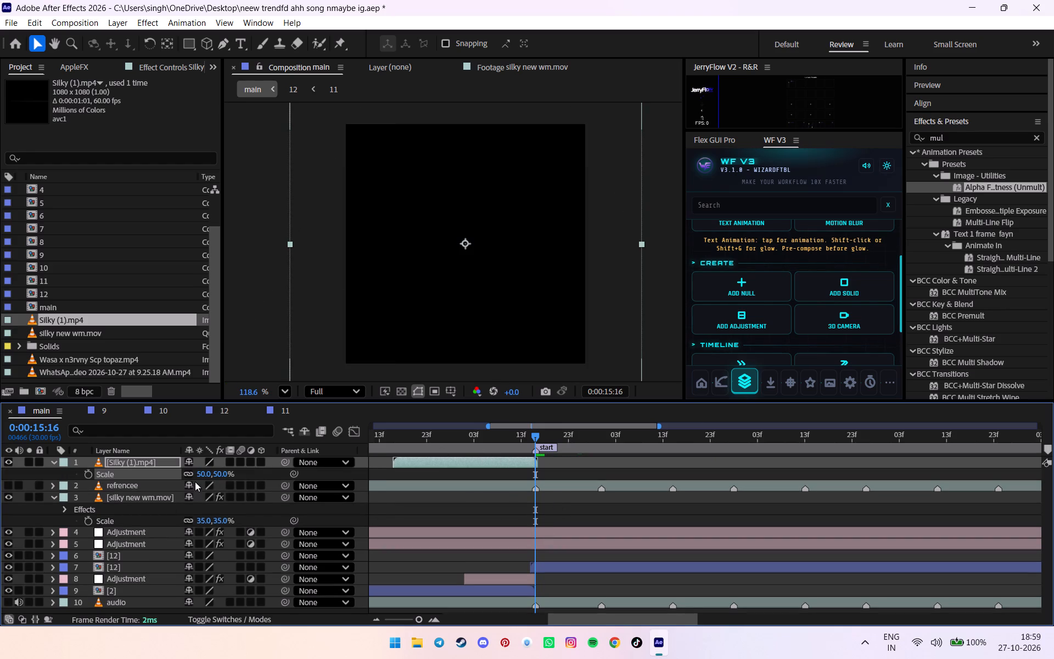
left_click(197, 476)
type("25")
key("Return")
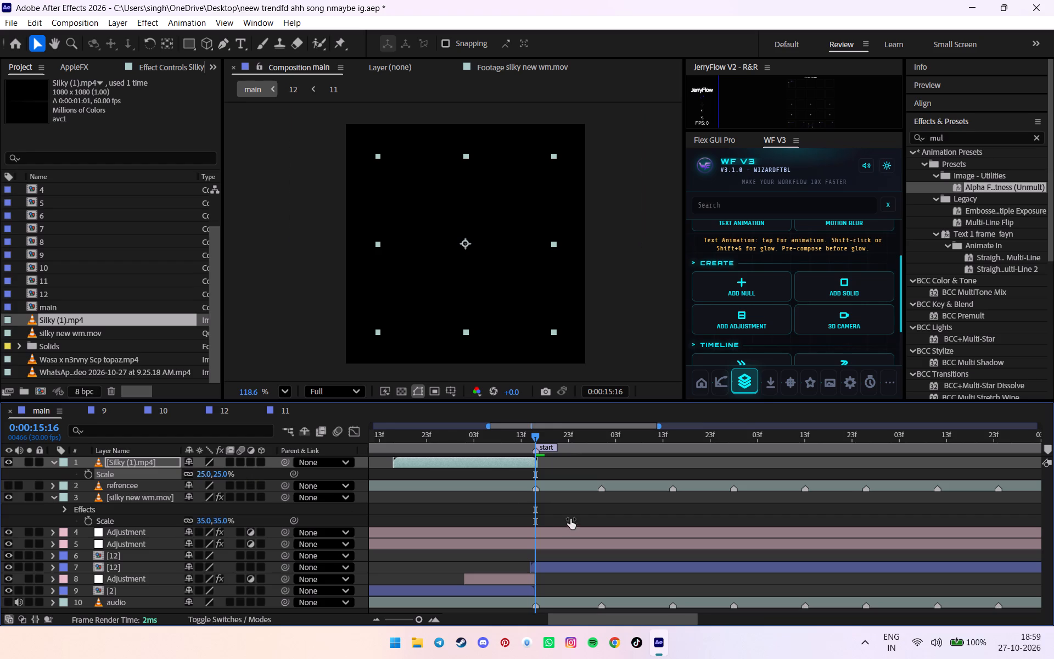
left_click_drag(199, 474, 208, 474)
left_click(203, 476)
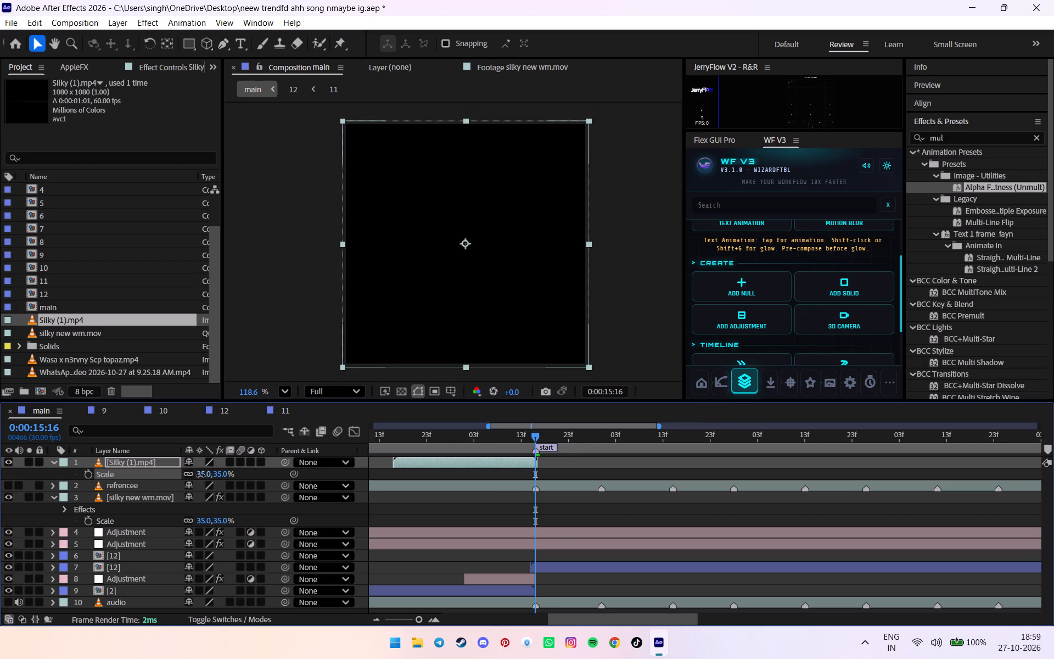
Apply the Alpha From Lightness (Unmult) preset to the Silky (1).mp4 layer.
double_click(999, 191)
Examine how the Silky (1).mp4 watermark plays over the footage leading up to the start marker at 0:00:15:16.
left_click_drag(490, 446, 460, 448)
left_click_drag(447, 442, 446, 442)
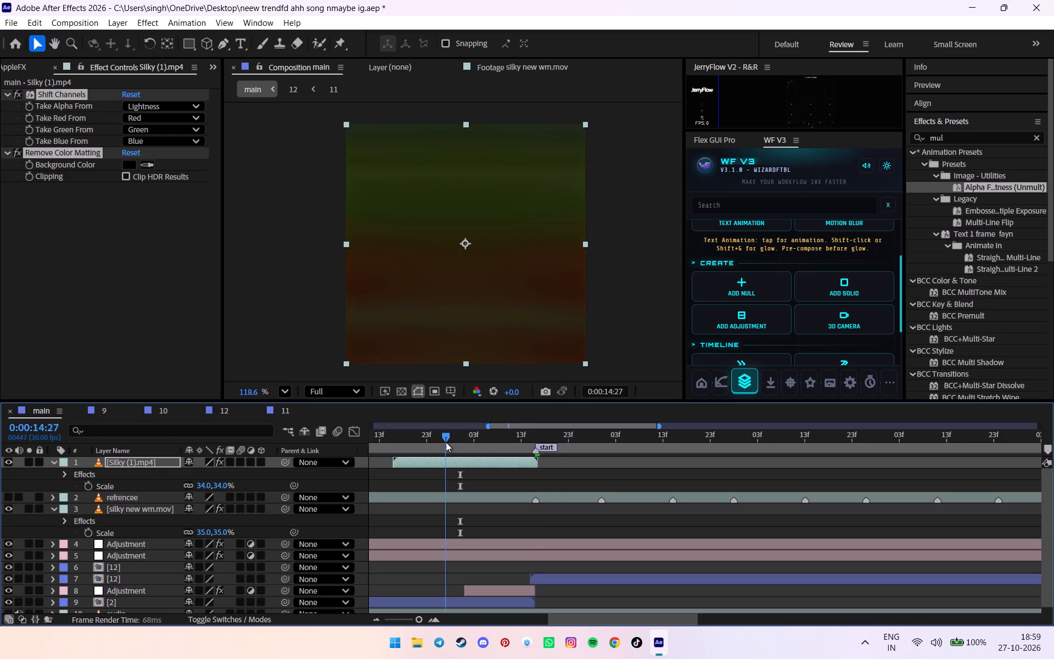
left_click_drag(446, 442, 439, 442)
scroll(443, 443, "down", 4, "alt")
left_click_drag(505, 435, 518, 435)
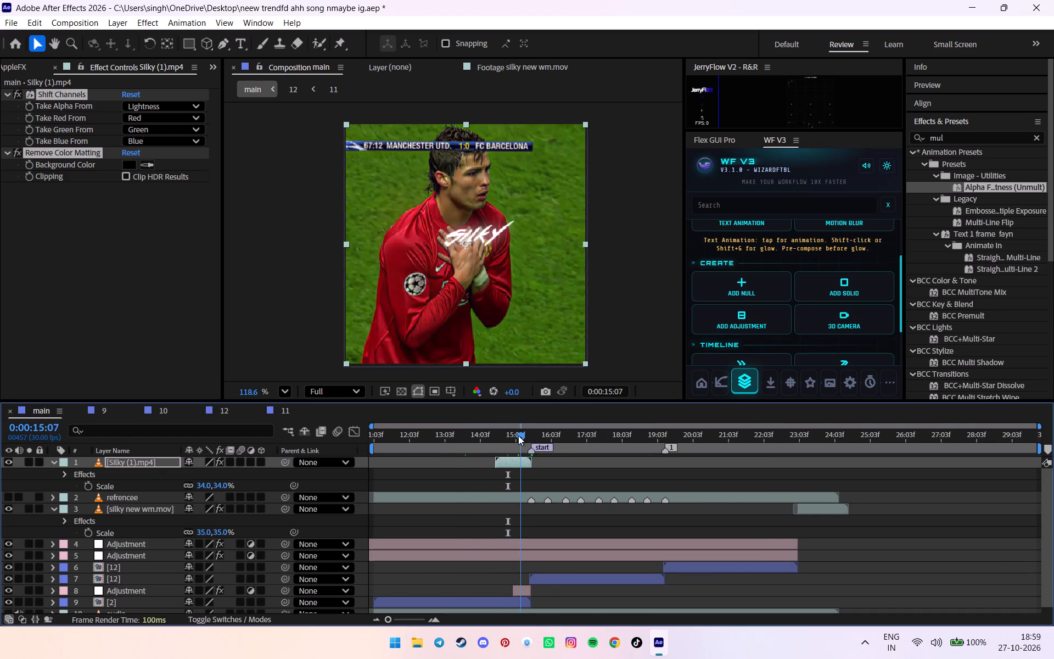
left_click_drag(518, 435, 519, 440)
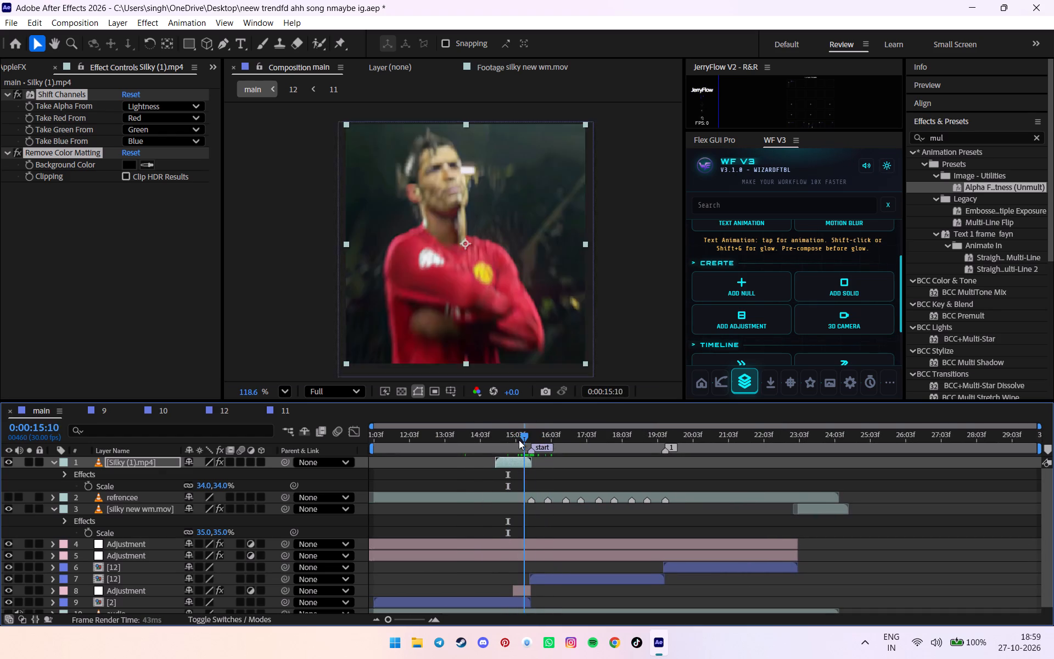
left_click_drag(519, 440, 516, 440)
scroll(515, 440, "up", 7, "alt")
left_click_drag(526, 438, 570, 438)
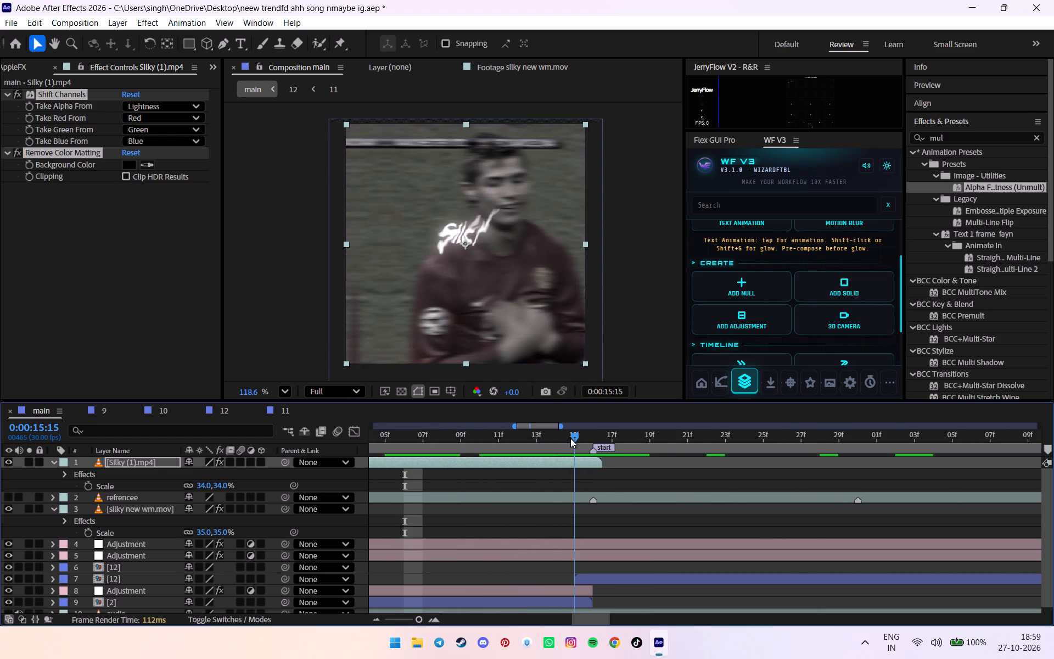
left_click_drag(570, 438, 586, 438)
Collapse the open layer properties and pre-compose the two [12] layers together into a single composition.
scroll(592, 446, "down", 7, "alt")
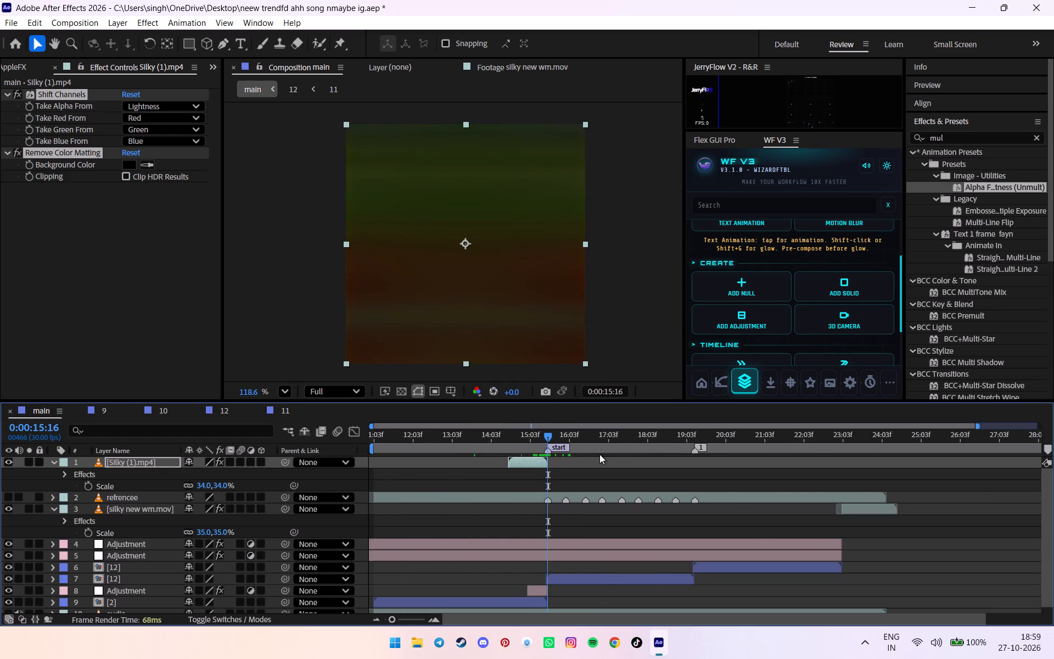
scroll(600, 454, "down", 5, "alt")
scroll(151, 557, "down", 4)
left_click(676, 527)
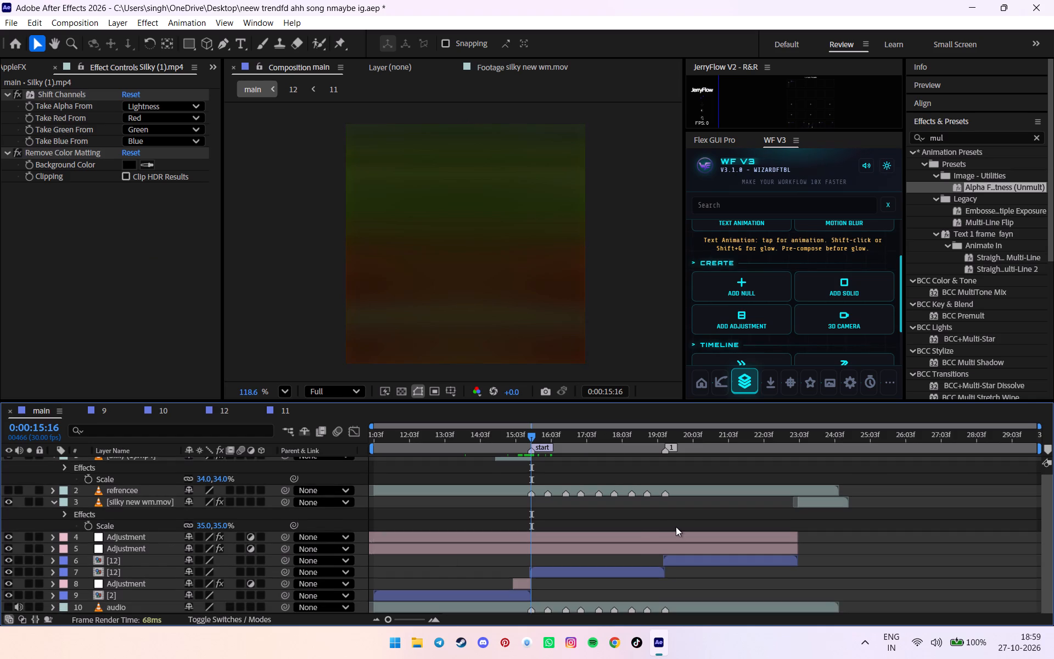
key("u")
key("u")
left_click(571, 537)
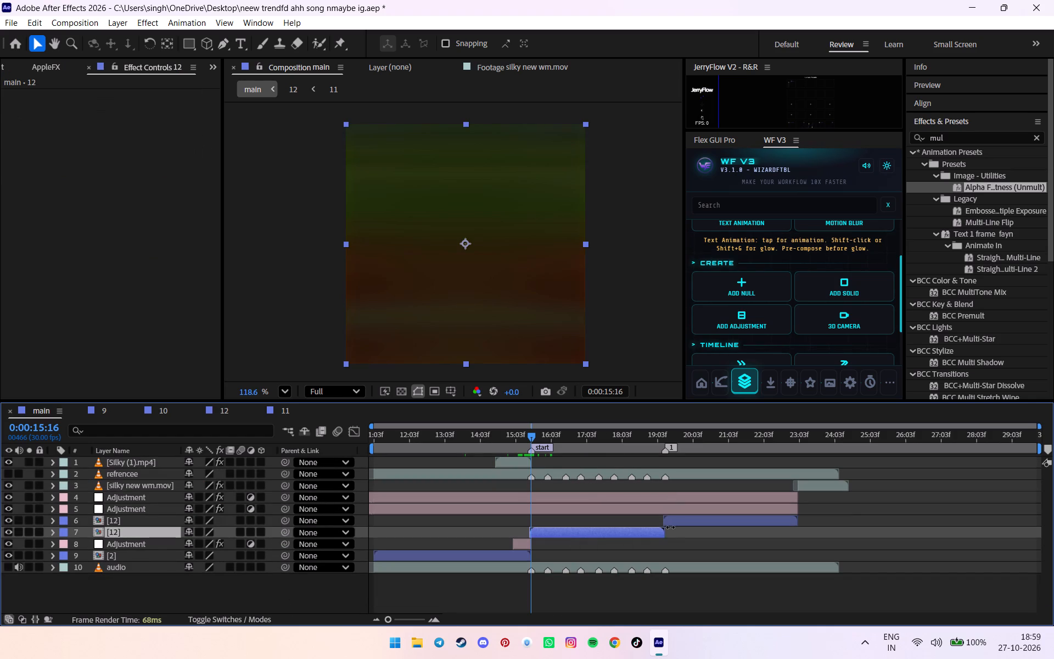
left_click(677, 523, "shift")
scroll(857, 256, "up", 6)
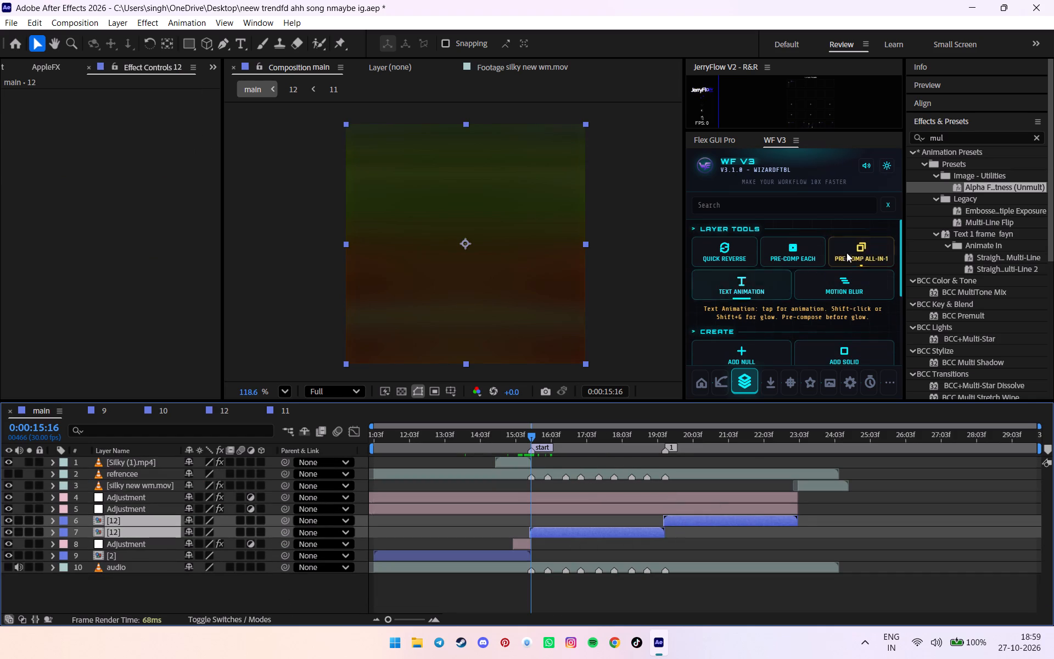
left_click(861, 249)
Search the presets for rsmb, apply axsensi's RSMB settings preset to the [13] layer, and check the blur around 0:00:16:01.
left_click_drag(963, 138, 904, 138)
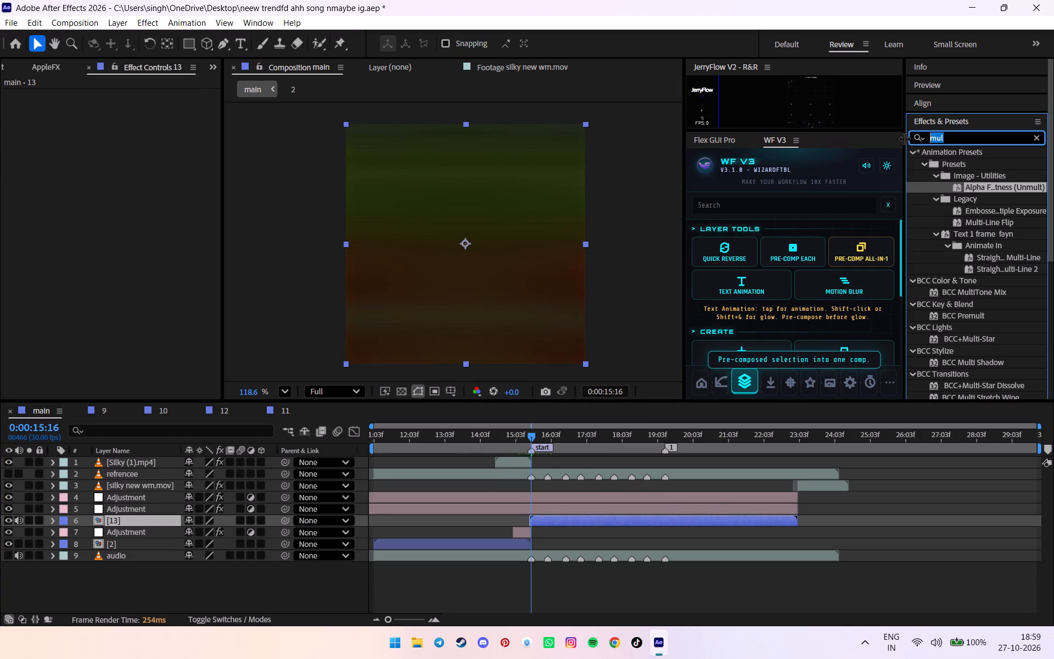
type("mb")
key("Left")
key("Left")
key("r")
key("s")
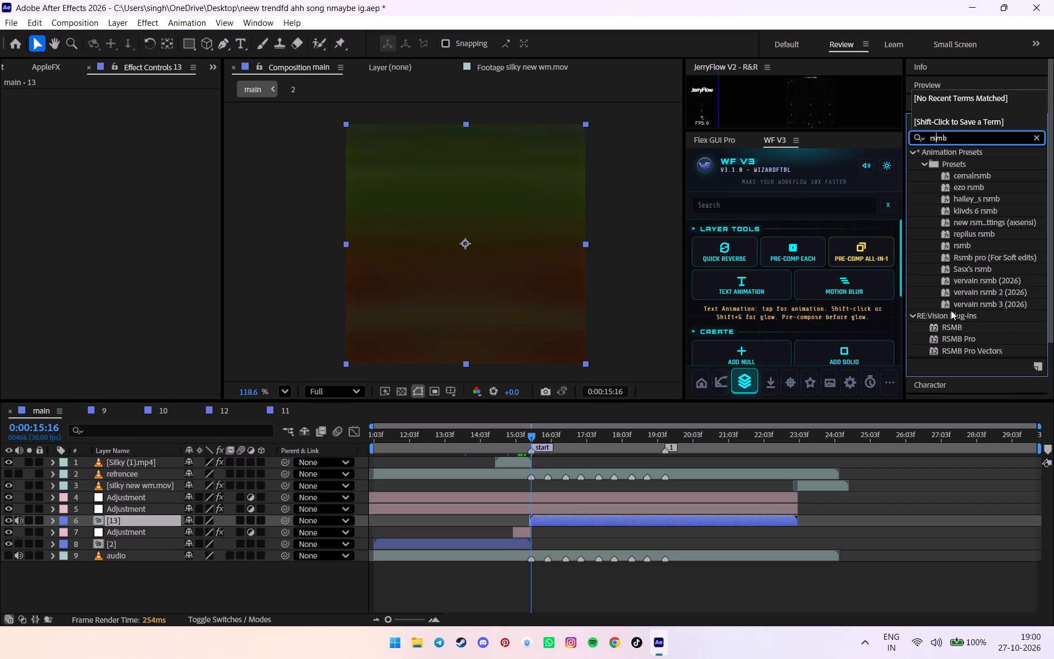
left_click_drag(1003, 258, 962, 264)
left_click_drag(993, 220, 609, 523)
left_click_drag(543, 442, 550, 441)
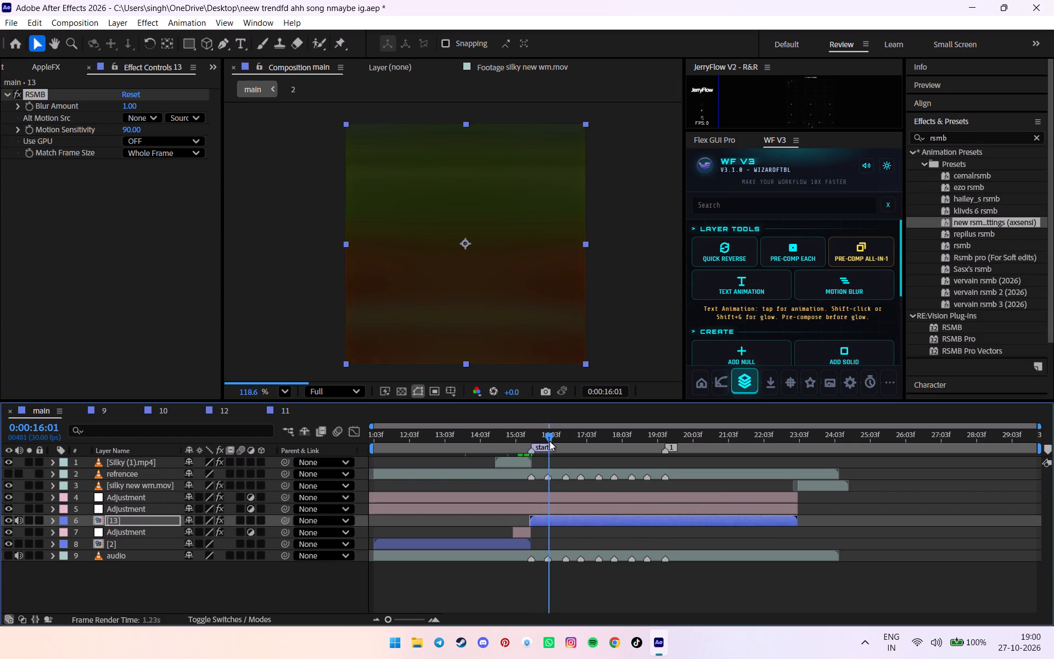
left_click_drag(550, 441, 551, 441)
Inside composition 13, apply the hailey_s rgb preset to the second 12 clip, starting at 0:00:14:26, and preview it to 0:00:15:26.
double_click(624, 520)
left_click_drag(693, 433, 703, 433)
left_click(719, 470)
left_click(717, 463)
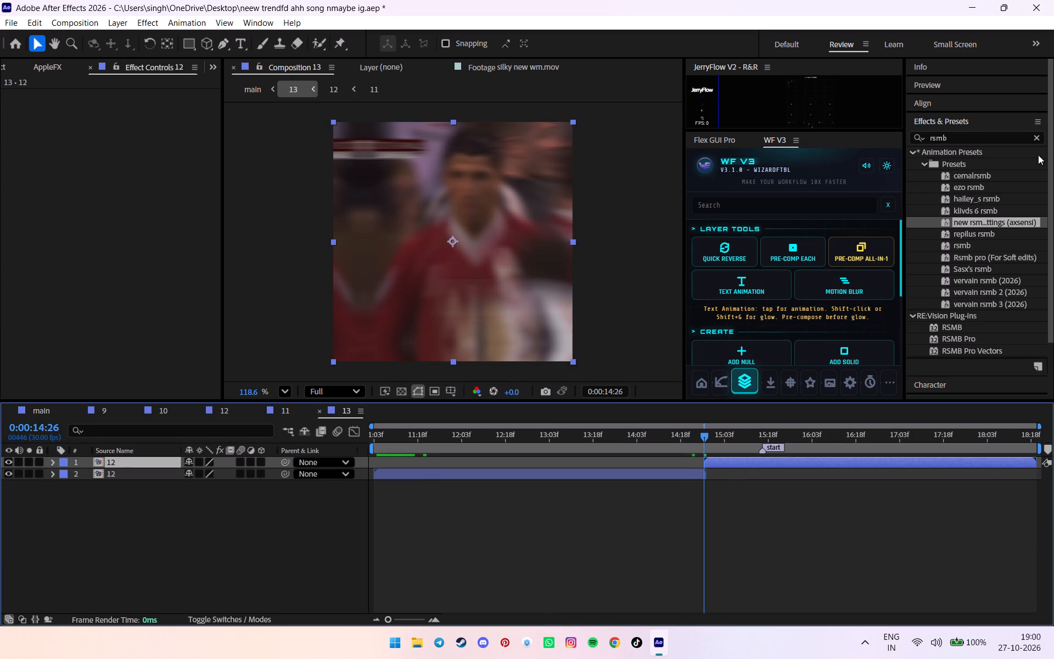
left_click_drag(990, 138, 890, 138)
key("b")
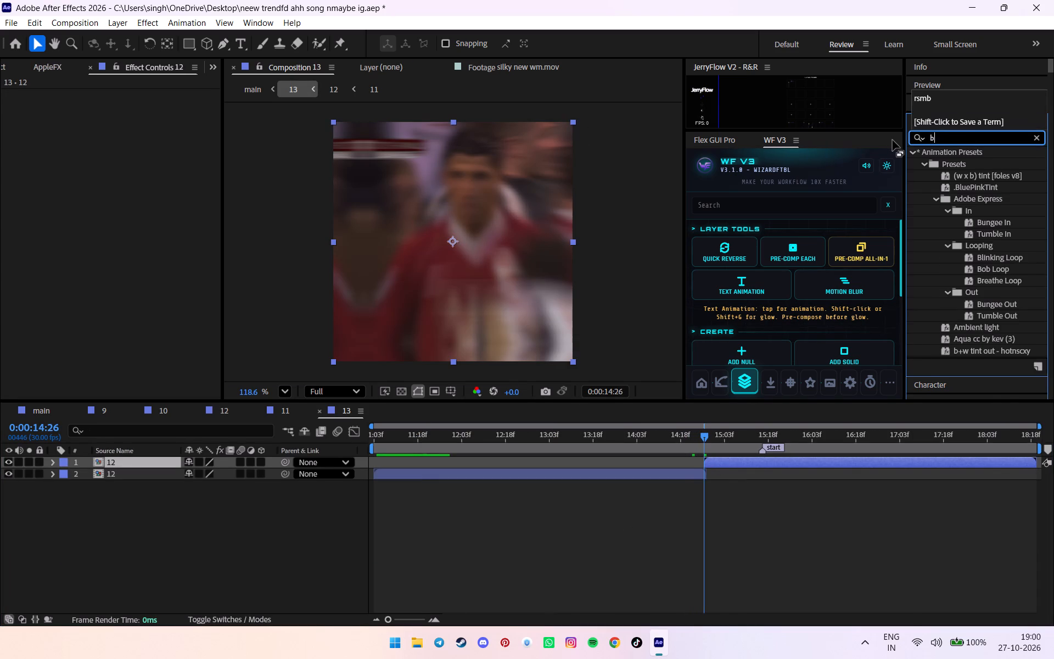
key("Left")
key("Left")
key("g")
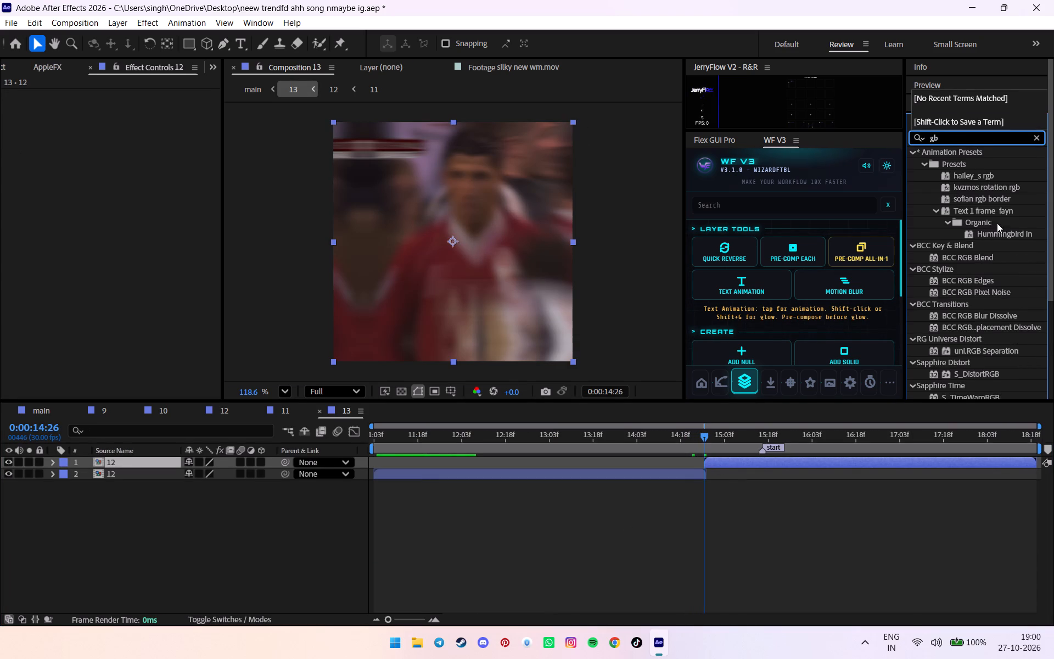
left_click_drag(980, 180, 826, 496)
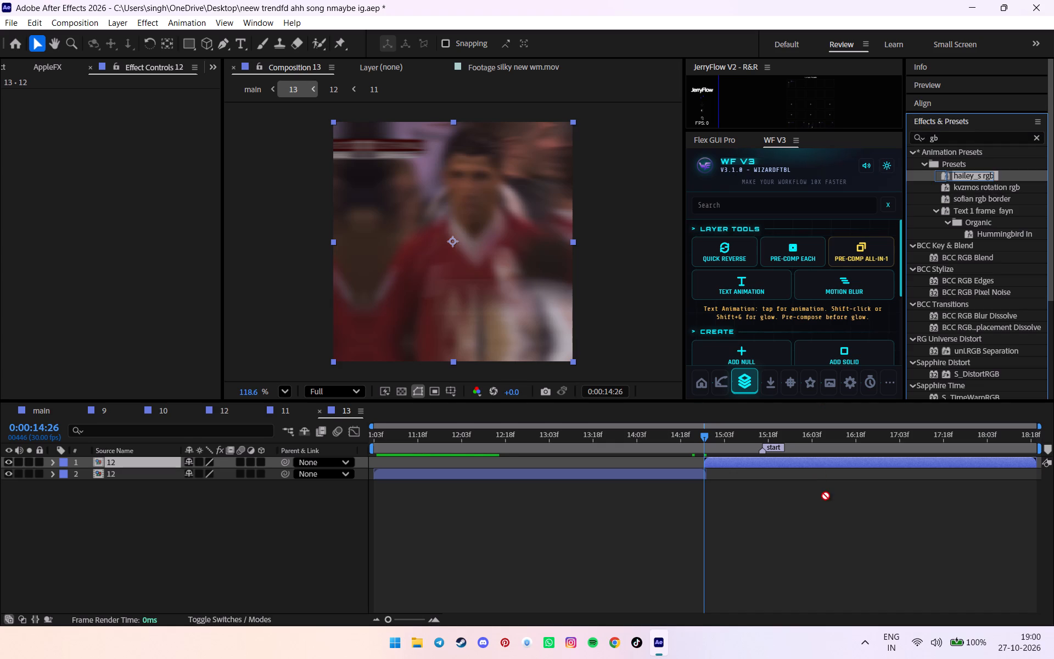
left_click_drag(826, 496, 754, 463)
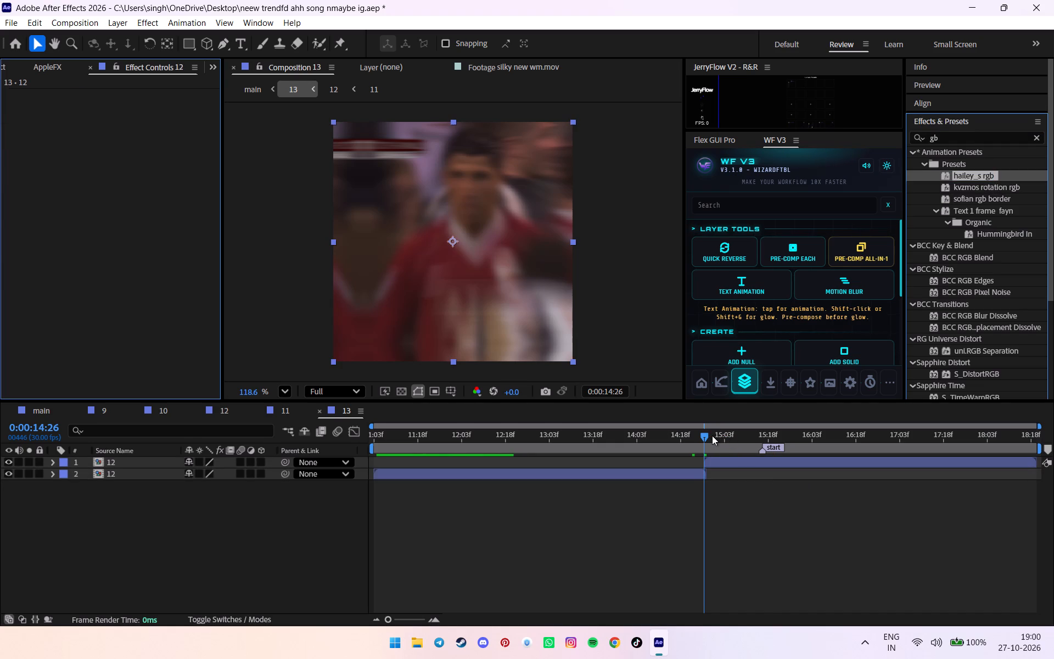
left_click_drag(713, 435, 771, 434)
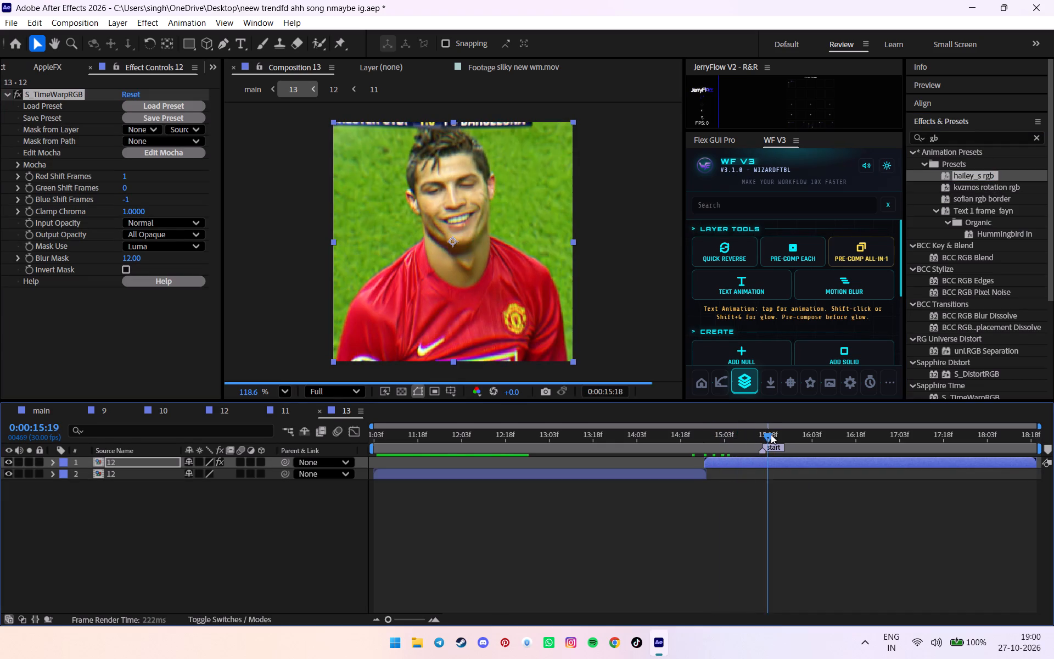
left_click_drag(771, 434, 791, 433)
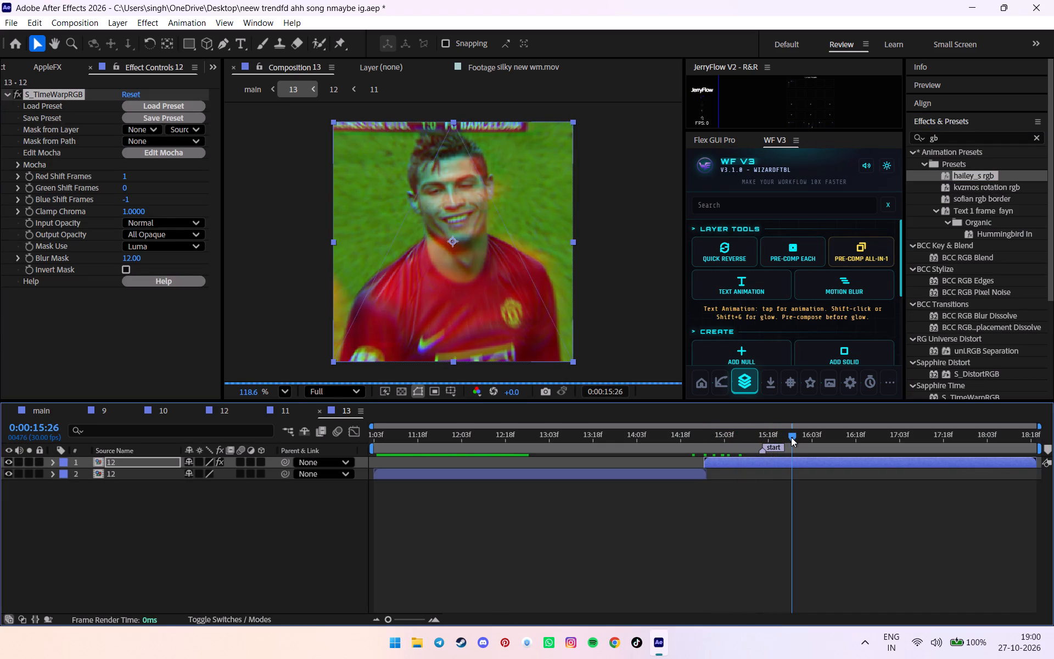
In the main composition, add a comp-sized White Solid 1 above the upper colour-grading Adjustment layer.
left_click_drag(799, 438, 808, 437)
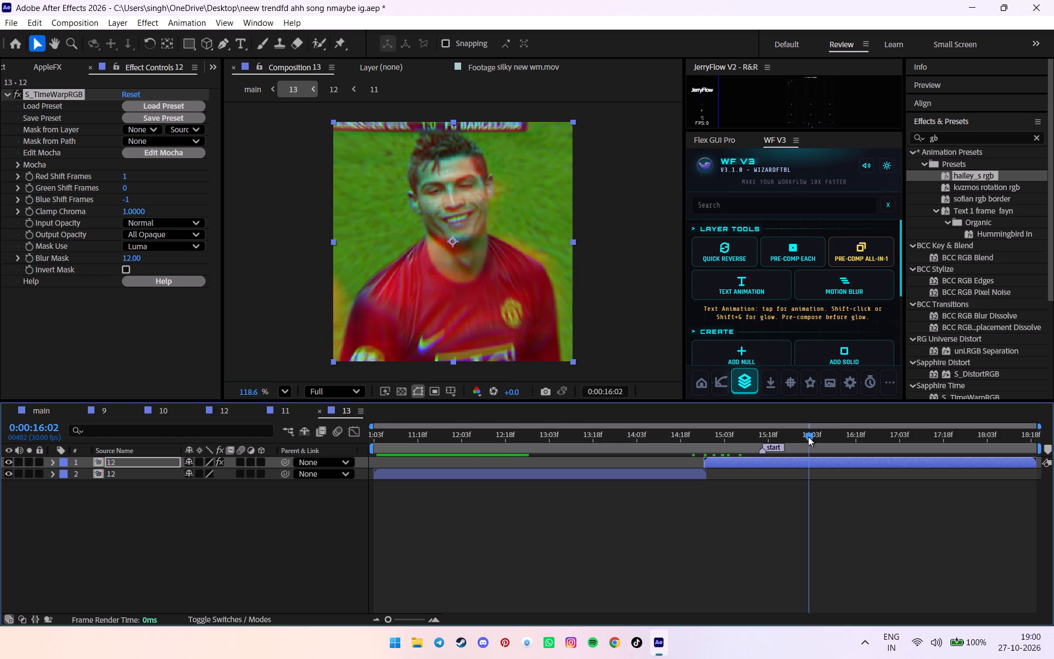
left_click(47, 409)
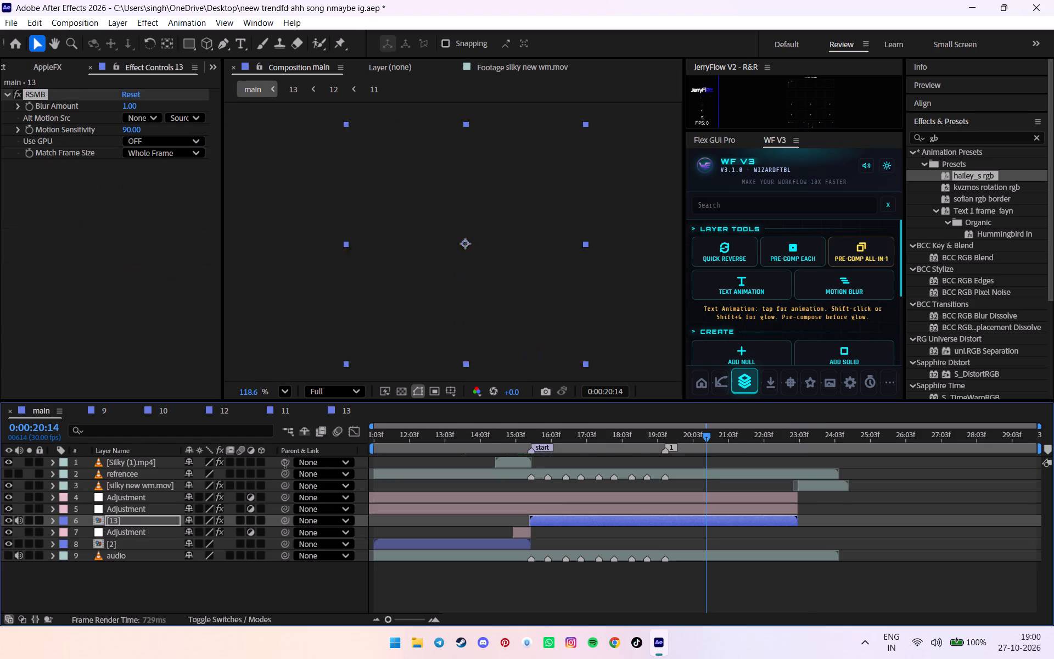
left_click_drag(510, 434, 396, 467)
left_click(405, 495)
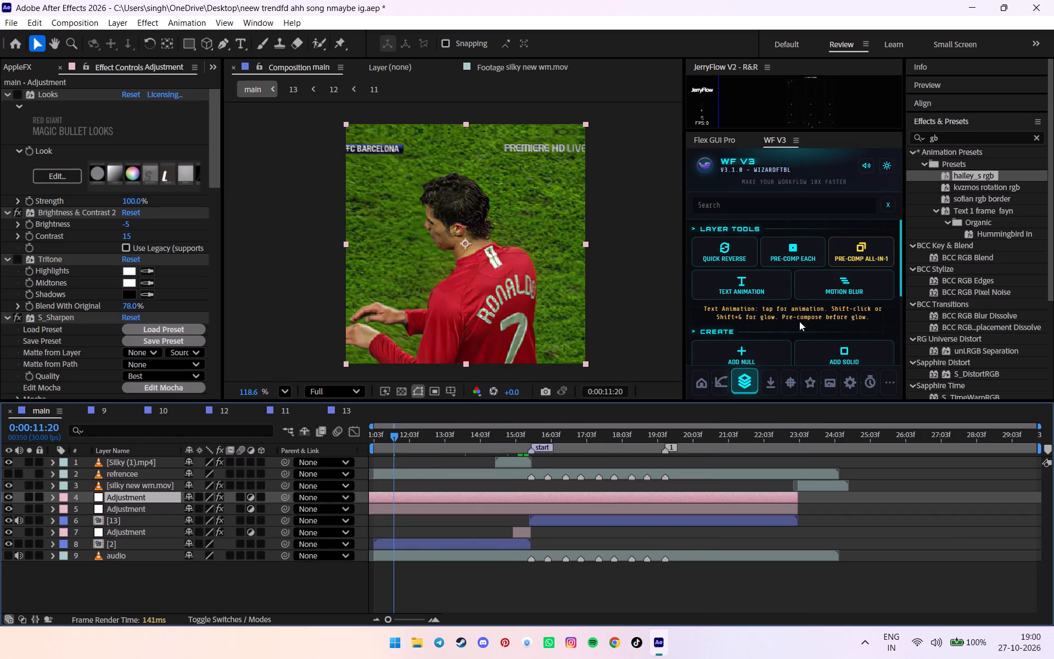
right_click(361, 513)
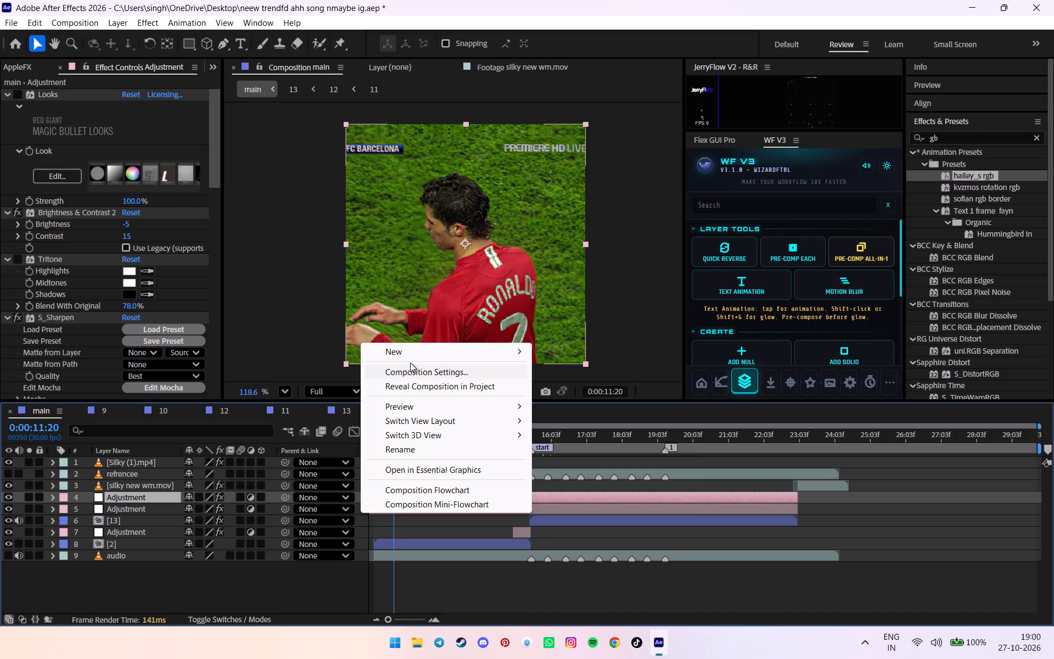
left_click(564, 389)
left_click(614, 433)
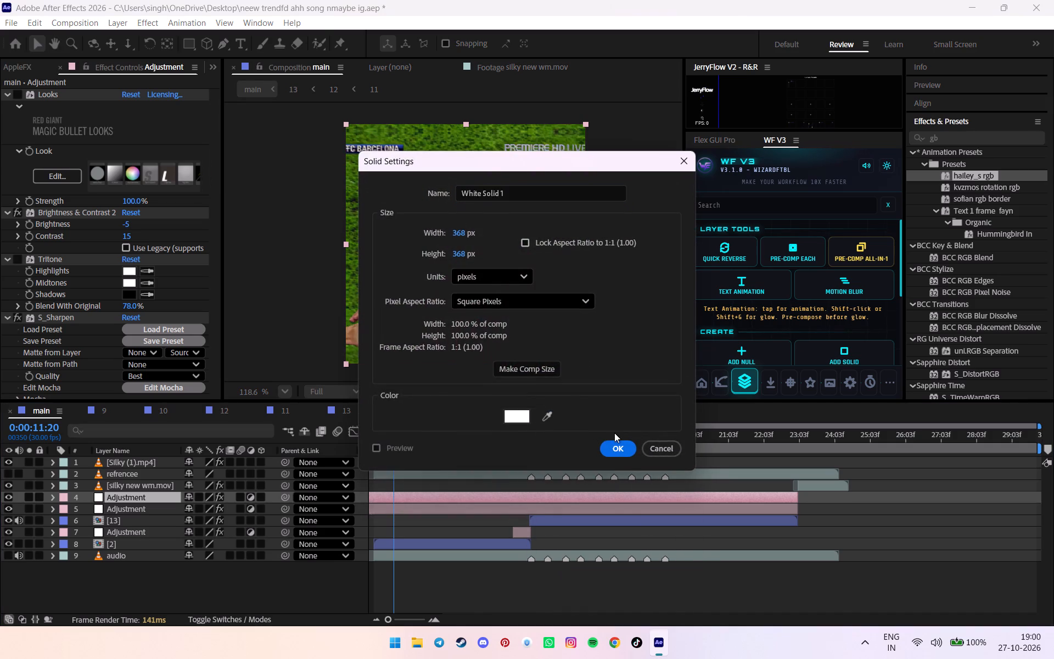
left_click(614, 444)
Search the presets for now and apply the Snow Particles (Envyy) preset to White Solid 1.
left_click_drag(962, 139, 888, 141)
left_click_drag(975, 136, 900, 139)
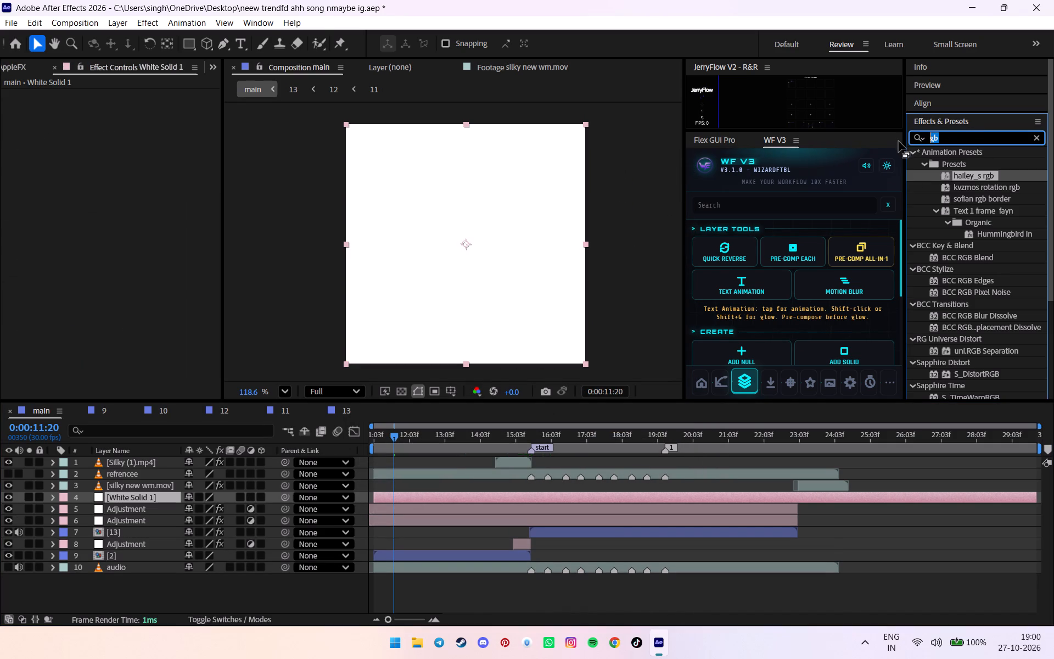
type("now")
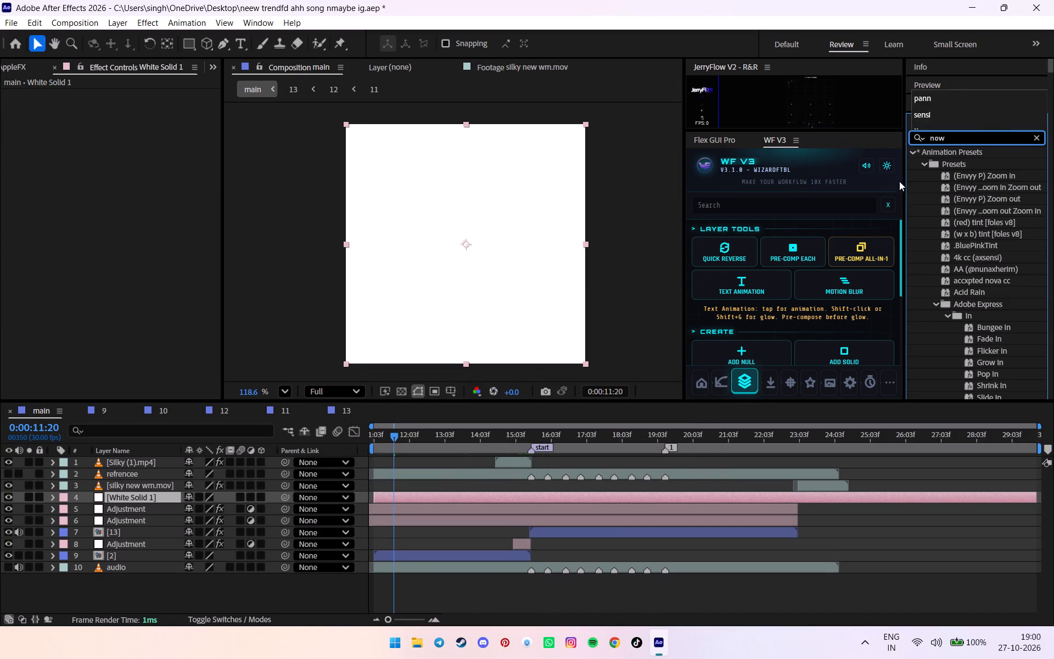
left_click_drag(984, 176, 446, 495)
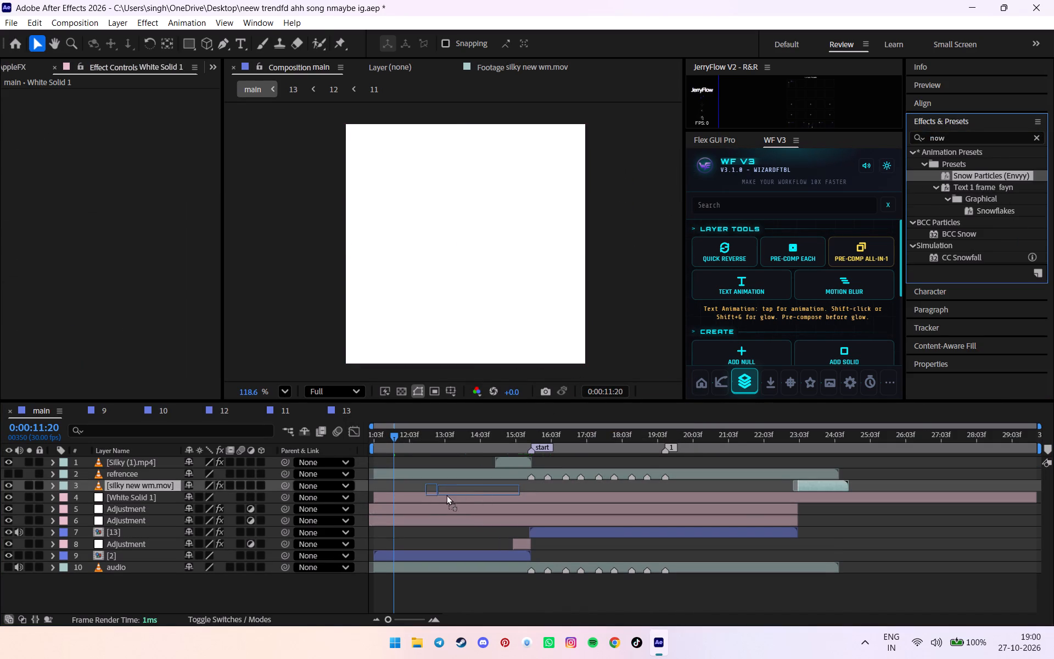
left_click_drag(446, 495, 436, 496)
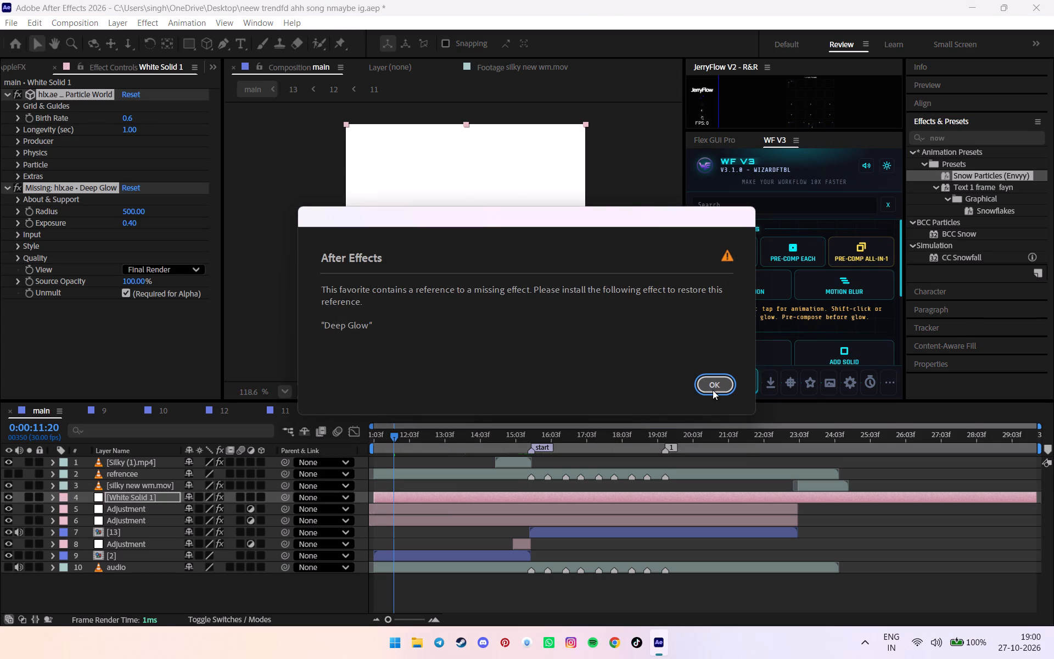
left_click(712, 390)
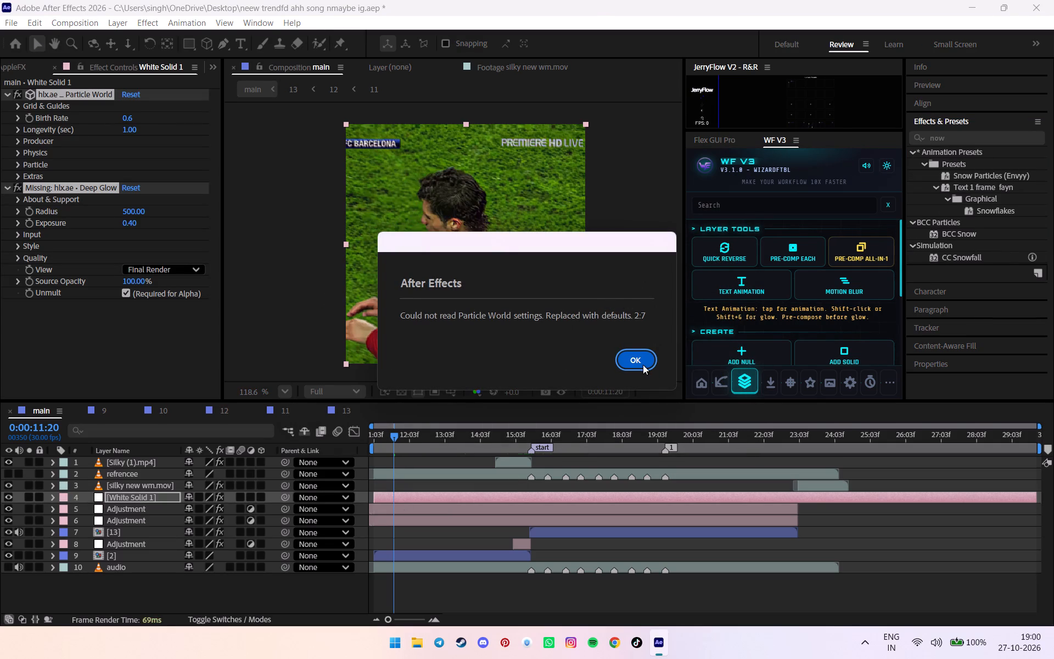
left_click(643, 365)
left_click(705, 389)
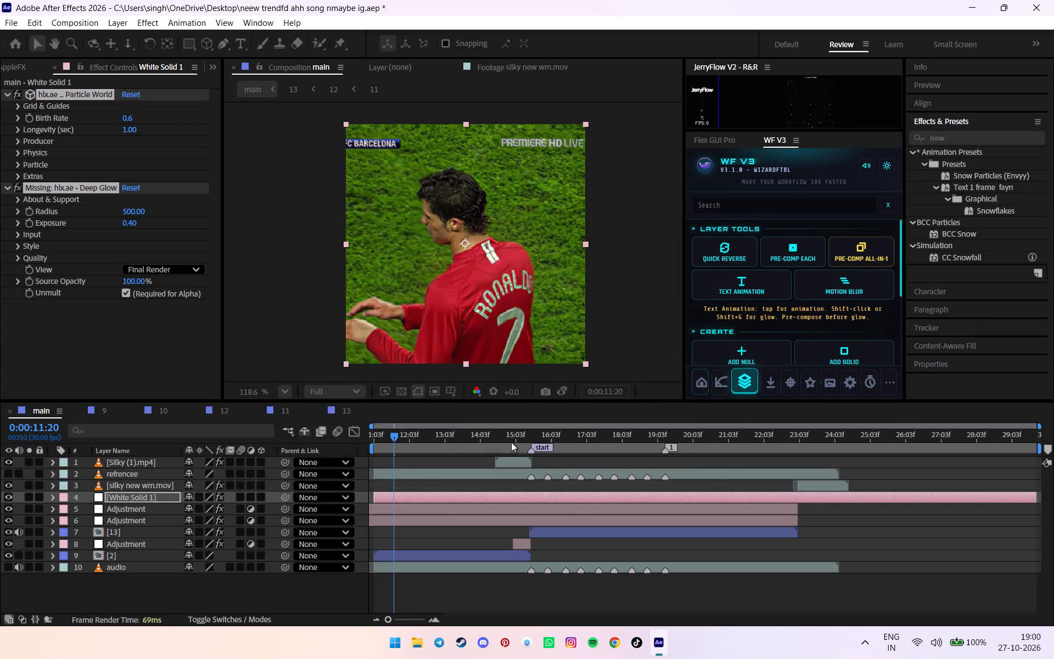
Examine how the snow particles play over the footage from about 0:00:12:16 to 0:00:16:07.
left_click_drag(406, 448, 425, 446)
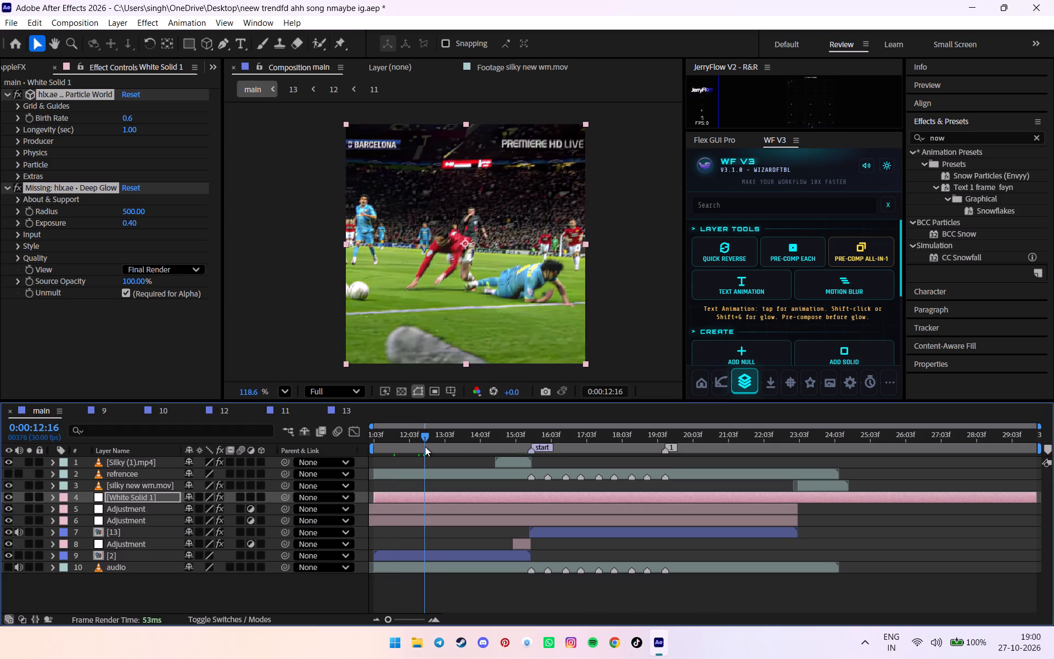
left_click_drag(425, 446, 459, 446)
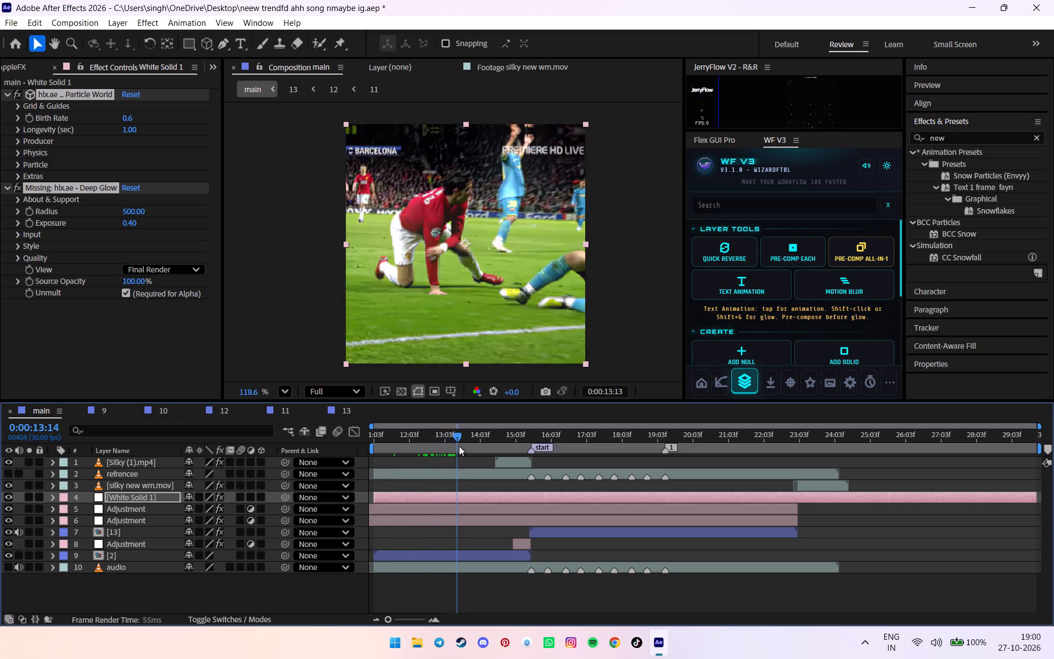
left_click_drag(459, 446, 484, 445)
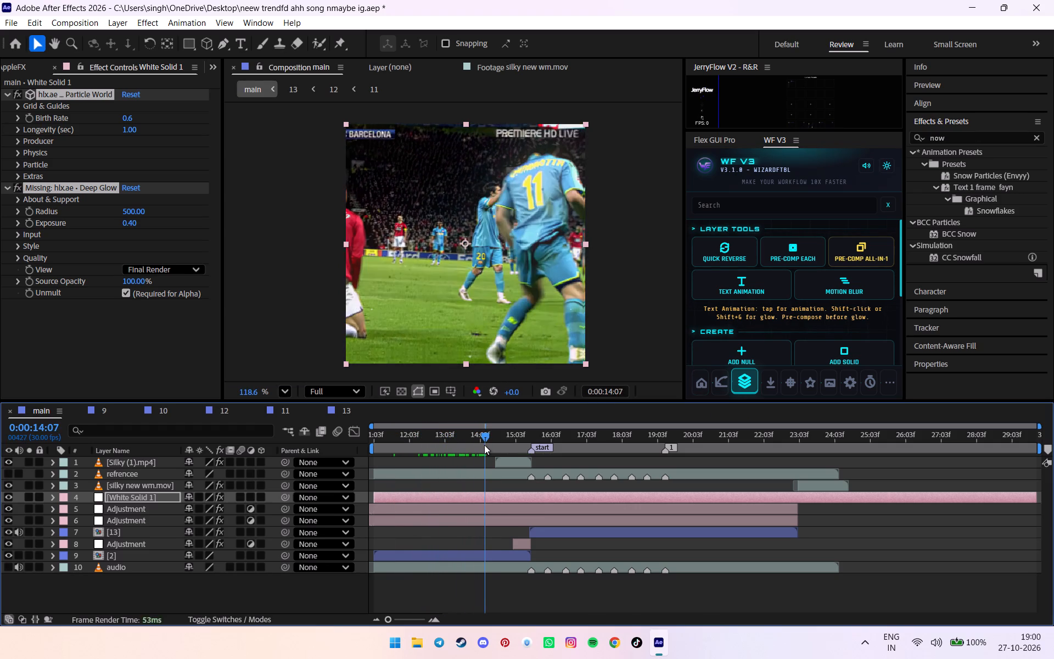
left_click_drag(484, 445, 507, 443)
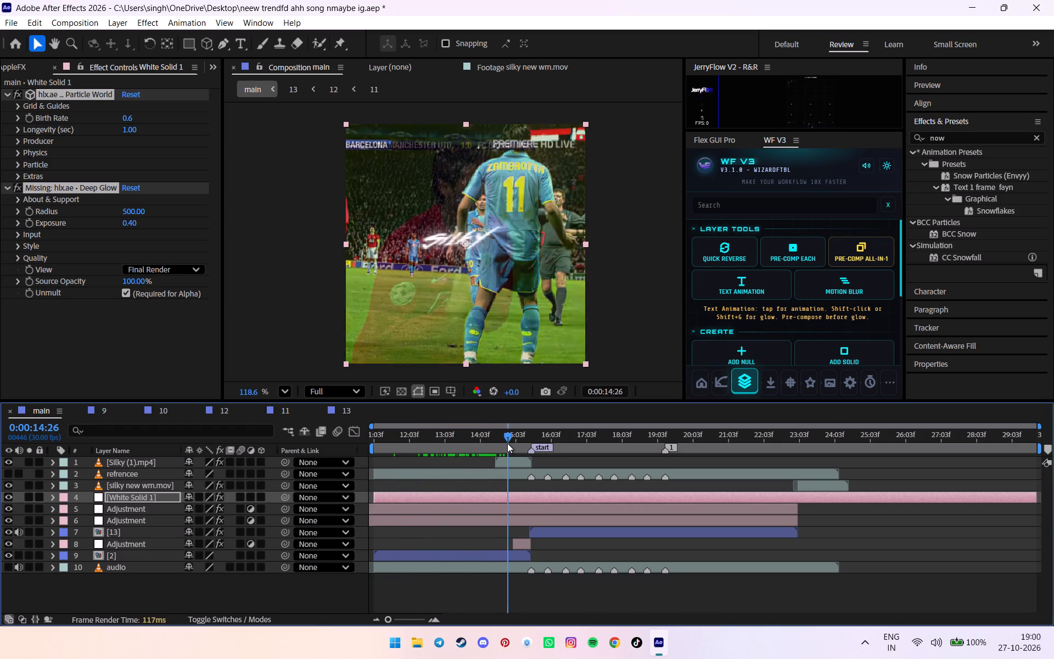
left_click_drag(507, 443, 500, 443)
left_click_drag(499, 442, 528, 437)
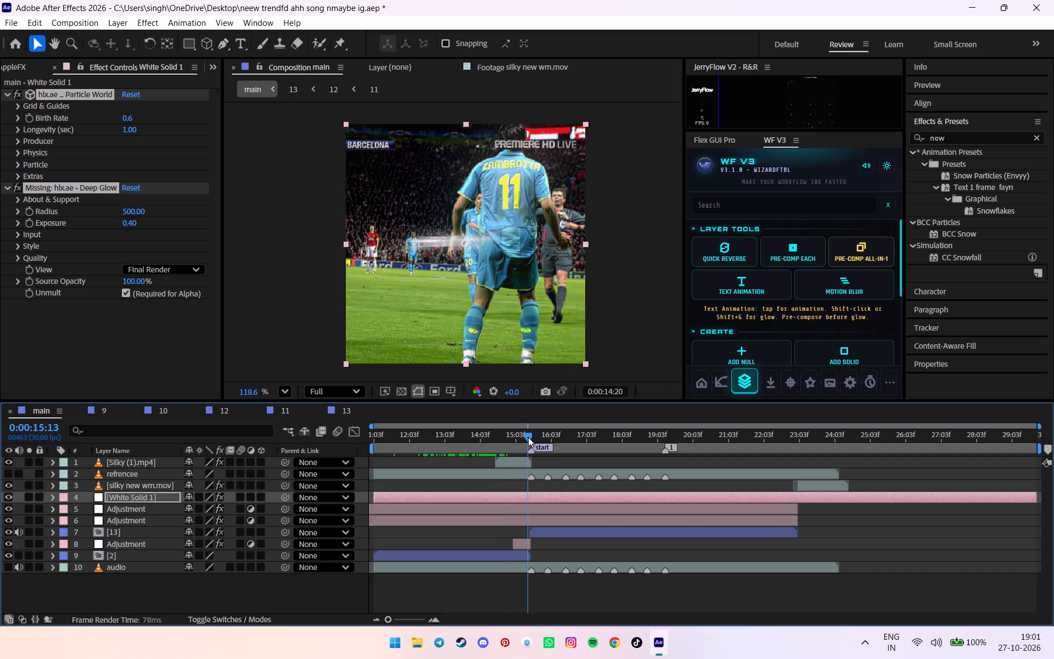
left_click_drag(528, 437, 542, 437)
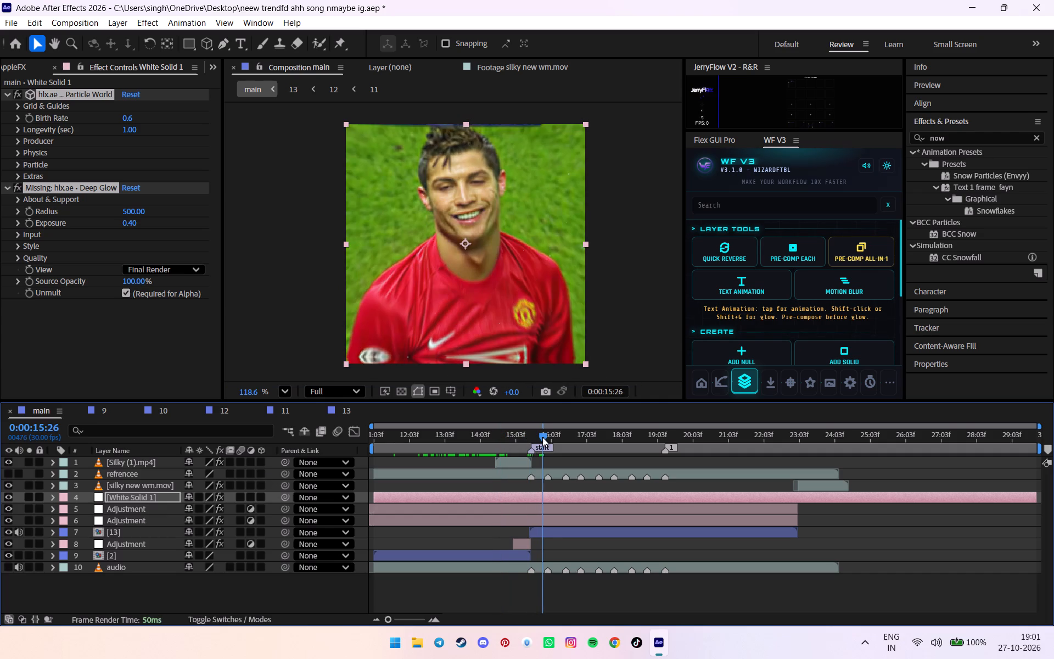
left_click_drag(542, 437, 555, 437)
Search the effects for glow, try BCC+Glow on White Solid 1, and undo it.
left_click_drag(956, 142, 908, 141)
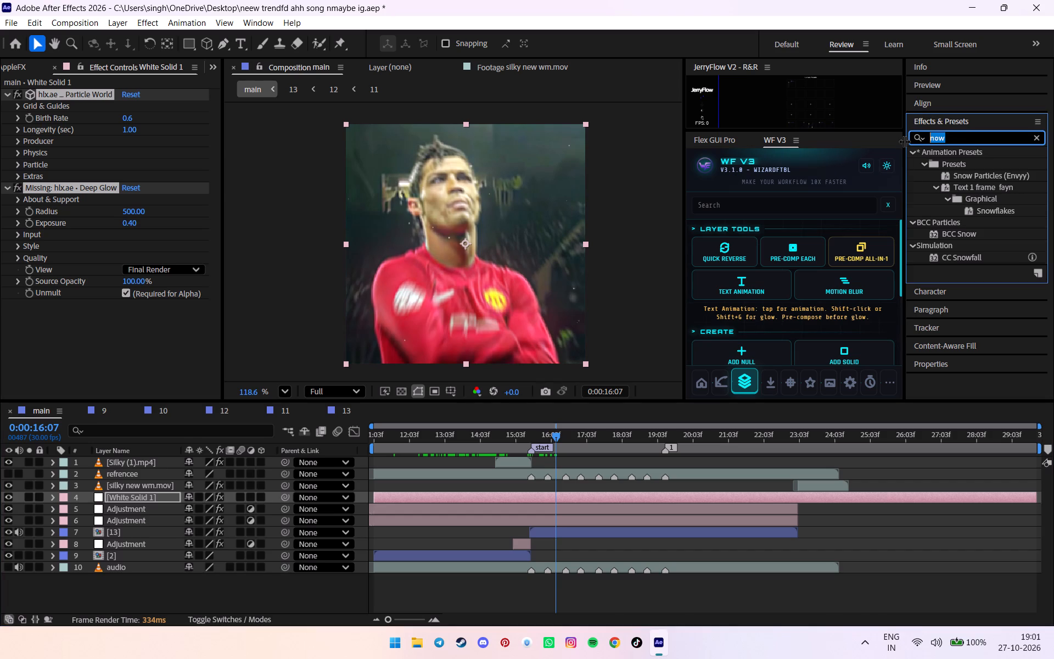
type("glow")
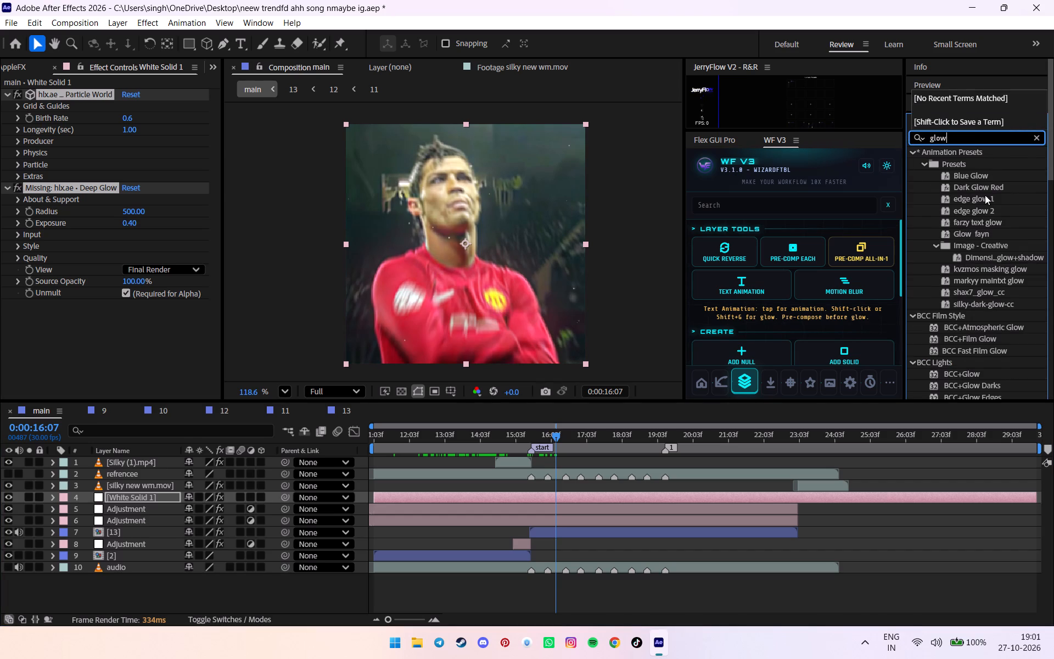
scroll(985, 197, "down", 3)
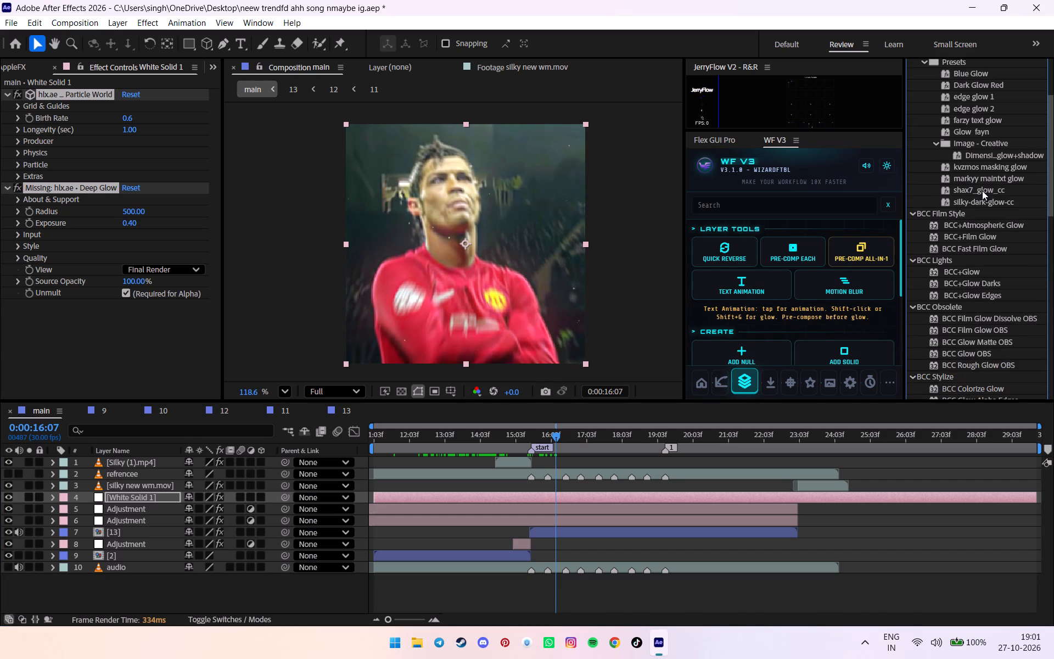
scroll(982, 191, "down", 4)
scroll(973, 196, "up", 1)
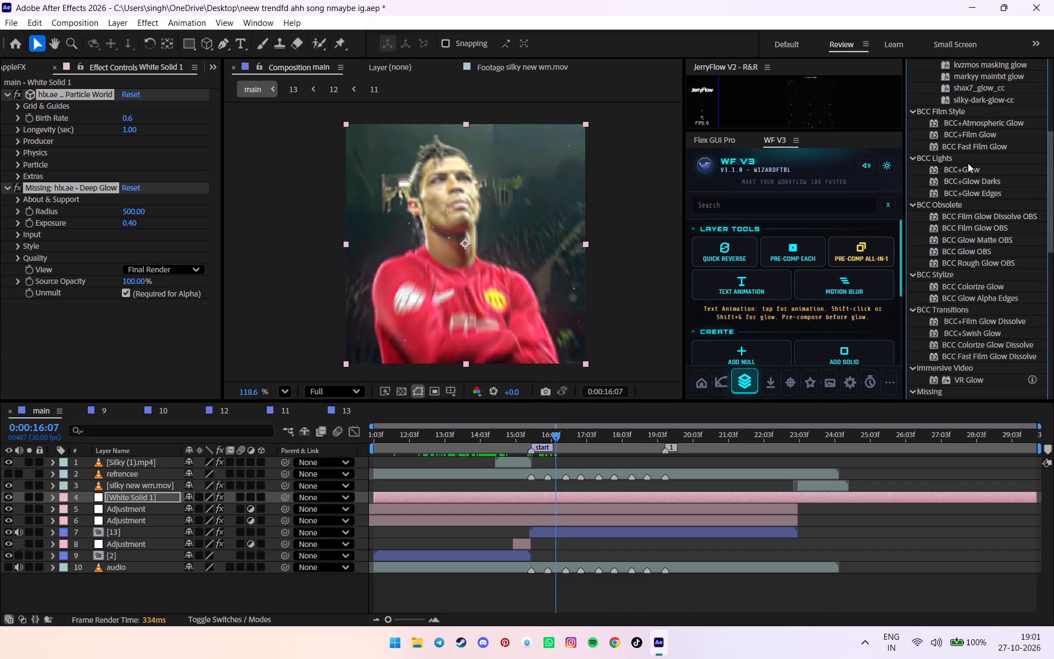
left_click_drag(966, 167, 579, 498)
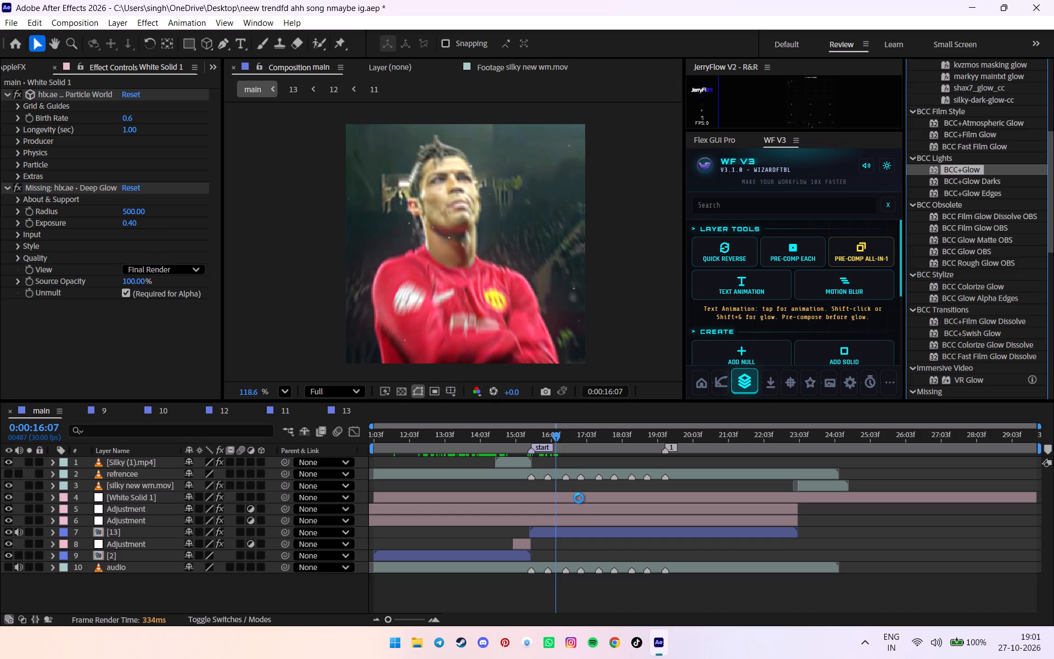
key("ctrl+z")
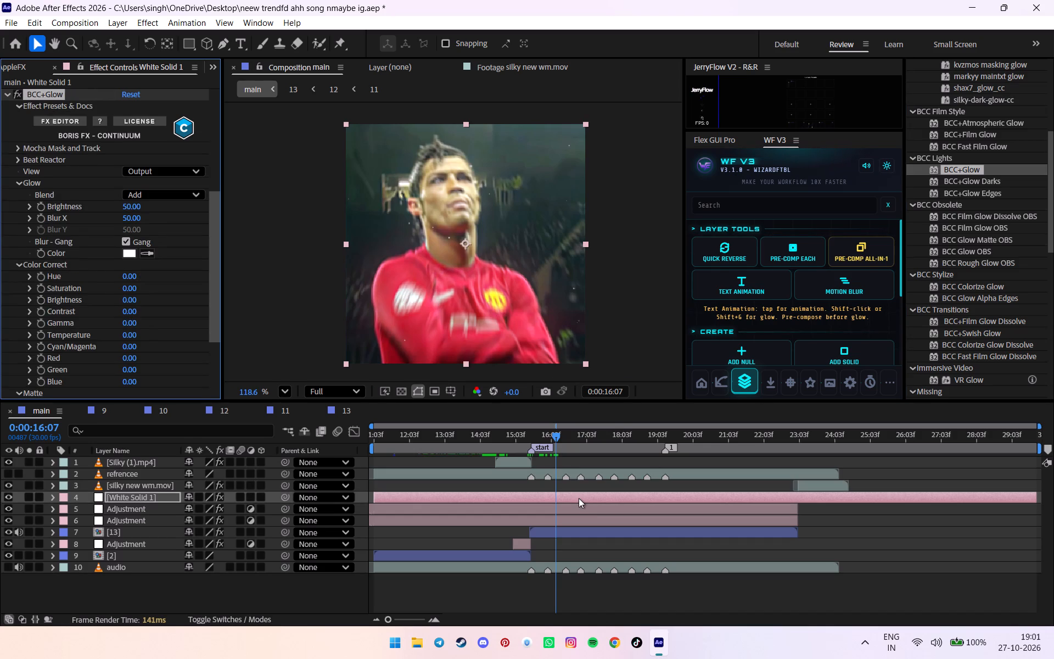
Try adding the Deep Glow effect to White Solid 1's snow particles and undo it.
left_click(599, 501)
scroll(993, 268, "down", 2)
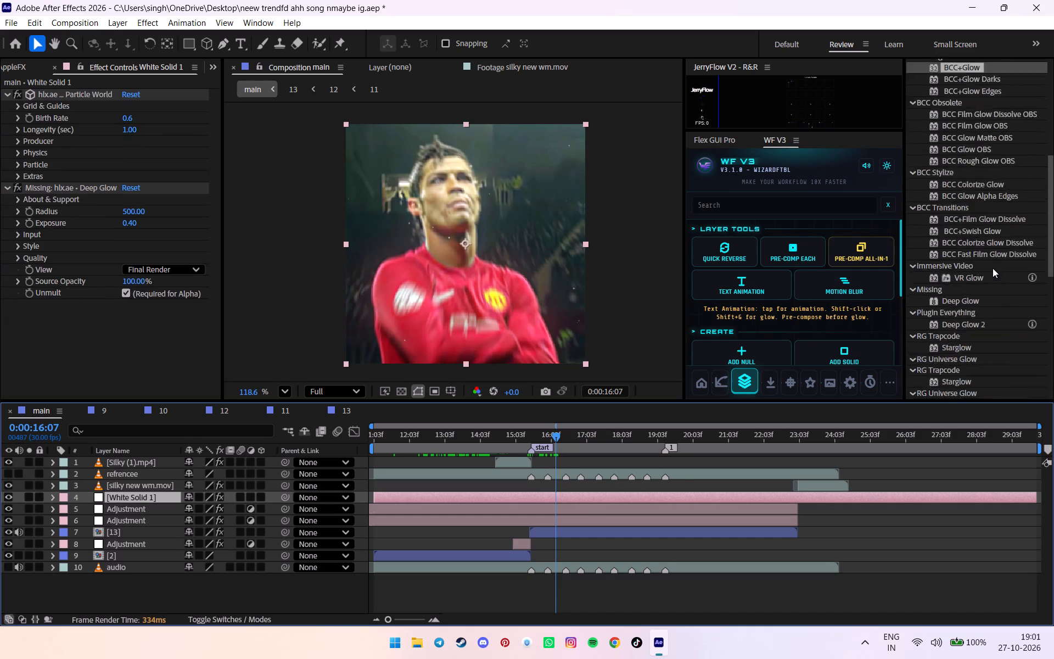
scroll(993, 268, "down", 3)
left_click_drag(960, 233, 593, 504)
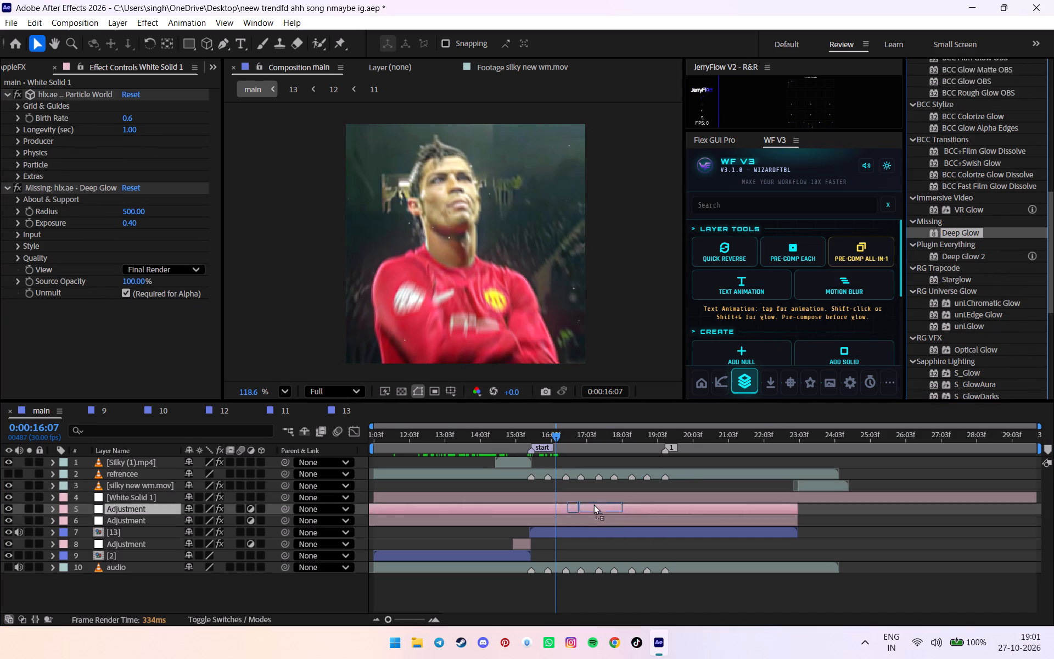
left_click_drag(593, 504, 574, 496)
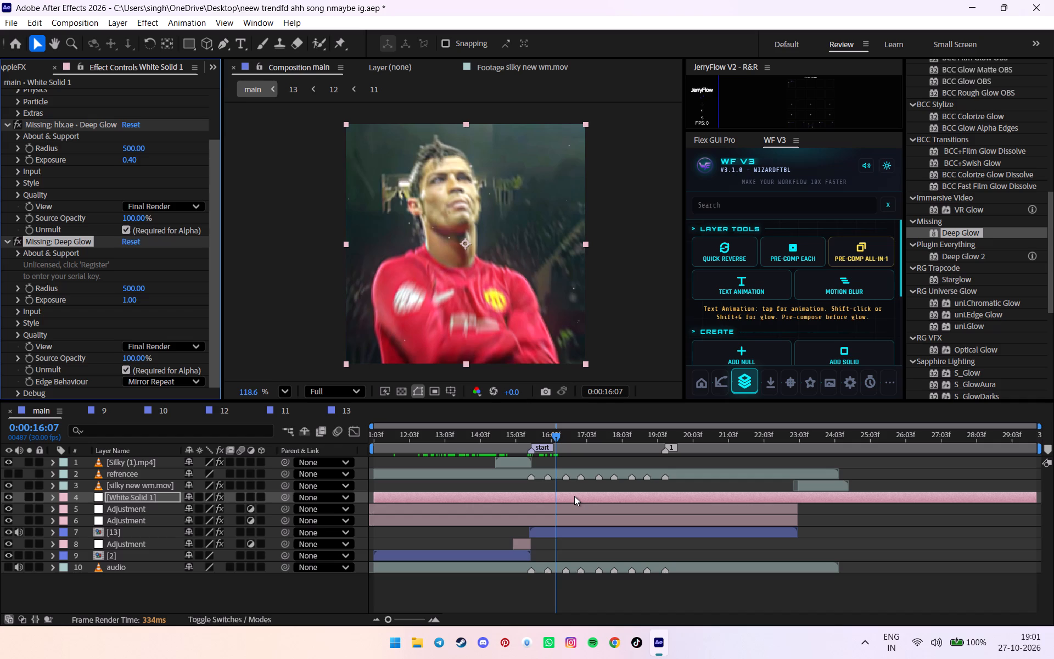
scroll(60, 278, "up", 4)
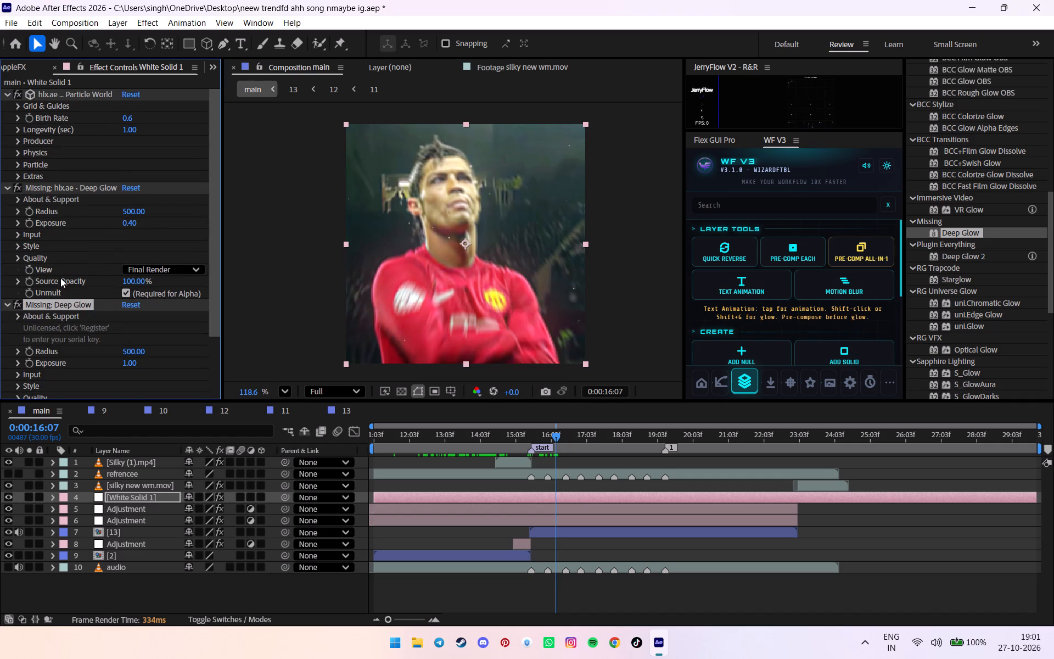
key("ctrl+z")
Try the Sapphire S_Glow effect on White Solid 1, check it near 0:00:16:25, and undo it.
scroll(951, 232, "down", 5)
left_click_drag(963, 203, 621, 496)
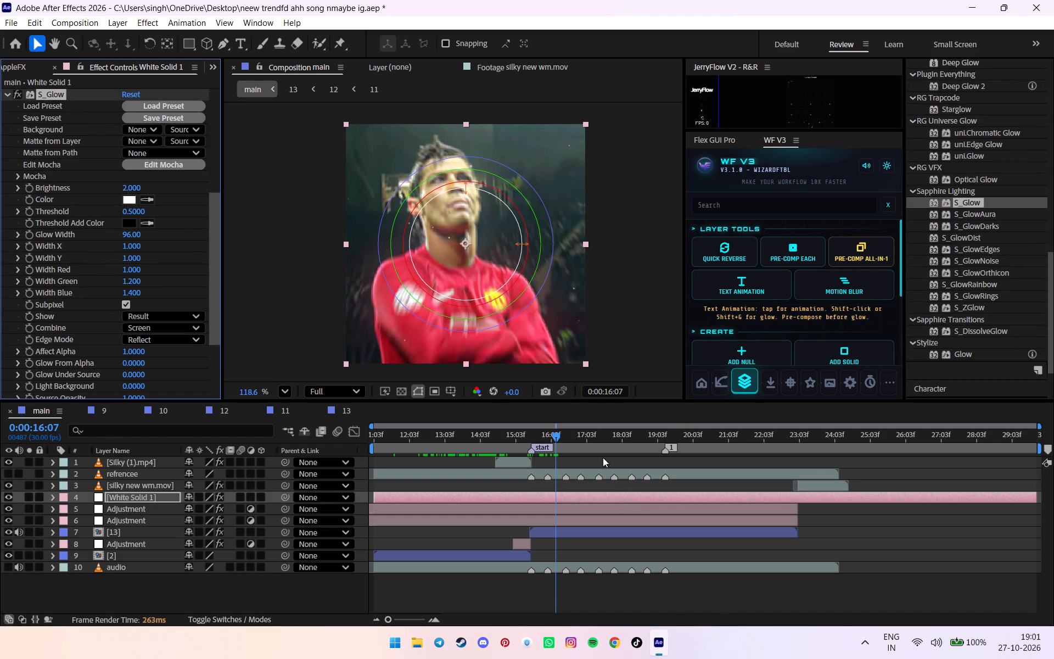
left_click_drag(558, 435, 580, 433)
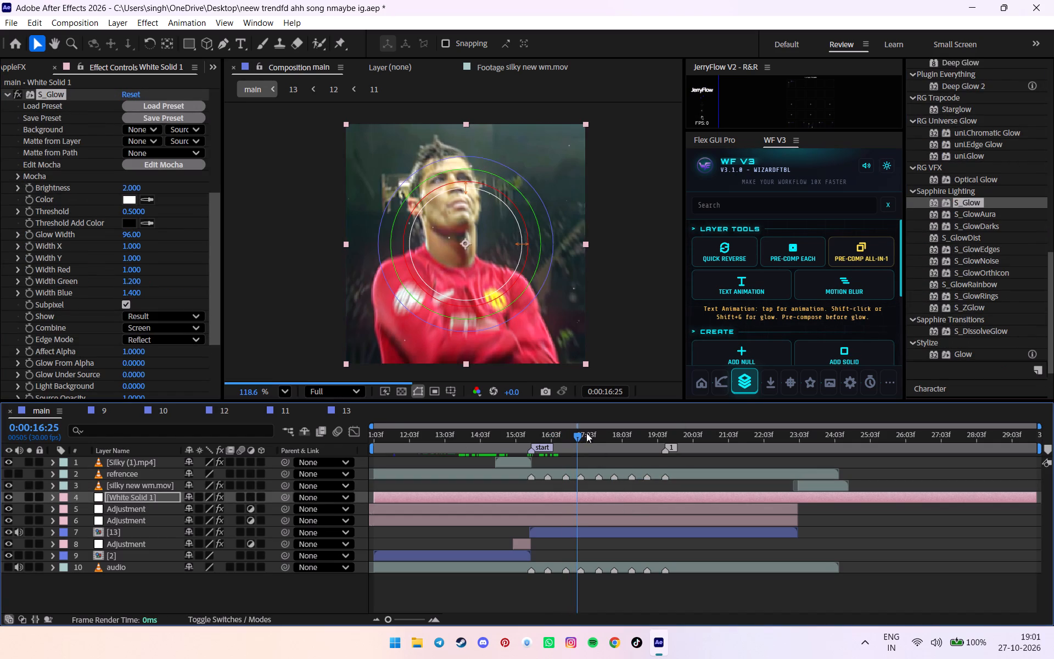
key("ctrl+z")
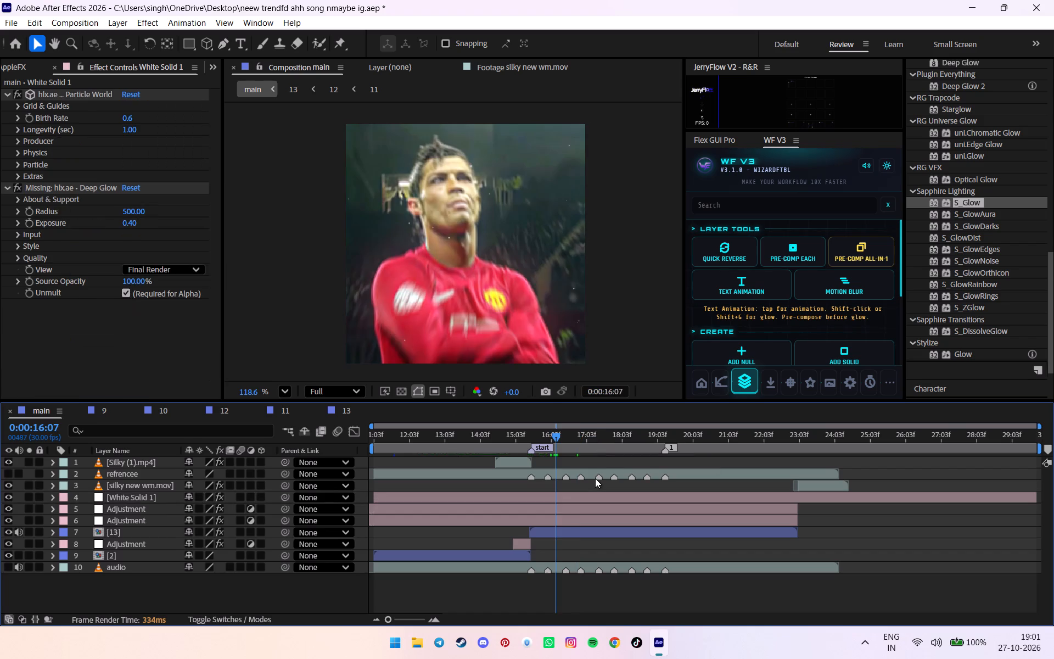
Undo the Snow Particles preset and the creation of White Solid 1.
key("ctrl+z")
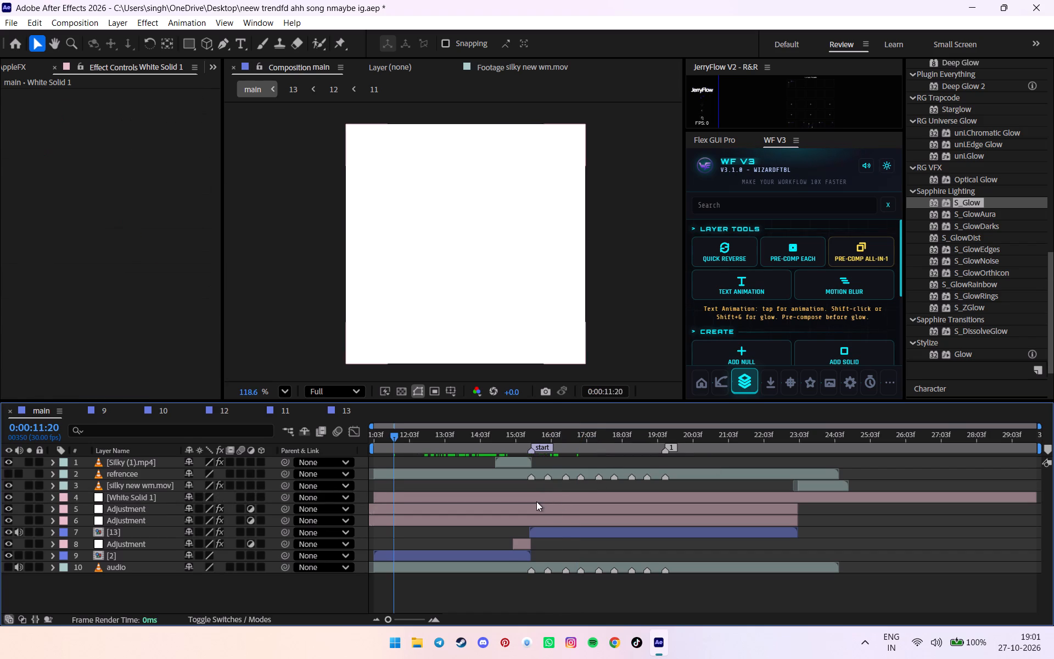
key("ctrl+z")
Mute the audio of the [13] layer in the main composition.
left_click(393, 576)
left_click(126, 556)
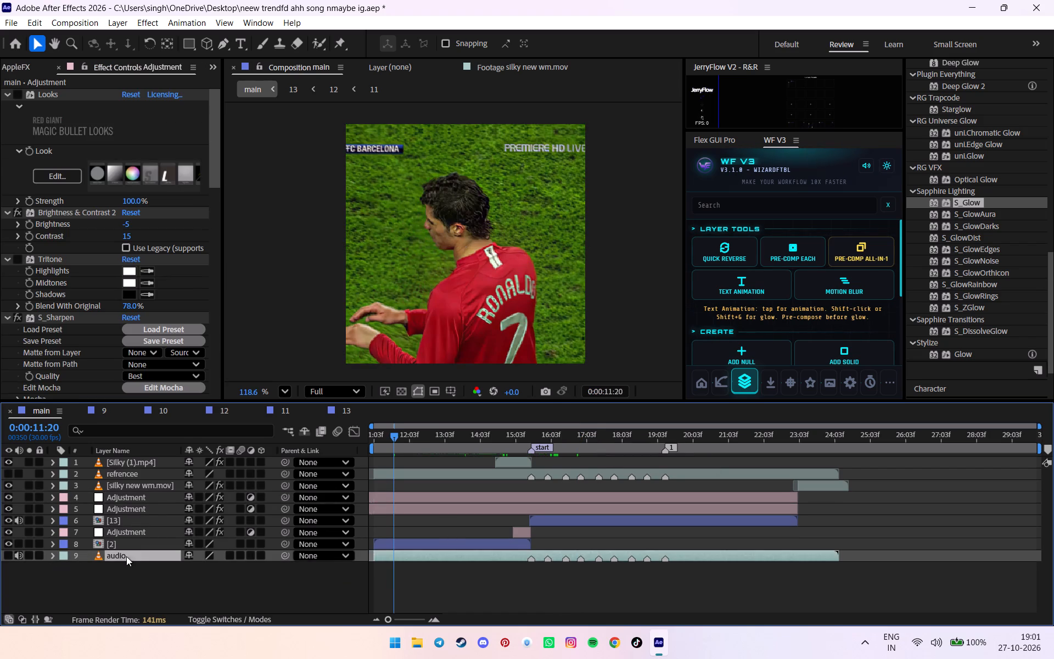
left_click(20, 520)
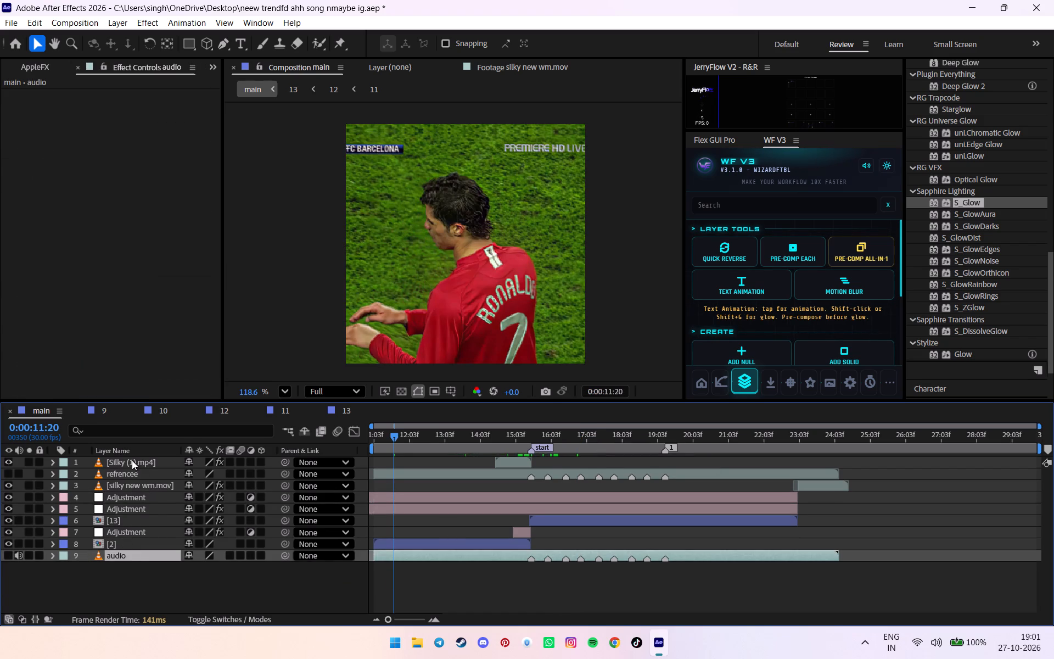
Trim the main composition to a work area ending with the silky new wm.mov layer, at about 0:00:24:14.
left_click(132, 460, "ctrl+shift")
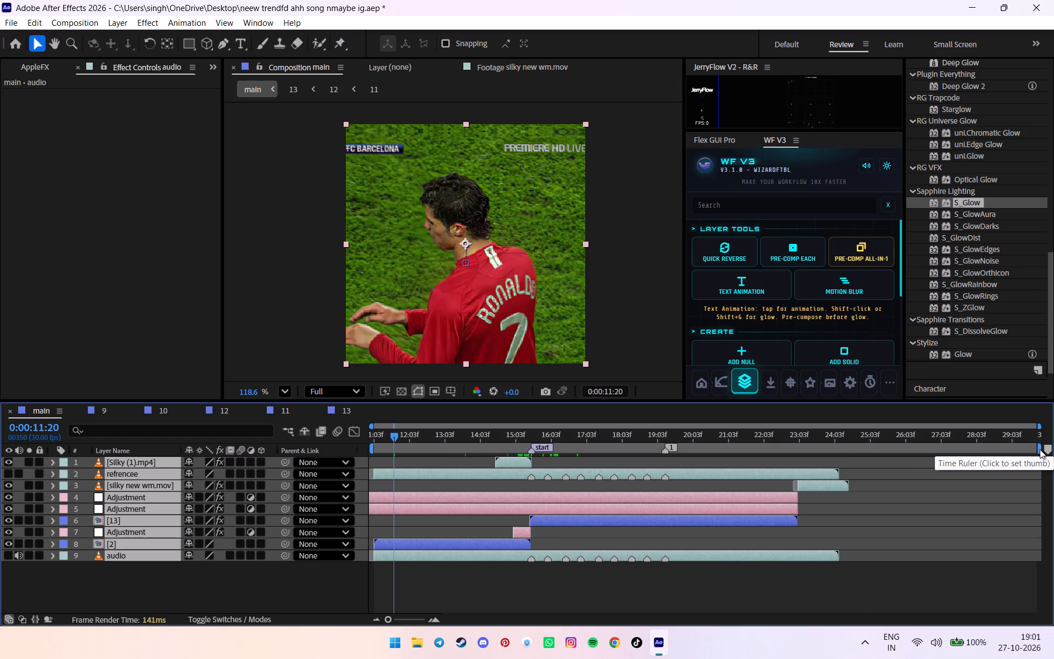
left_click_drag(1036, 449, 860, 466)
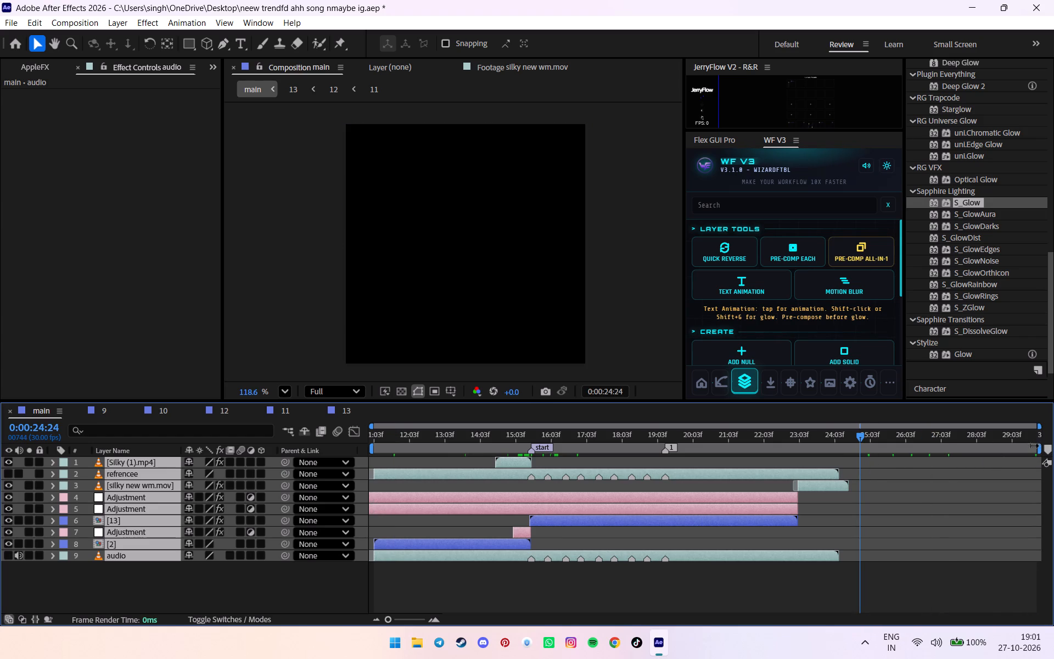
left_click_drag(1039, 446, 845, 459)
scroll(845, 458, "up", 5, "alt")
left_click_drag(785, 429, 853, 434)
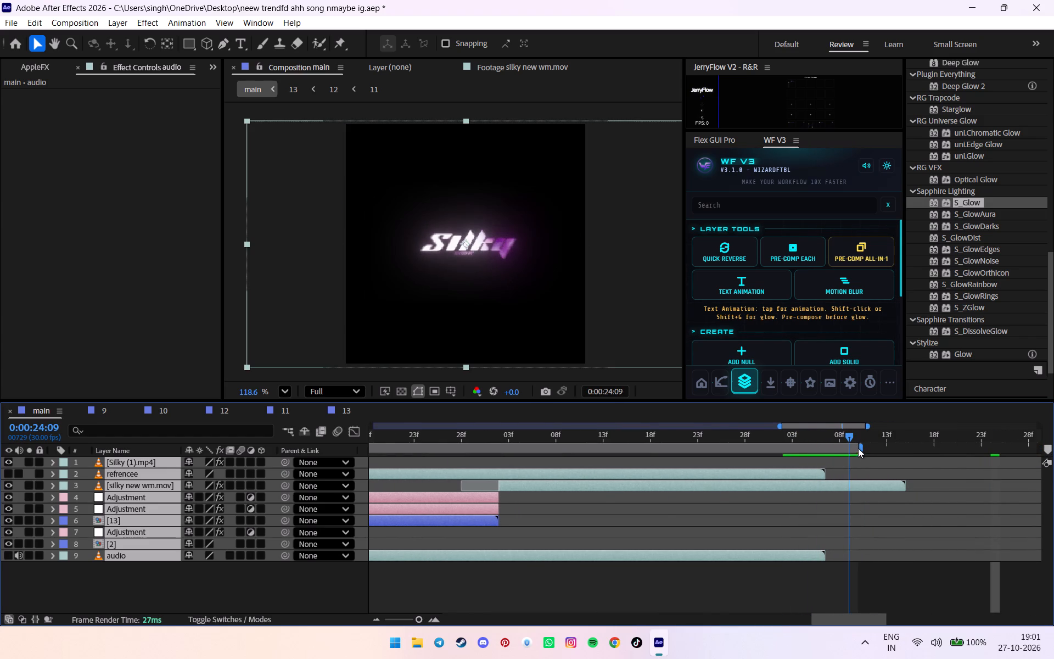
left_click(865, 450)
left_click(863, 450)
left_click_drag(860, 449, 908, 447)
right_click(896, 446)
left_click(897, 483)
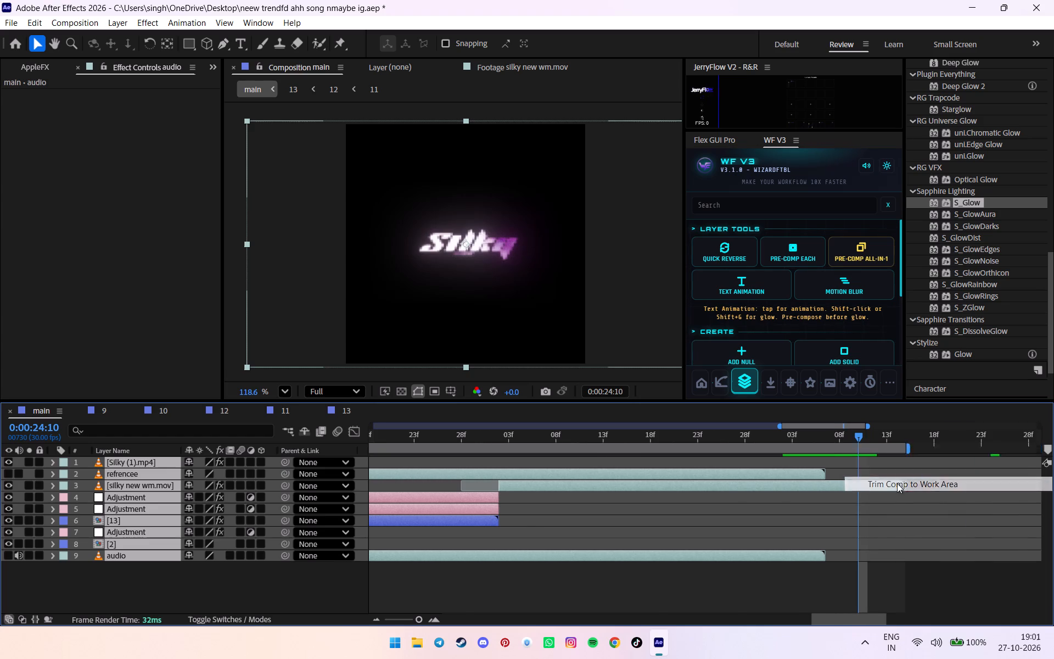
scroll(896, 485, "down", 15, "alt")
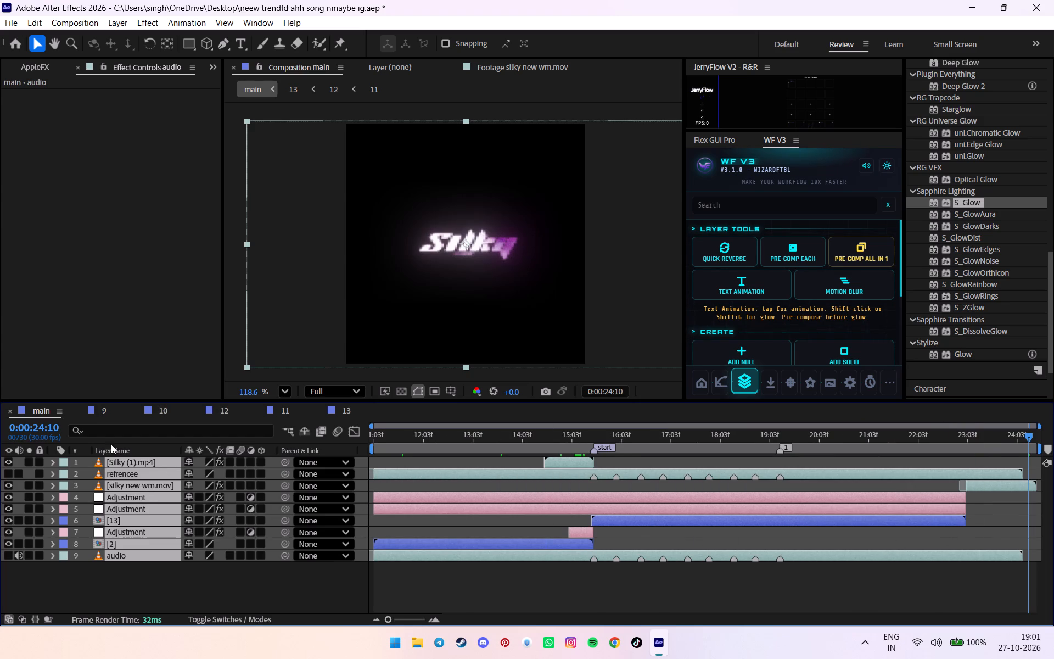
Pre-compose all nine layers of the main composition into one single composition.
right_click(168, 498)
left_click(876, 243)
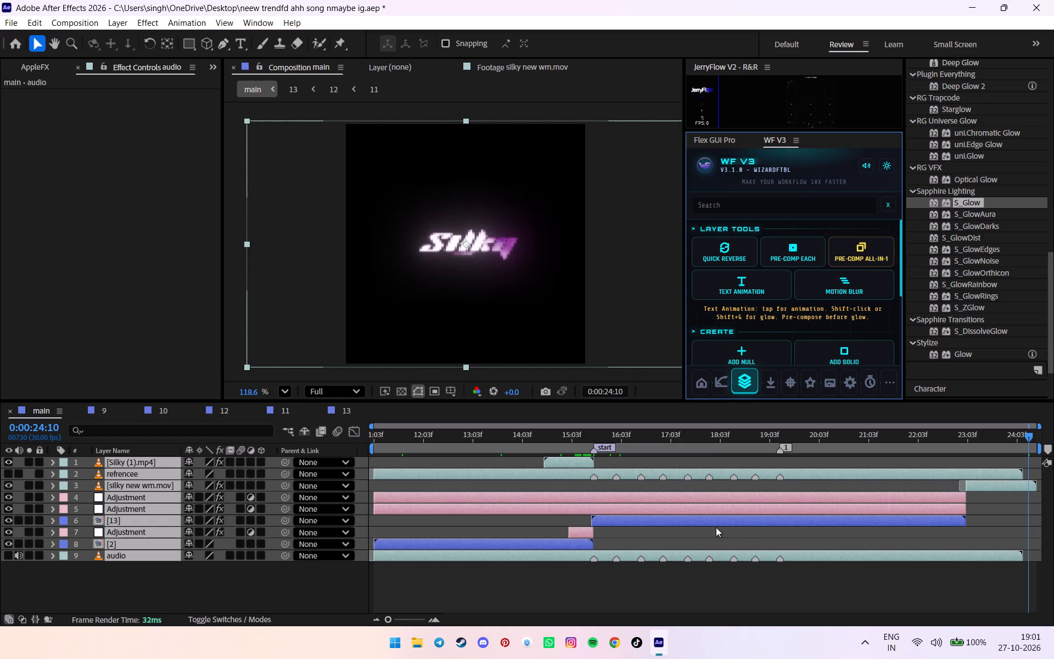
Keyframe pre-comp [14]'s opacity from 25% at 0:00:11:03 up to 100% about half a second further on.
scroll(699, 507, "down", 6, "alt")
left_click_drag(411, 429, 365, 433)
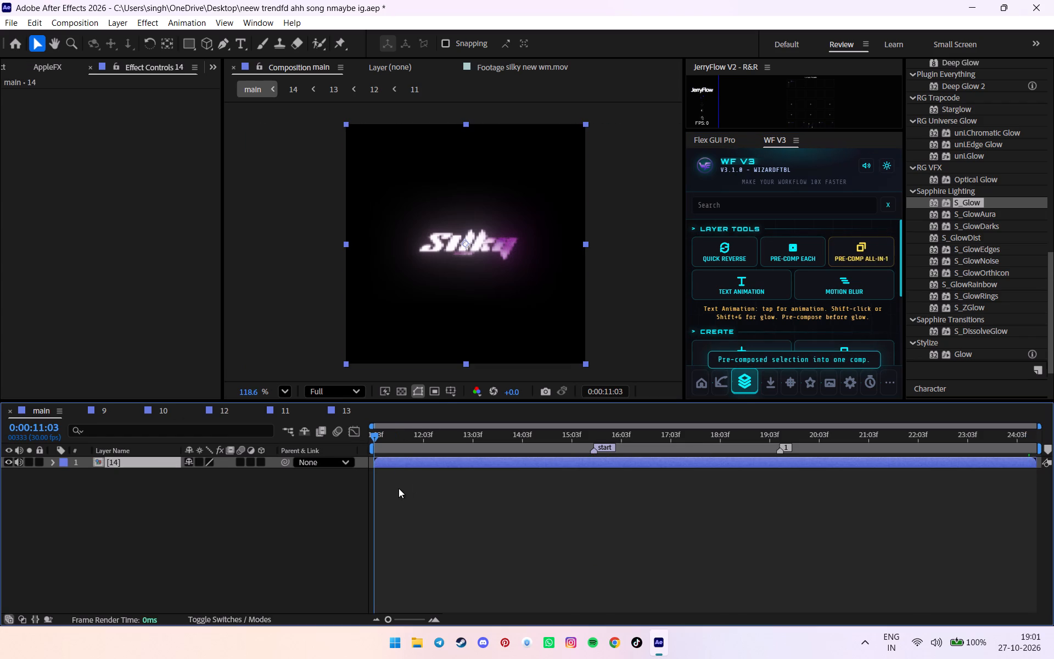
key("t")
left_click(93, 476)
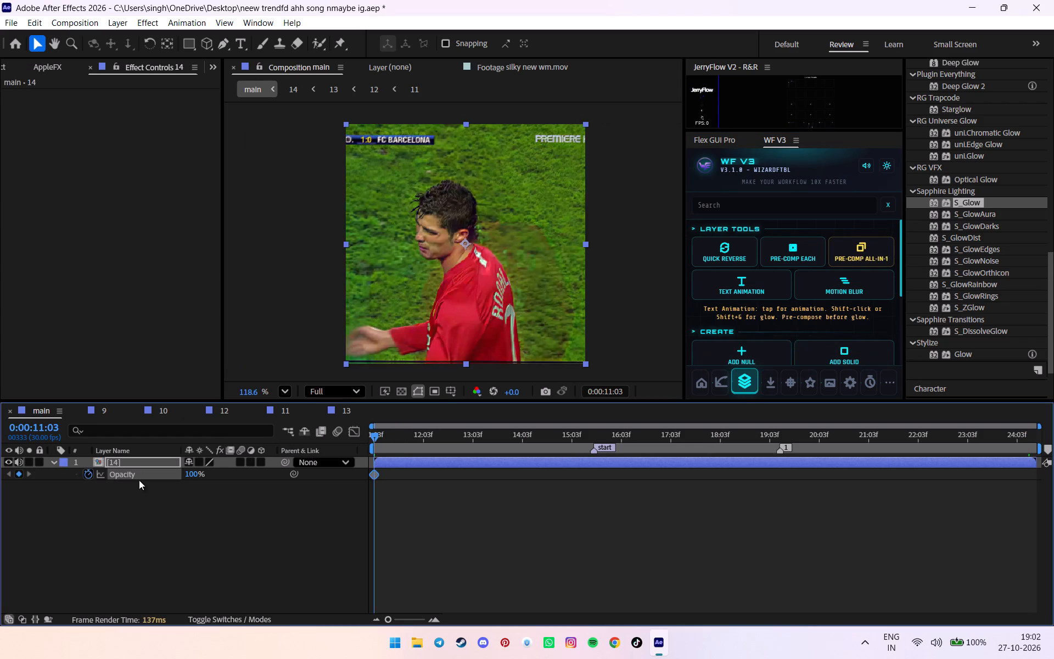
left_click_drag(376, 471, 400, 471)
left_click(193, 474)
key("2")
key("5")
Apply the JerryFlow easing curve to both opacity keyframes of [14] and check the fade-in.
left_click_drag(457, 582, 369, 489)
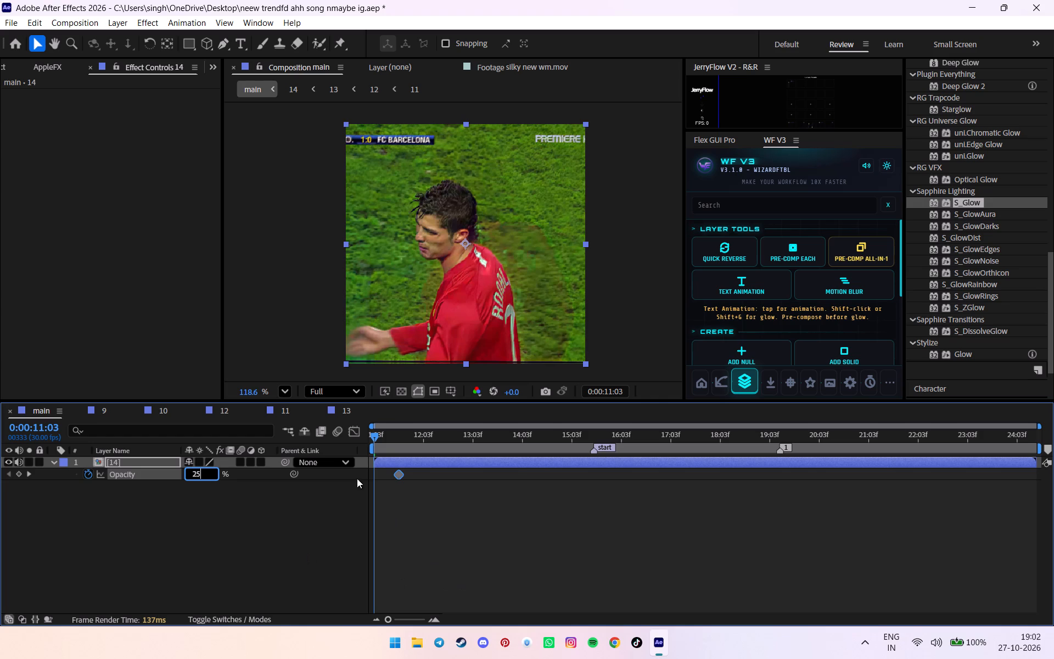
left_click_drag(517, 515, 234, 405)
left_click(791, 122)
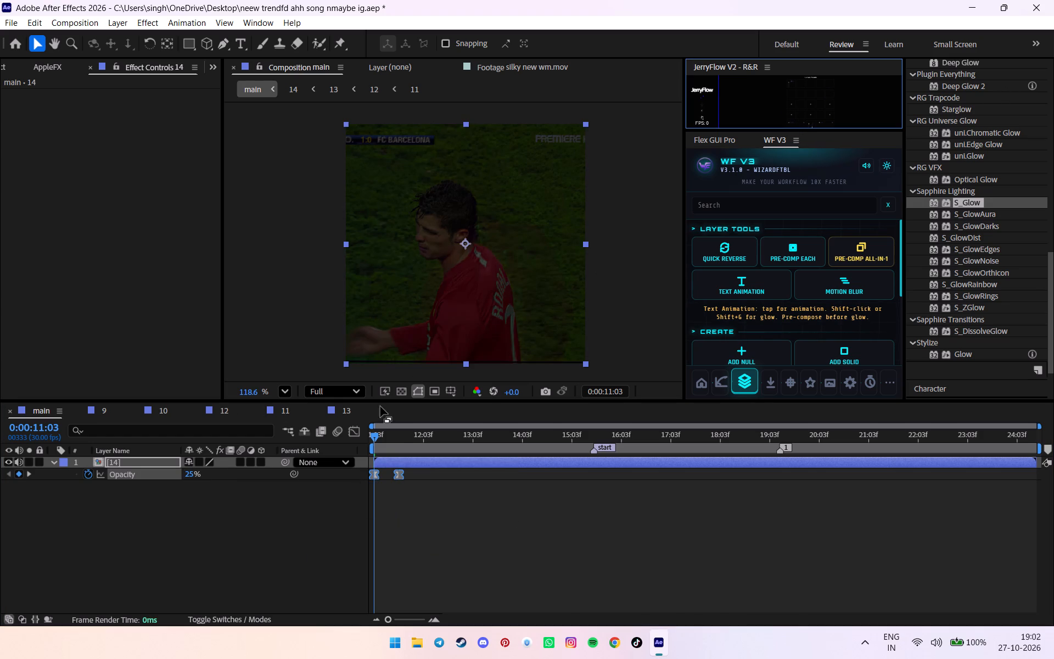
left_click_drag(382, 435, 377, 441)
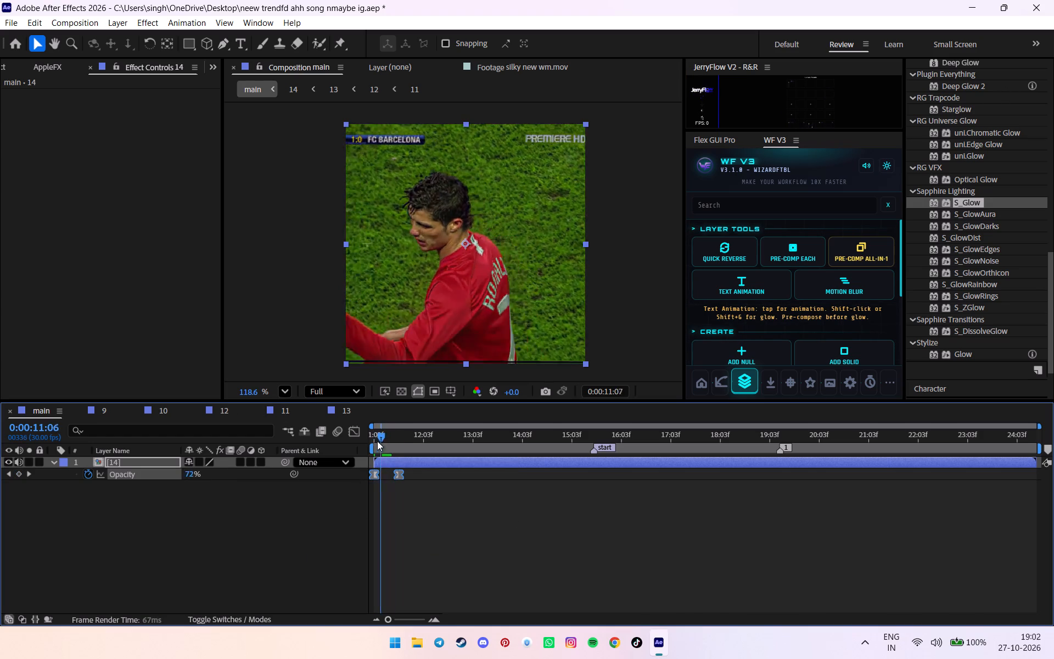
left_click_drag(377, 441, 393, 444)
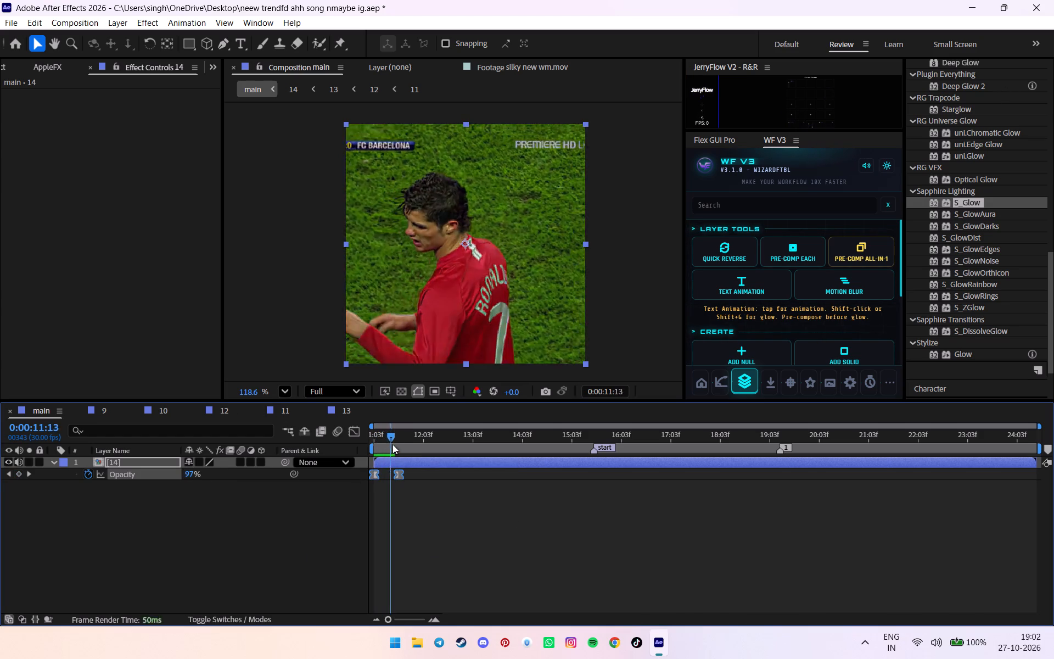
left_click_drag(393, 444, 378, 448)
Open pre-comp 14 and select layer 2, the opening match clip.
double_click(404, 457)
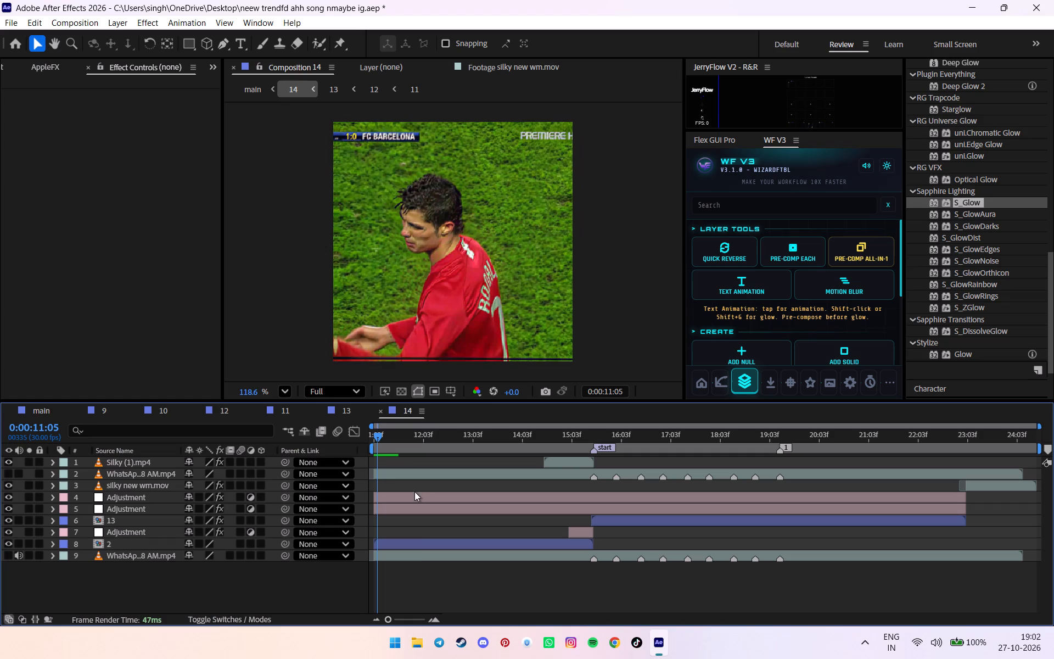
left_click(413, 549)
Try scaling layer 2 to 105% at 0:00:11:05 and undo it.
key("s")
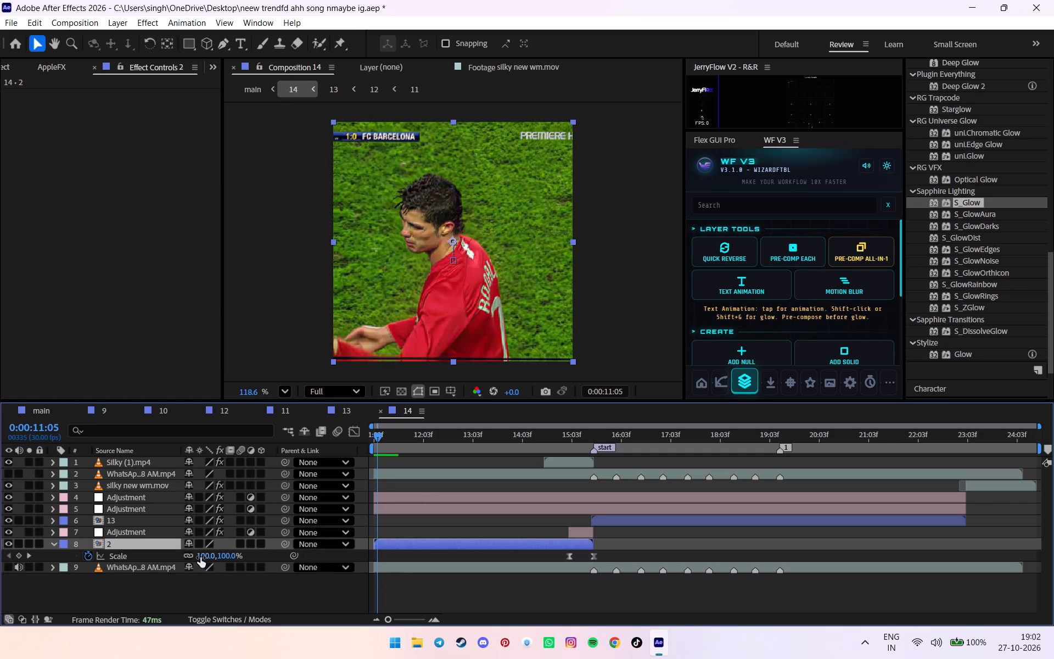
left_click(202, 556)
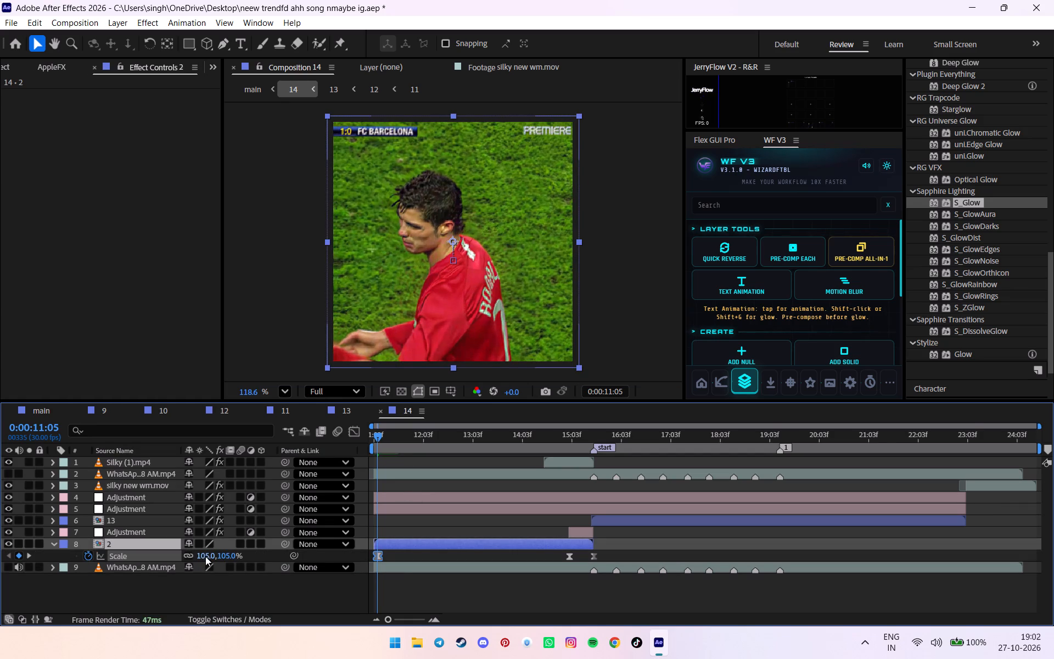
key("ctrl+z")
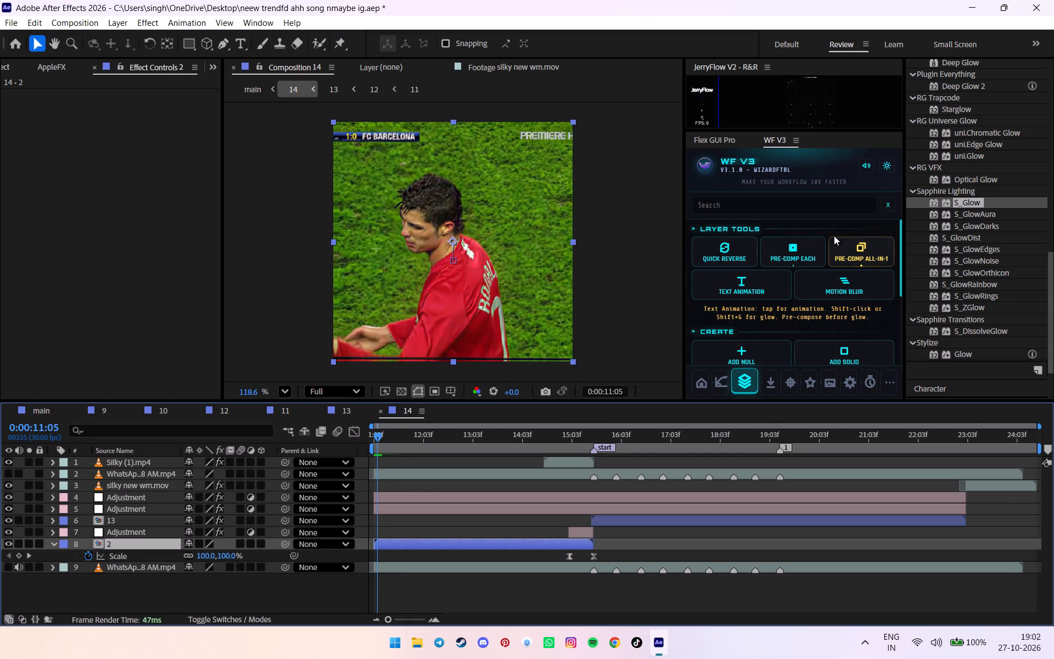
Pre-compose layer 2 on its own, scale the new pre-comp to 103%, and check the picture up to 0:00:15:27.
left_click(793, 259)
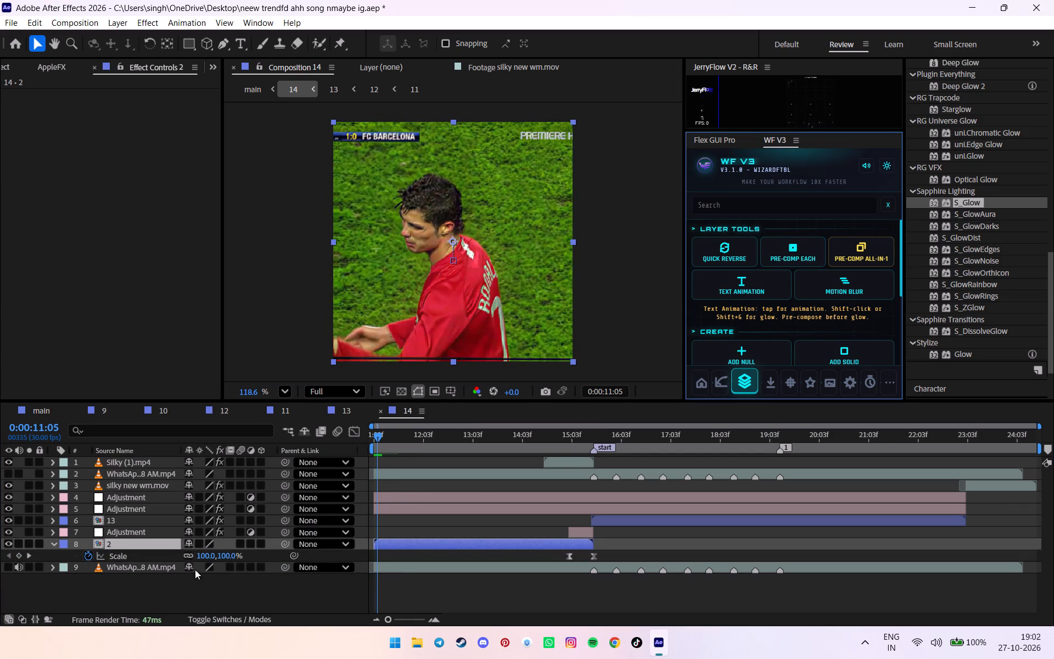
key("s")
left_click(205, 555)
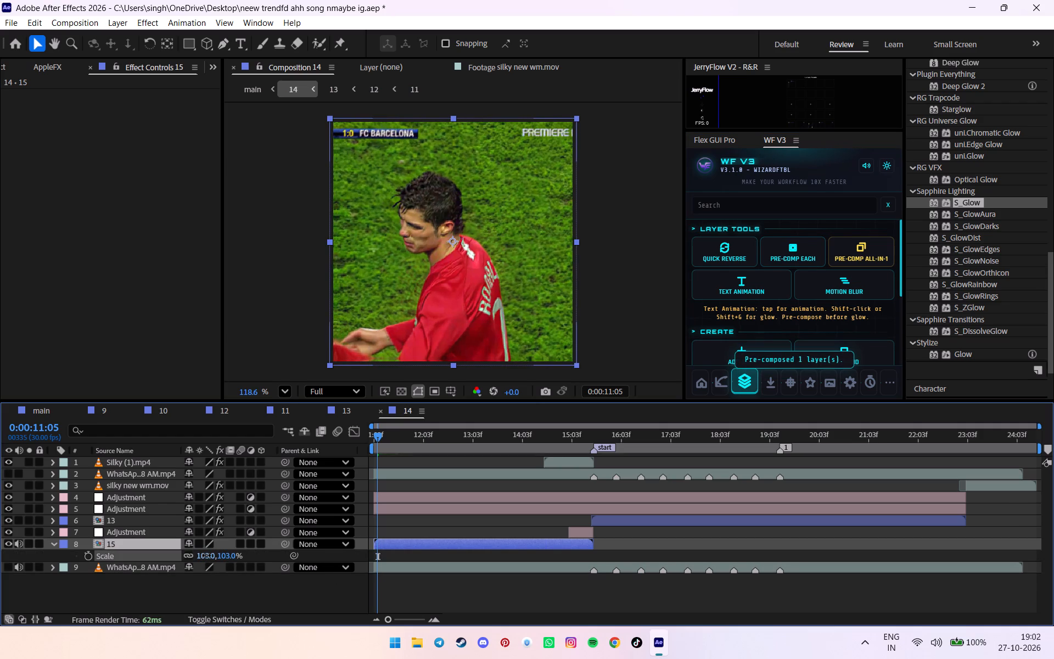
left_click_drag(385, 433, 484, 427)
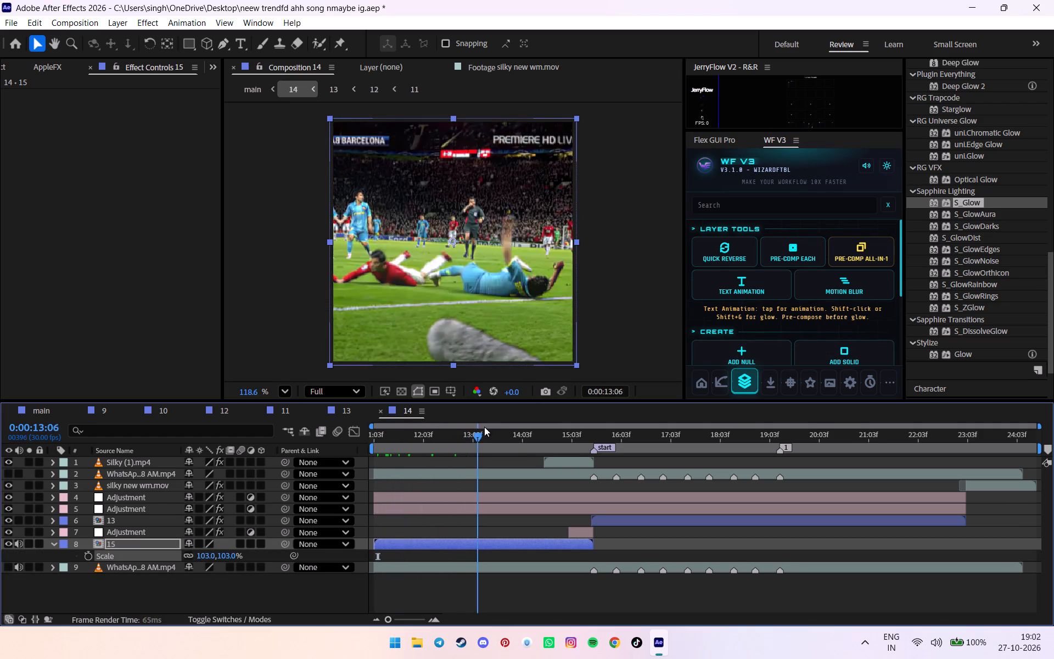
left_click_drag(484, 427, 560, 427)
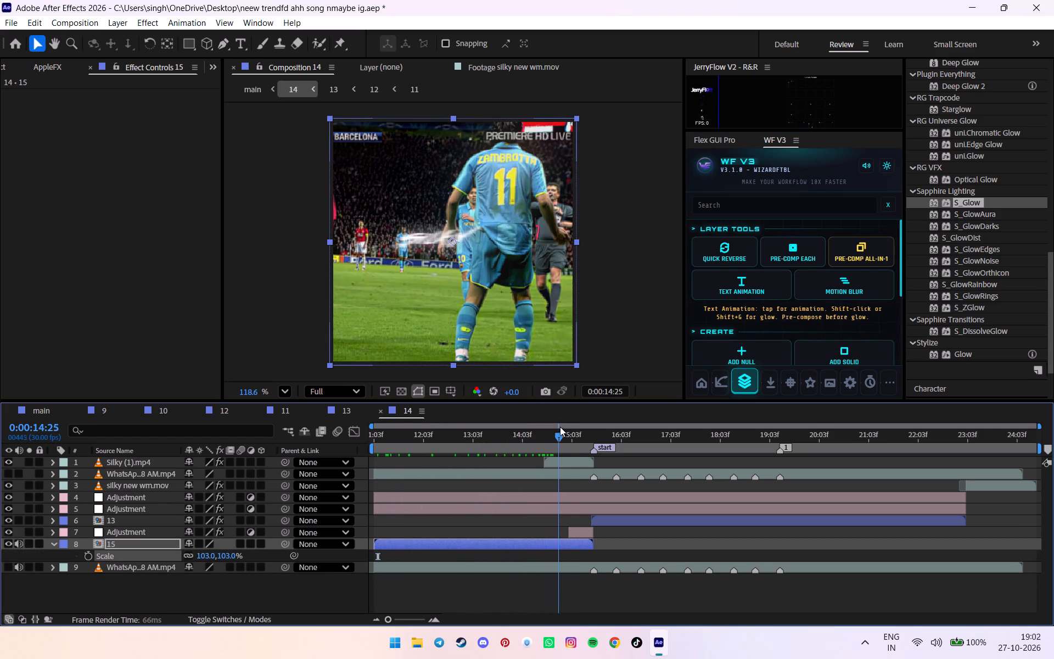
left_click_drag(560, 427, 580, 425)
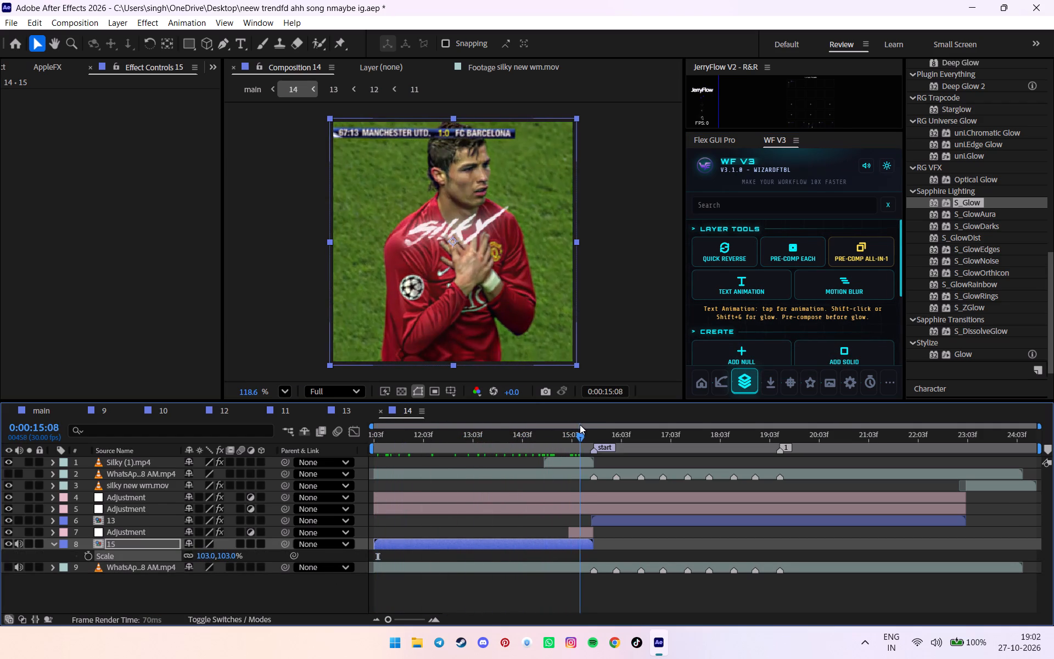
left_click_drag(580, 425, 599, 420)
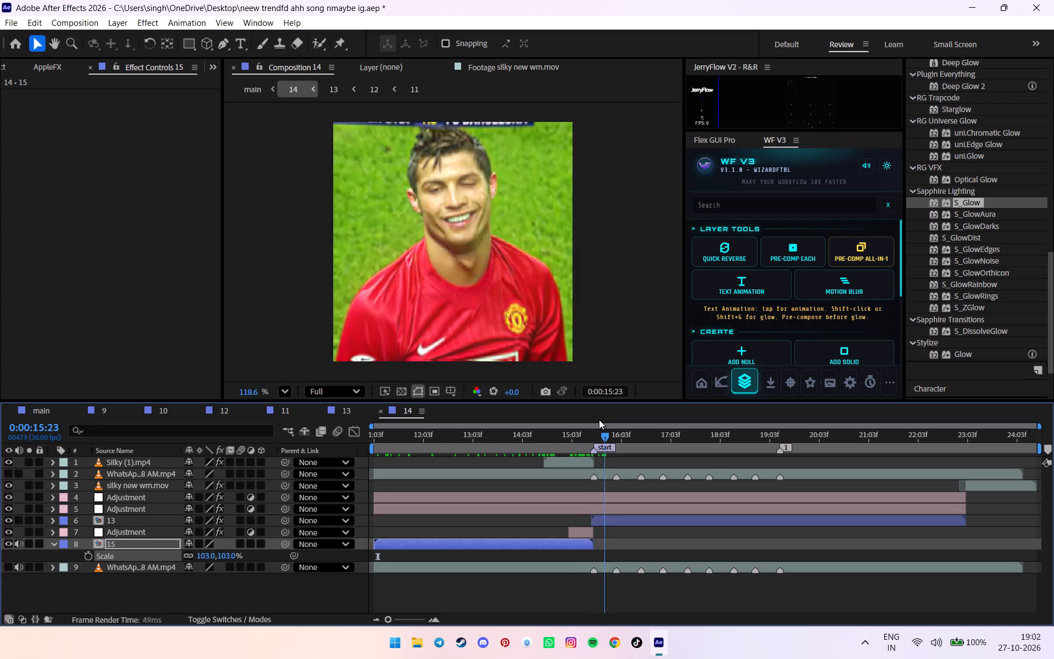
left_click_drag(599, 420, 613, 415)
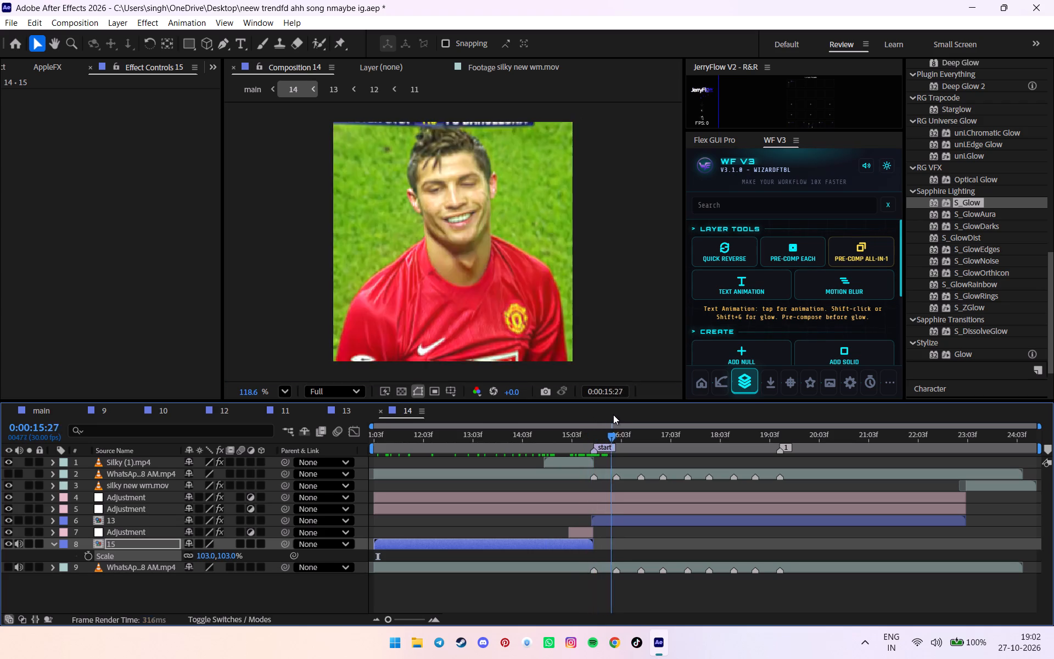
left_click_drag(613, 415, 210, 407)
Close the timelines of all the nested compositions, leaving only the main composition open.
left_click(44, 409)
triple_click(82, 410)
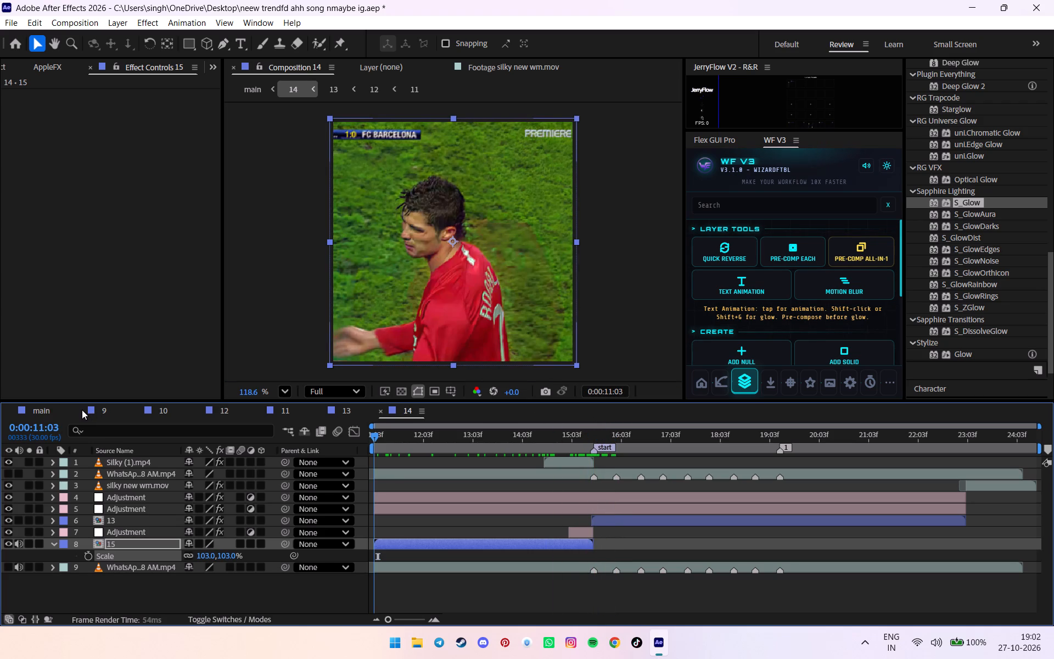
left_click(82, 410)
triple_click(82, 410)
left_click(82, 410)
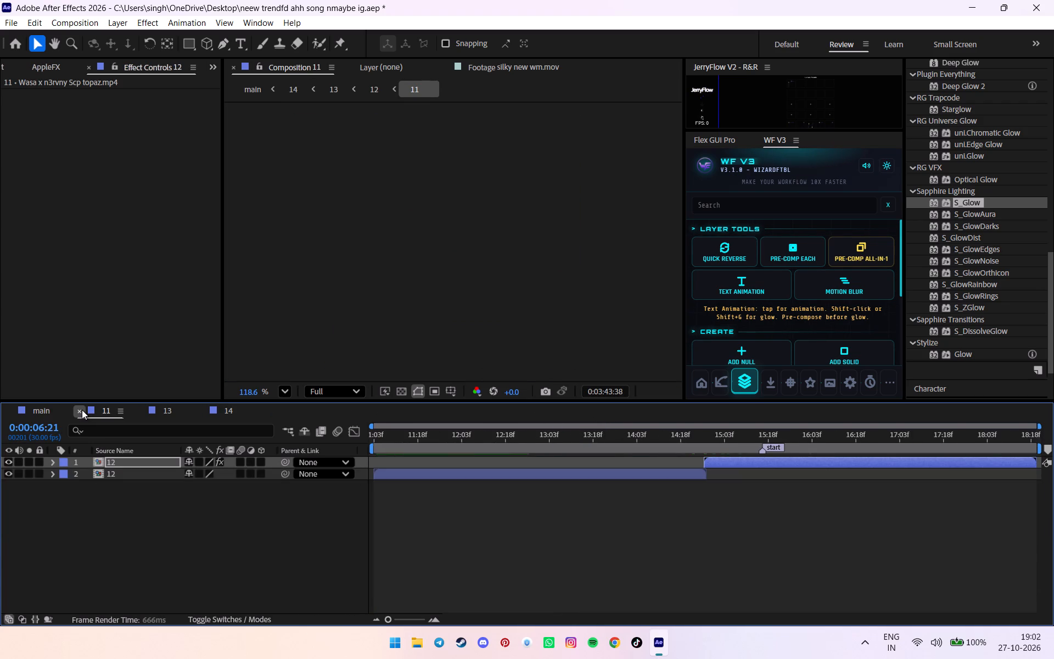
double_click(82, 410)
left_click(82, 410)
Save the project.
key("ctrl+s")
left_click(402, 505)
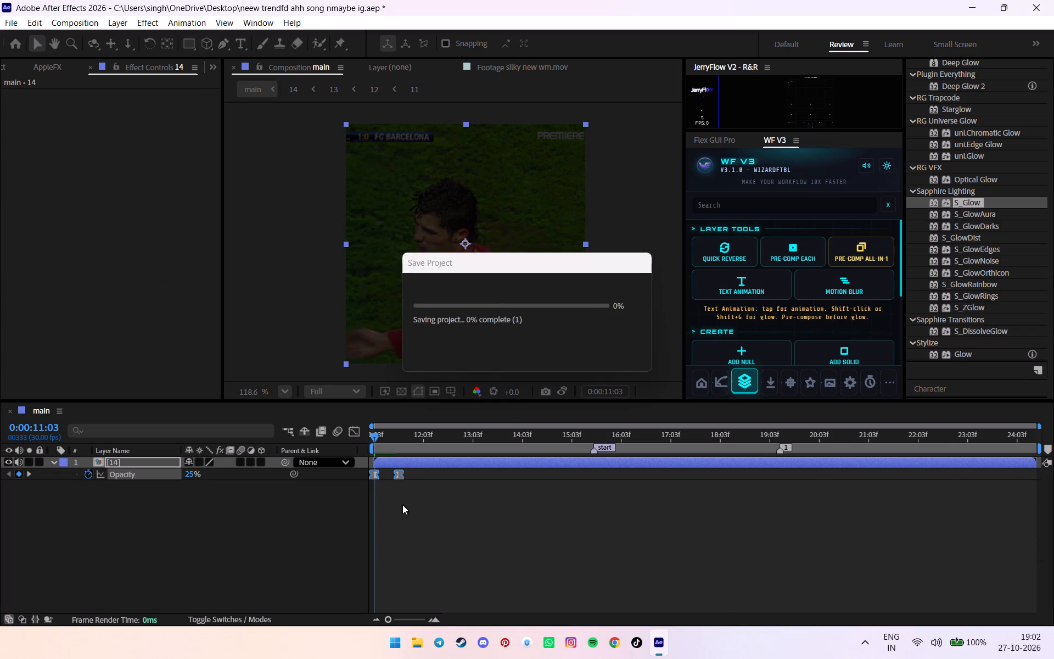
Add the main composition to the render queue and set its render frame rate to 60 fps.
left_click(86, 20)
left_click(126, 151)
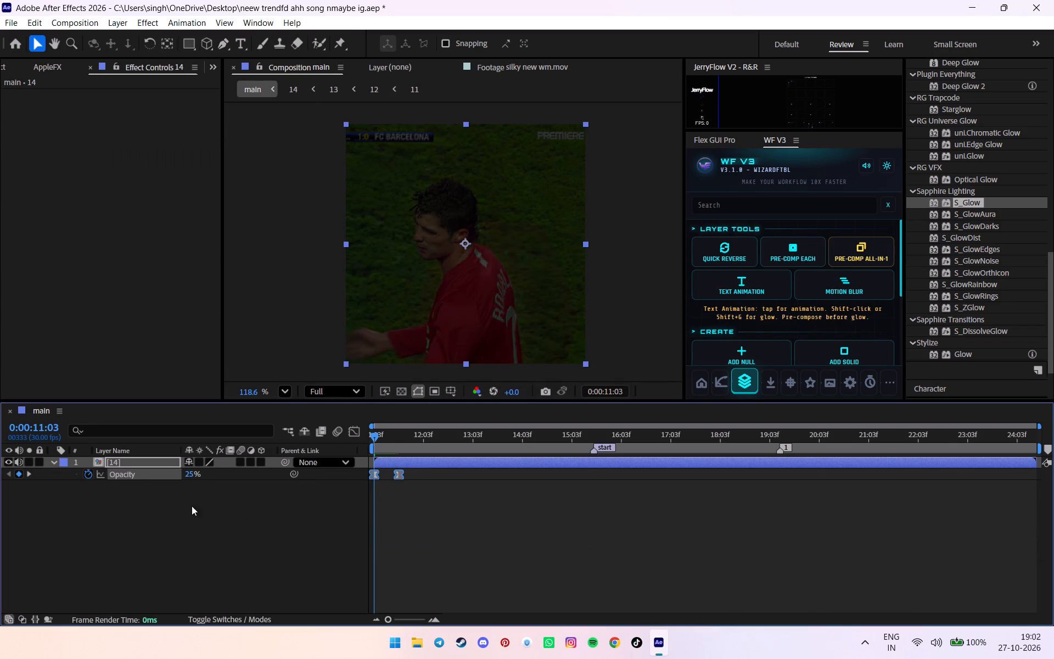
left_click(126, 481)
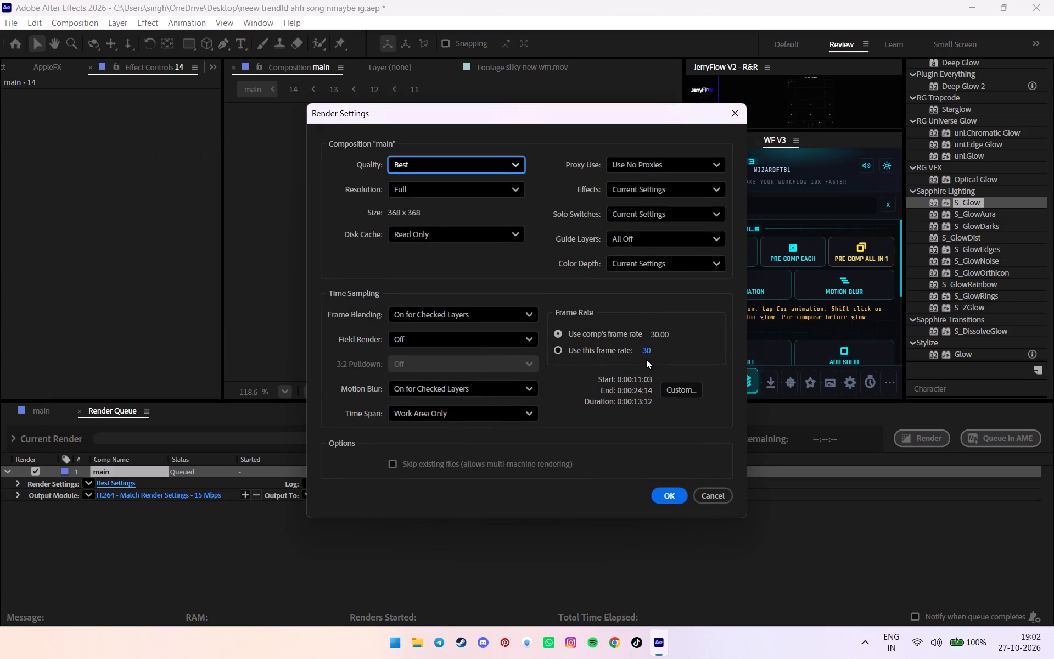
left_click(646, 356)
left_click(644, 351)
key("6")
key("0")
key("Return")
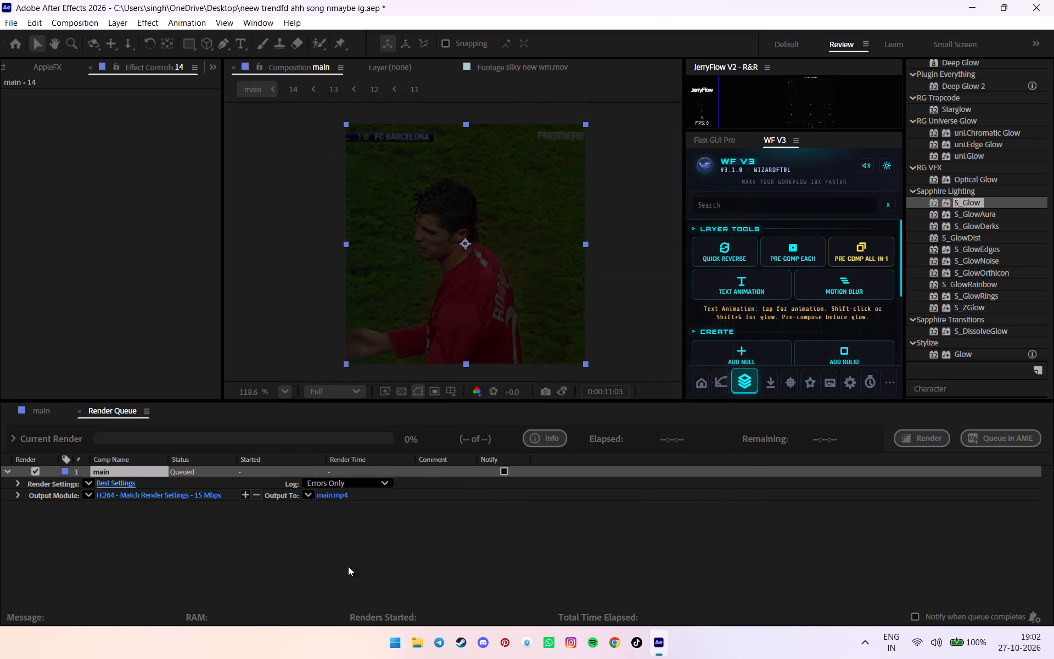
Change the render's output module format to QuickTime.
left_click(145, 495)
left_click(502, 126)
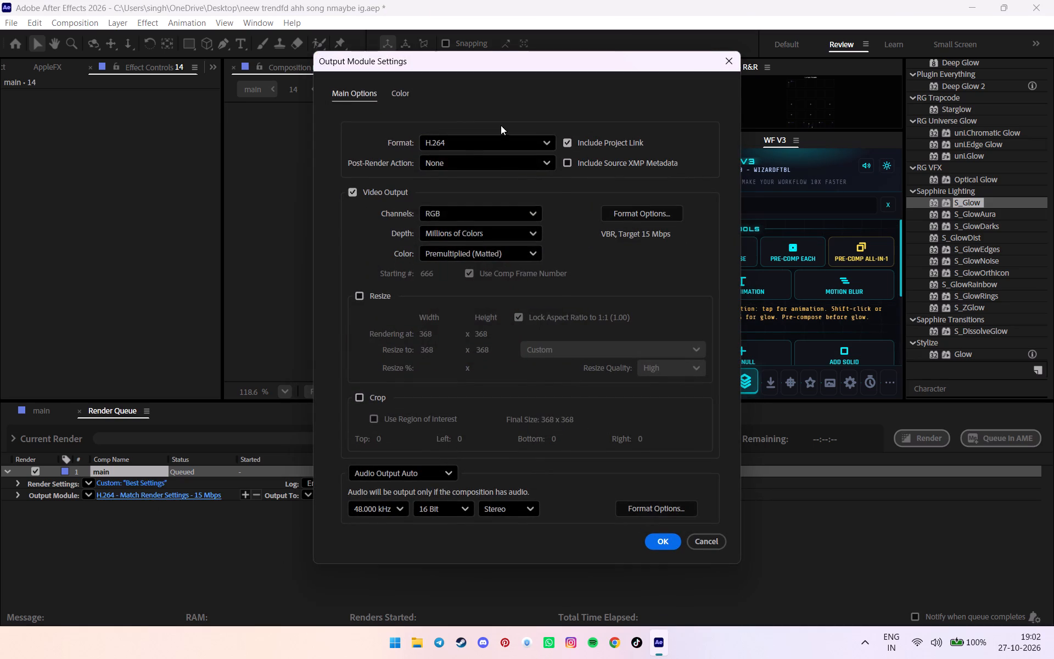
left_click(473, 143)
left_click(466, 334)
left_click(665, 538)
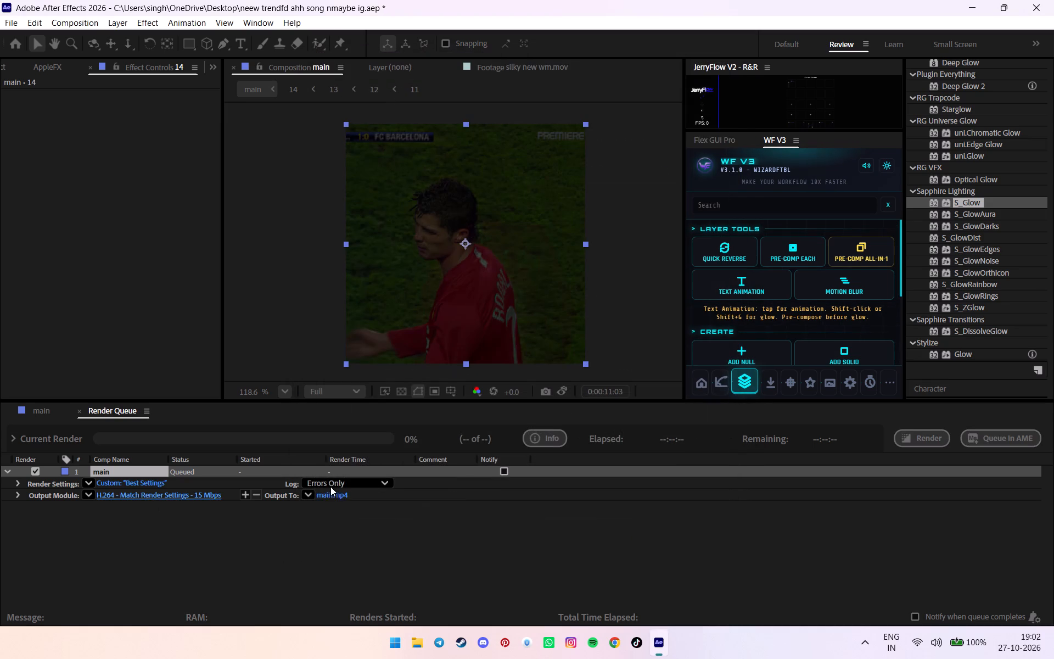
Set the render's output file to "yesss like it fr" in the Desktop folder.
left_click(329, 494)
scroll(73, 269, "up", 5)
scroll(58, 163, "up", 3)
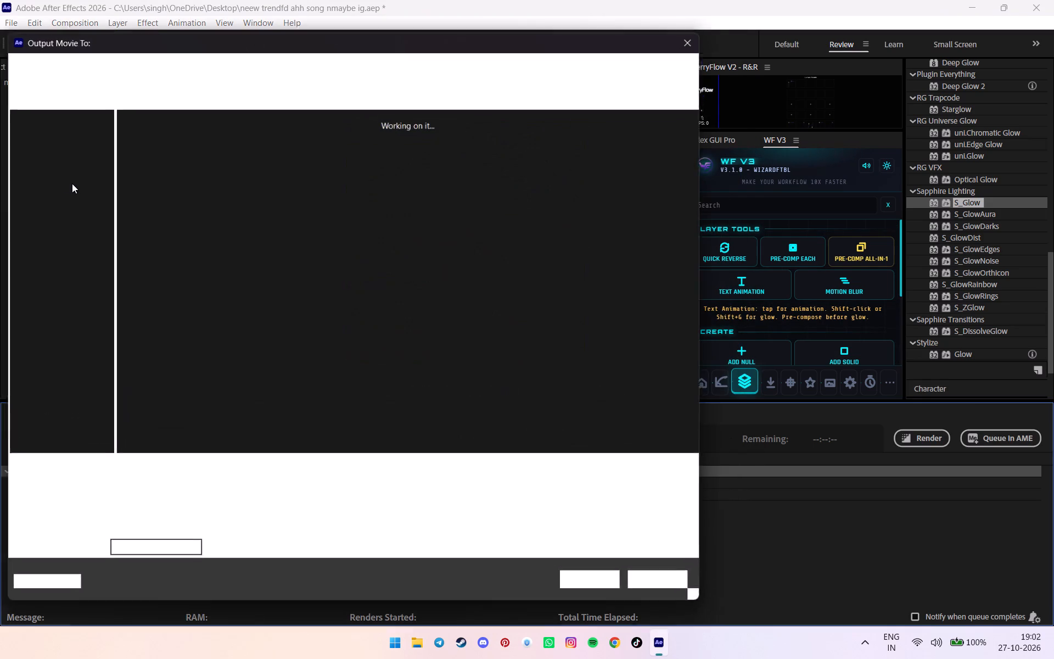
left_click(70, 205)
left_click(169, 492)
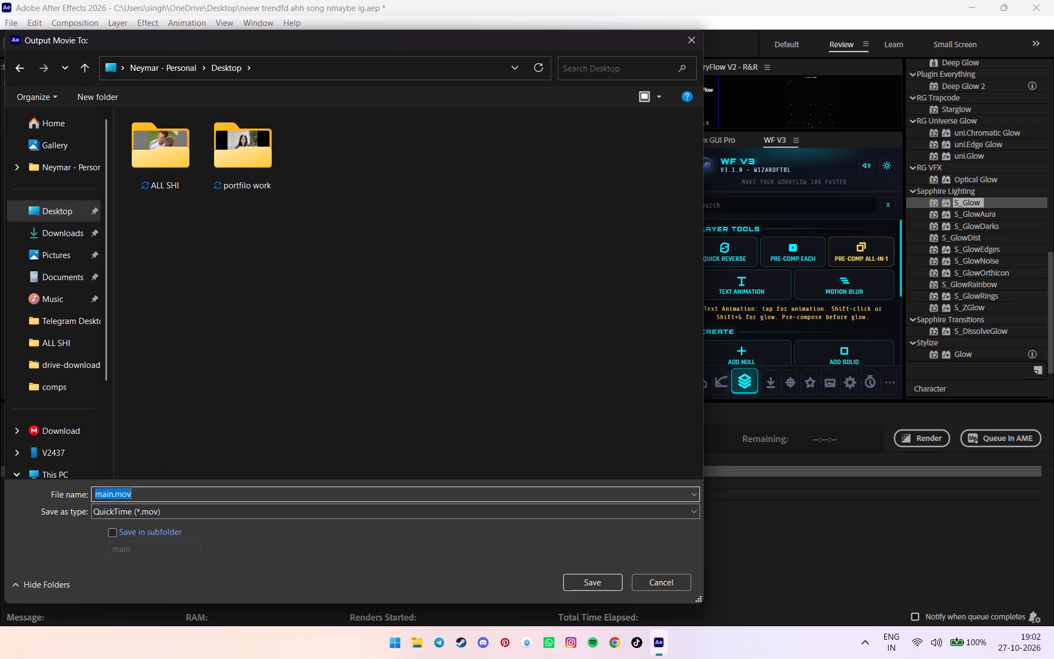
type("yesss")
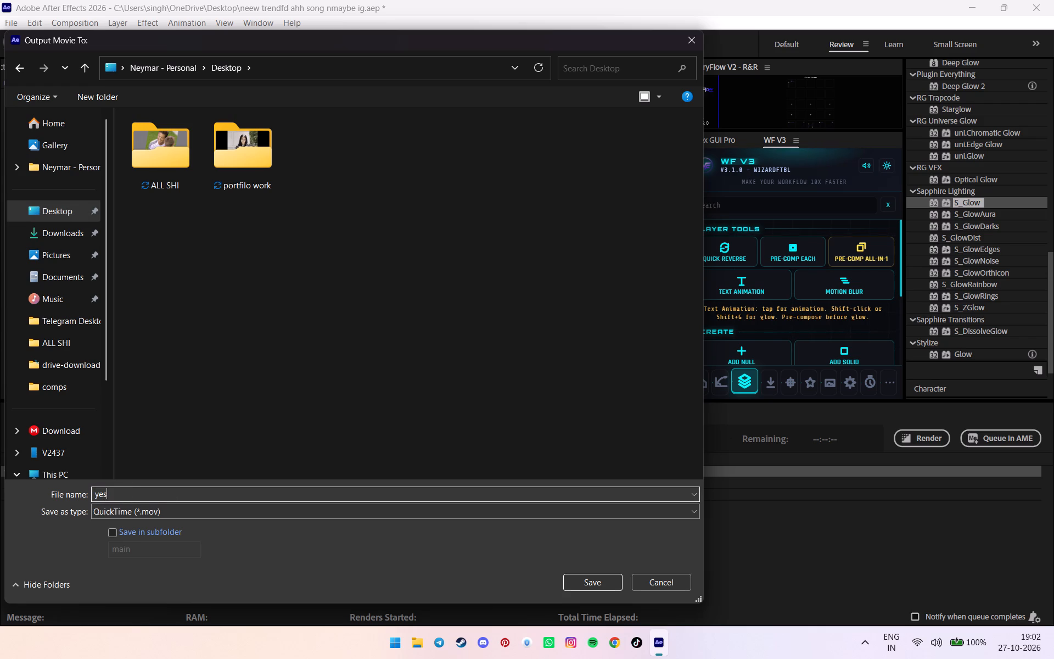
key("space")
type("like itt")
key("BackSpace")
key("space")
type("fr")
key("Return")
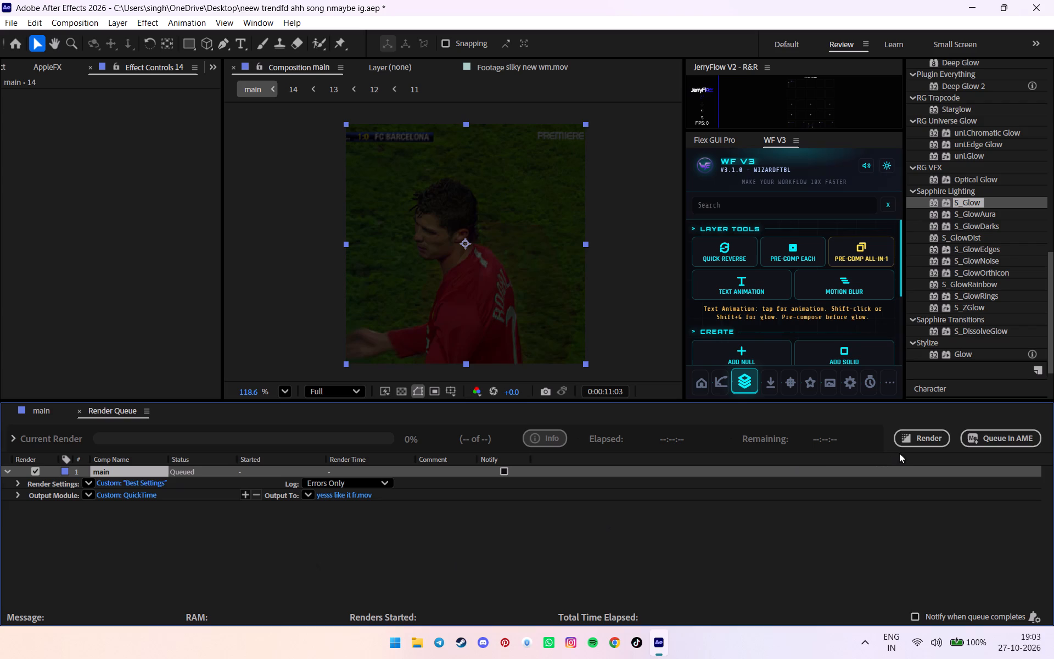
Start rendering the queued main composition.
left_click(921, 443)
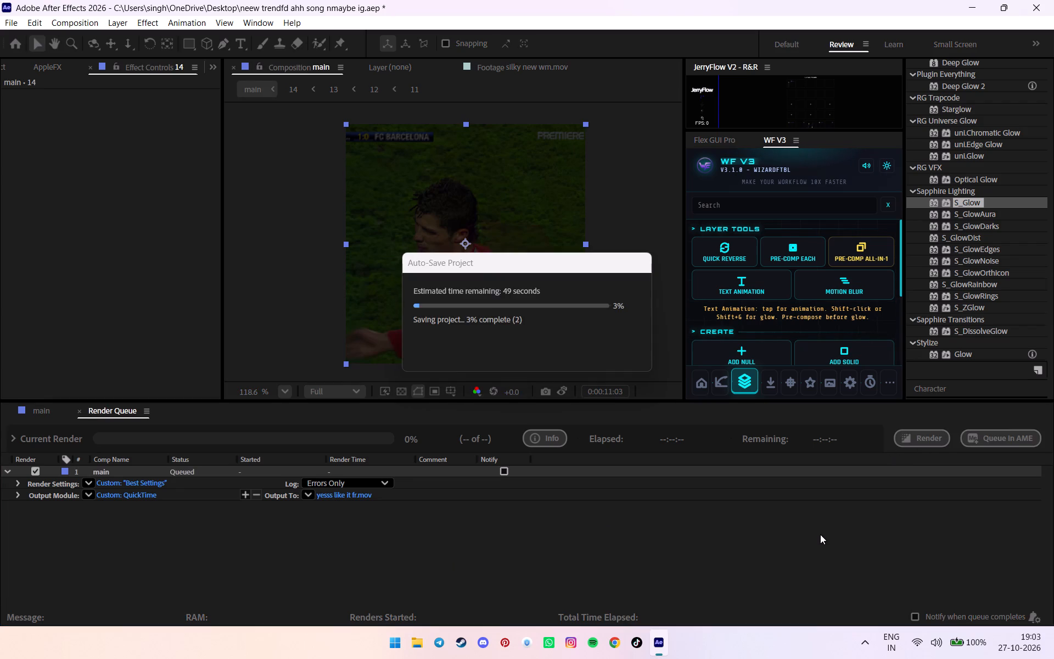
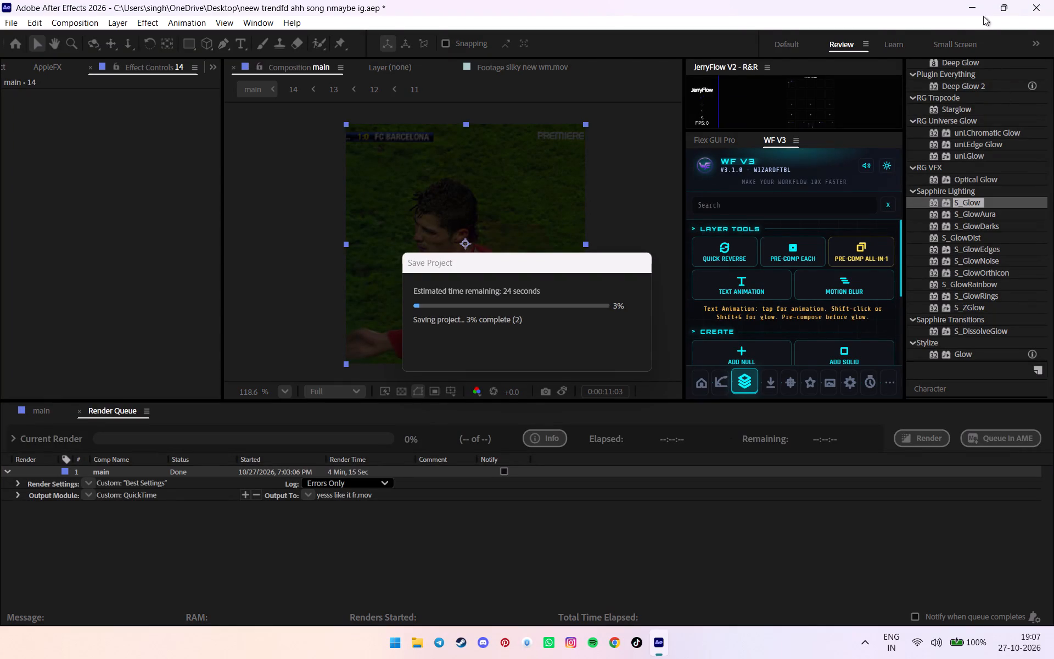
Minimize After Effects and launch Topaz Video AI from the desktop.
left_click(961, 0)
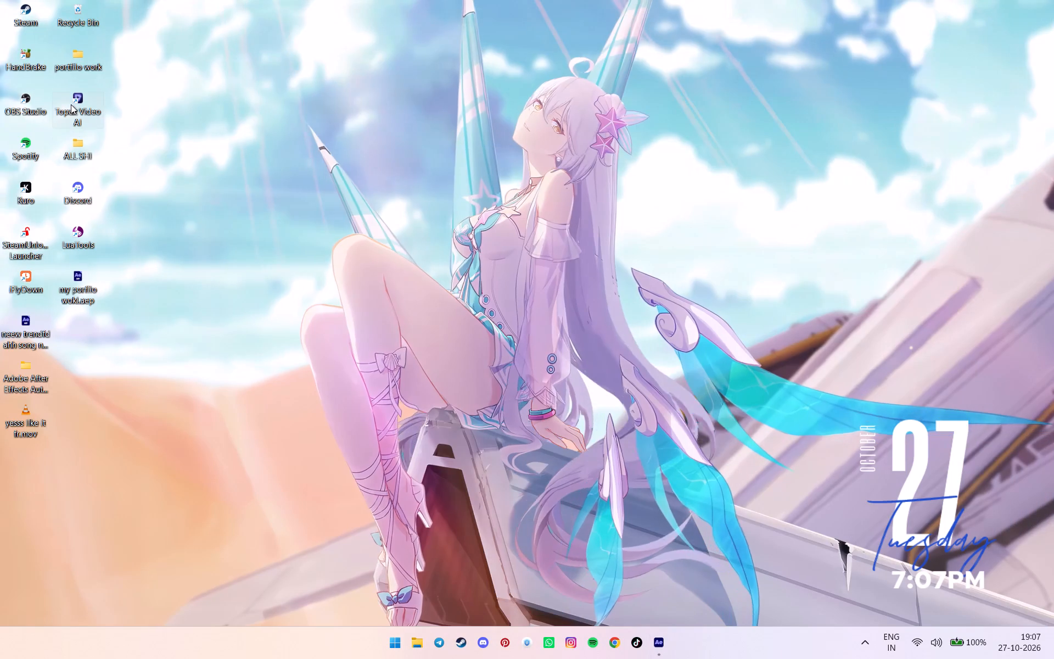
double_click(71, 104)
Delete the "Adobe After Effects Auto-Save" folder from the desktop.
right_click(280, 160)
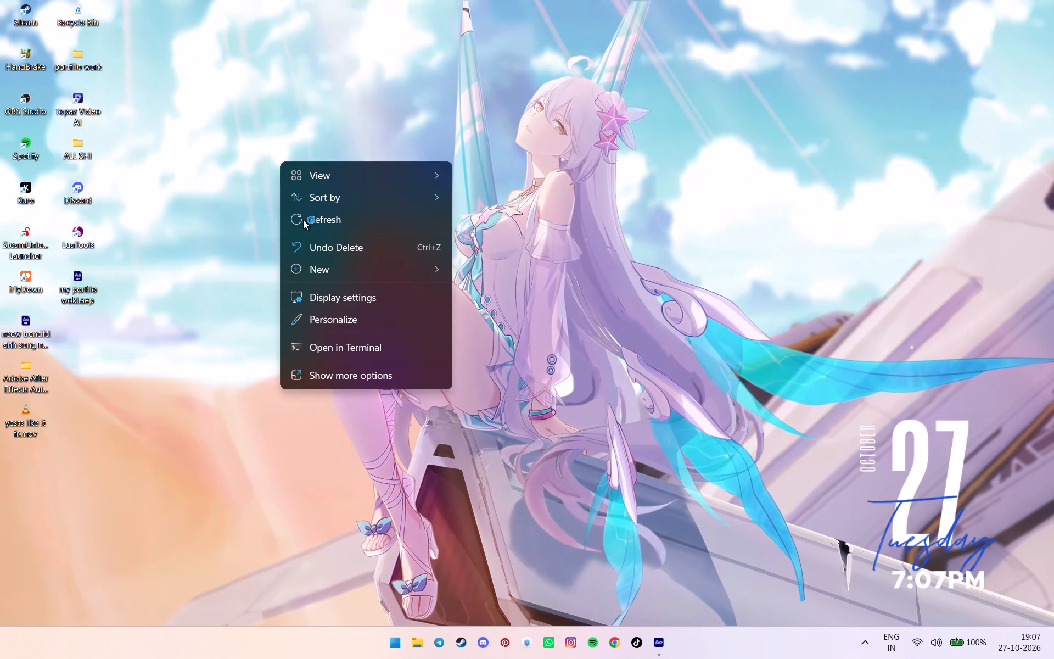
left_click_drag(309, 220, 294, 224)
left_click(19, 372)
key("Delete")
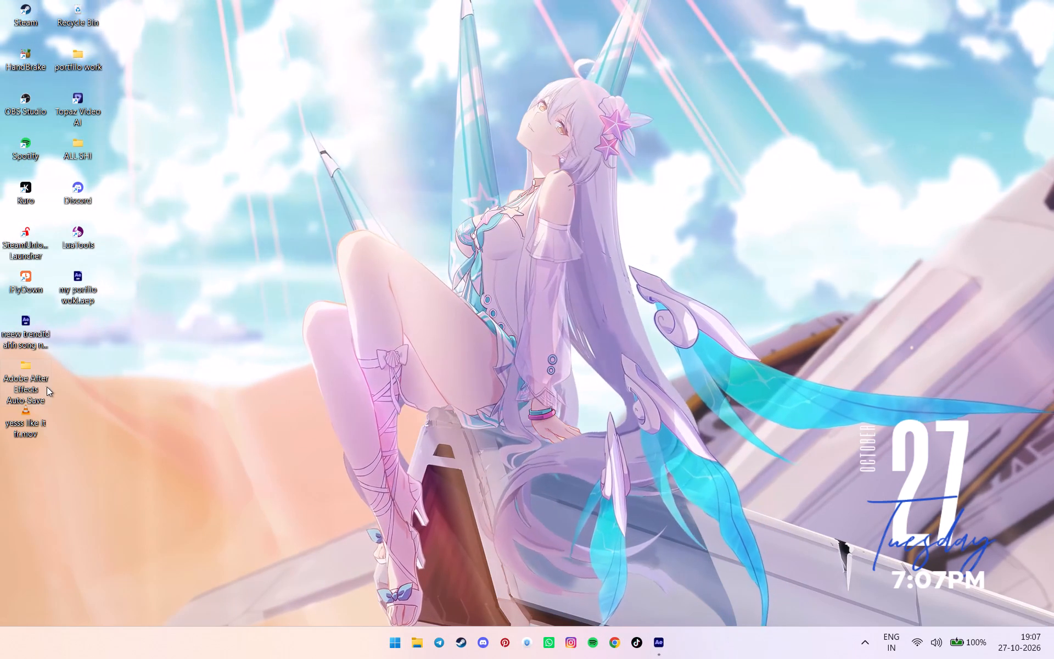
Rearrange the desktop icons, placing "yesss like it fr.mov" below the portfolio project file and Recycle Bin above the "portfilo work" folder.
left_click_drag(37, 414, 87, 336)
right_click(208, 176)
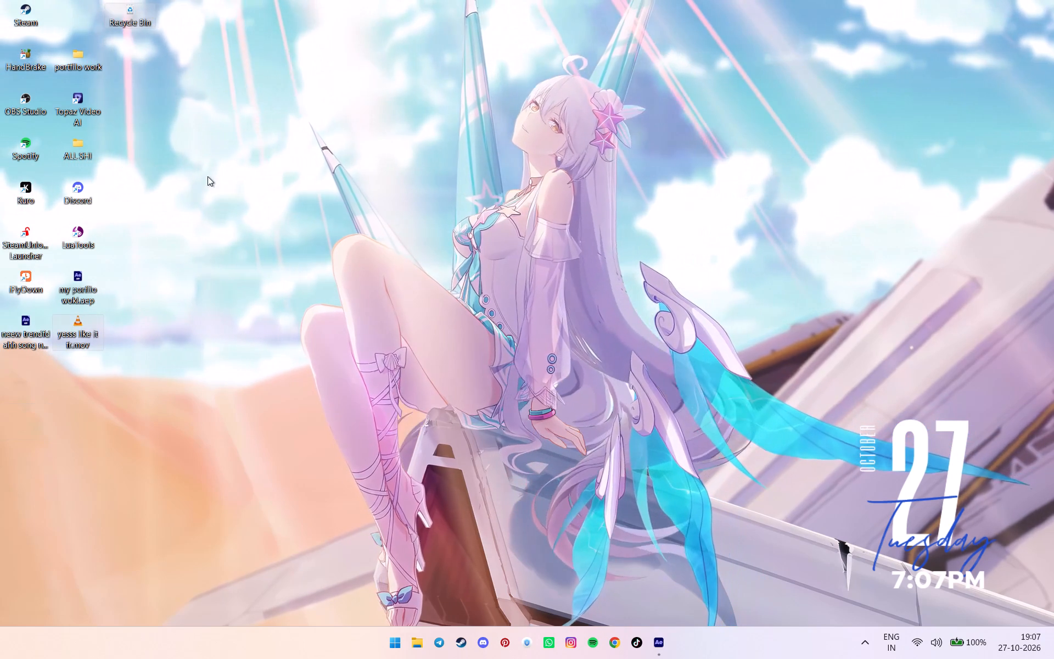
left_click_drag(135, 9, 97, 10)
left_click(220, 48)
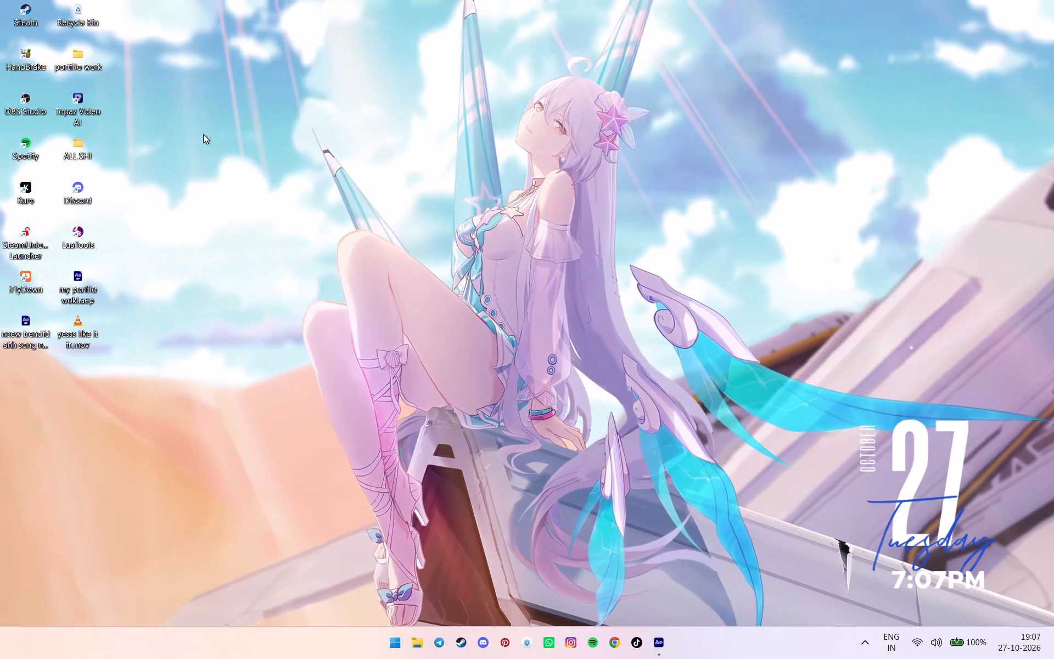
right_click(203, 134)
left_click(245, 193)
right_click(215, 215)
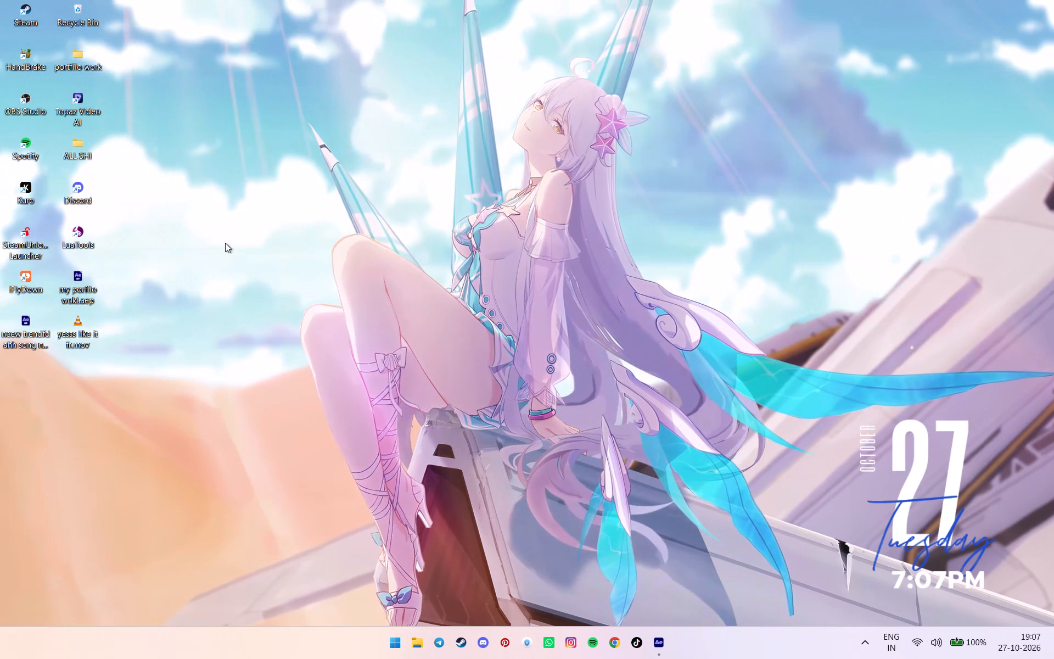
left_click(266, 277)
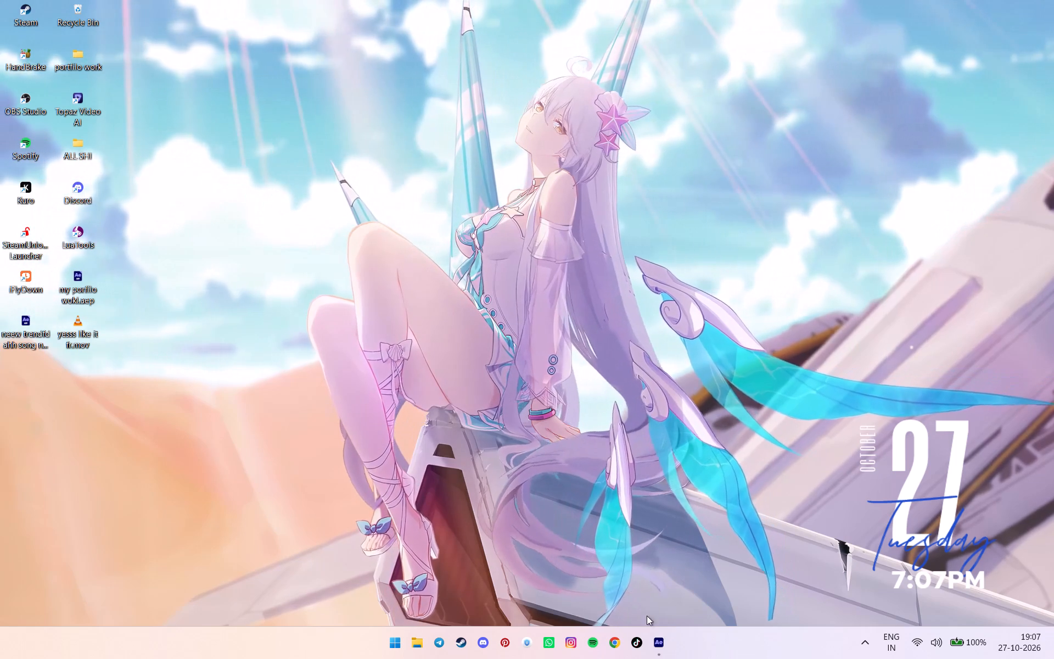
Switch back to After Effects, save the edit's project and close the application.
left_click(703, 535)
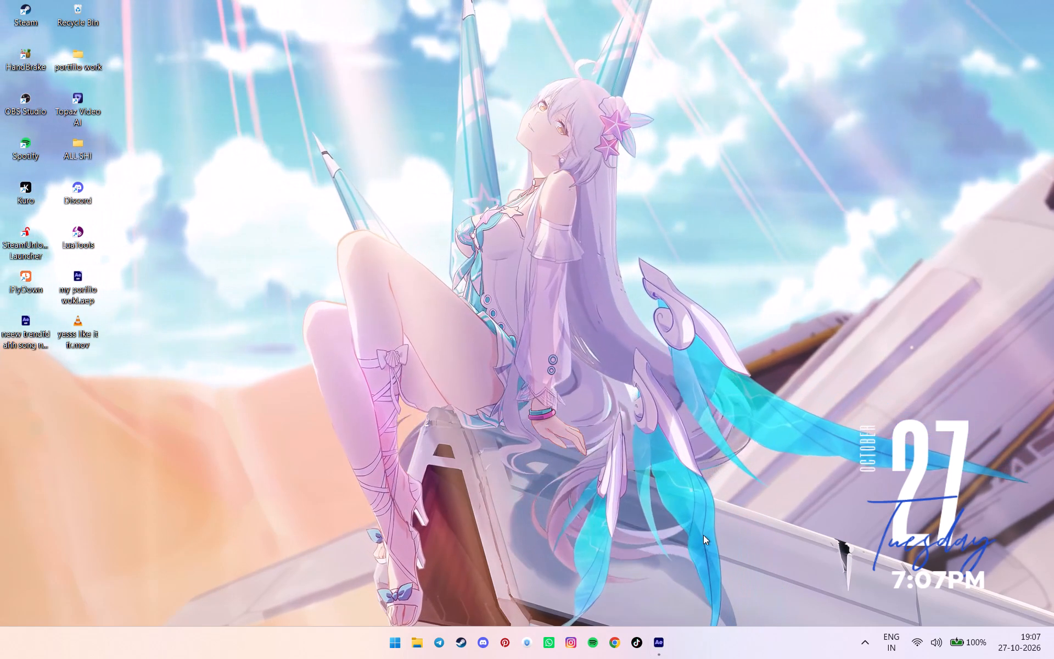
key("ctrl+s")
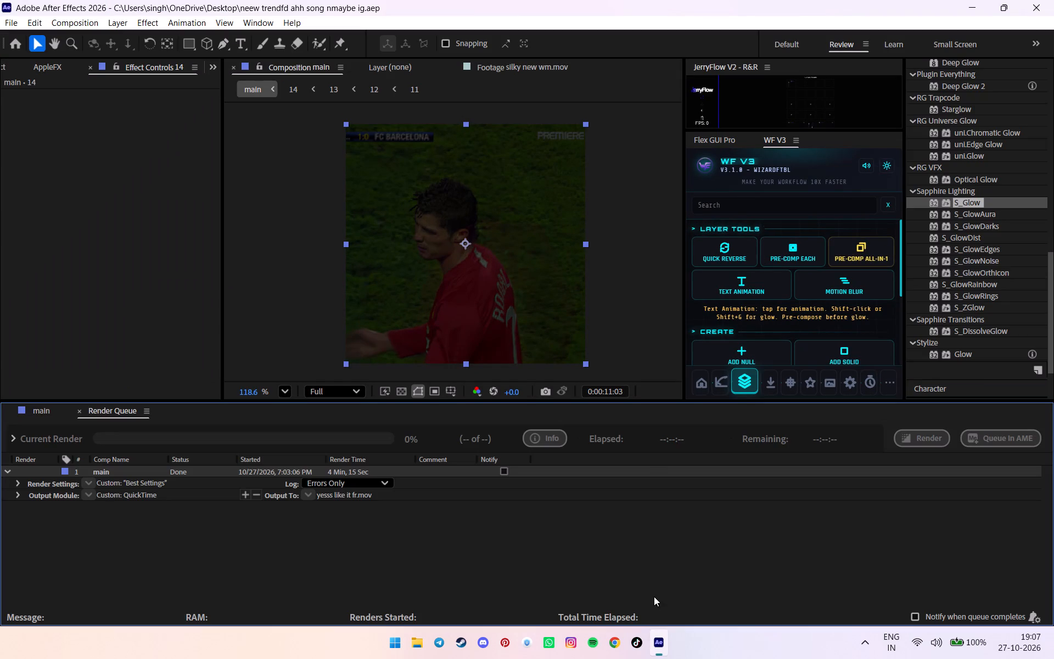